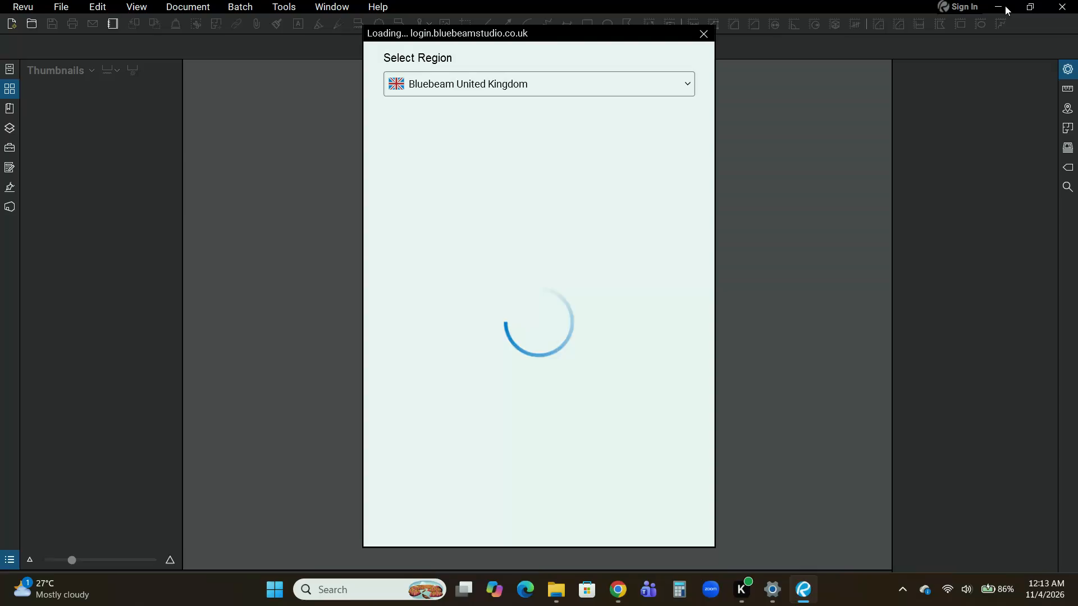
Clear the startup dialogs by dismissing the sign-in and postponing both the unsaved-changes recovery and the Revu update.
left_click(700, 34)
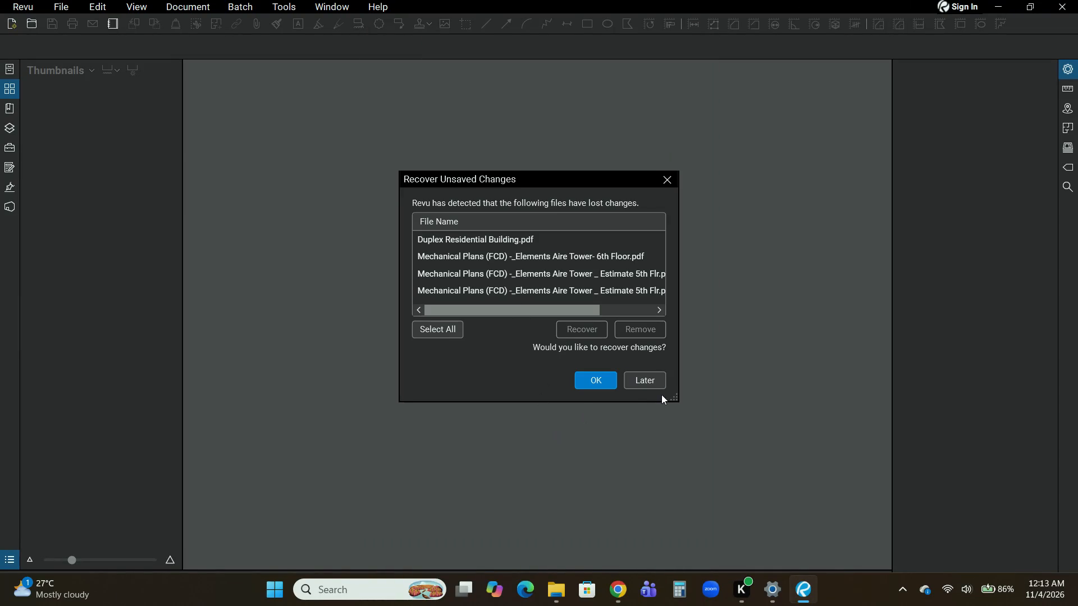
left_click(654, 380)
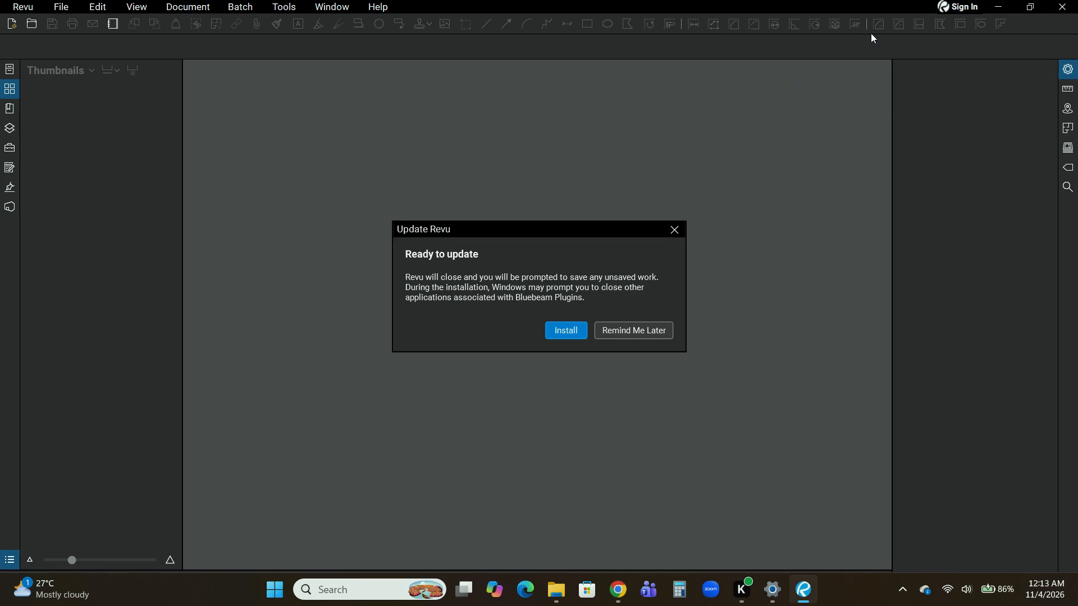
left_click(627, 332)
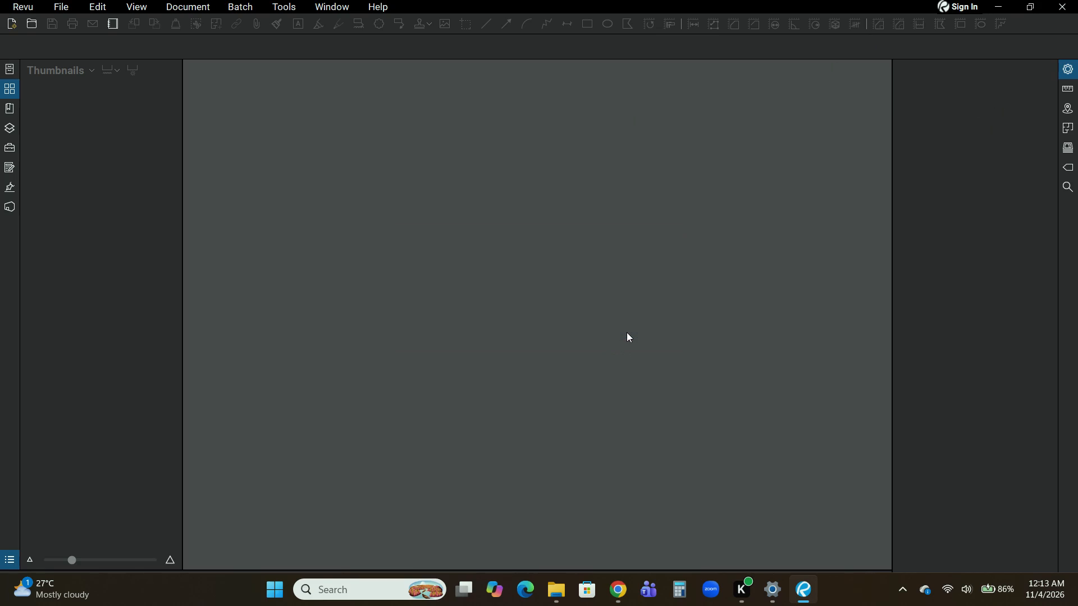
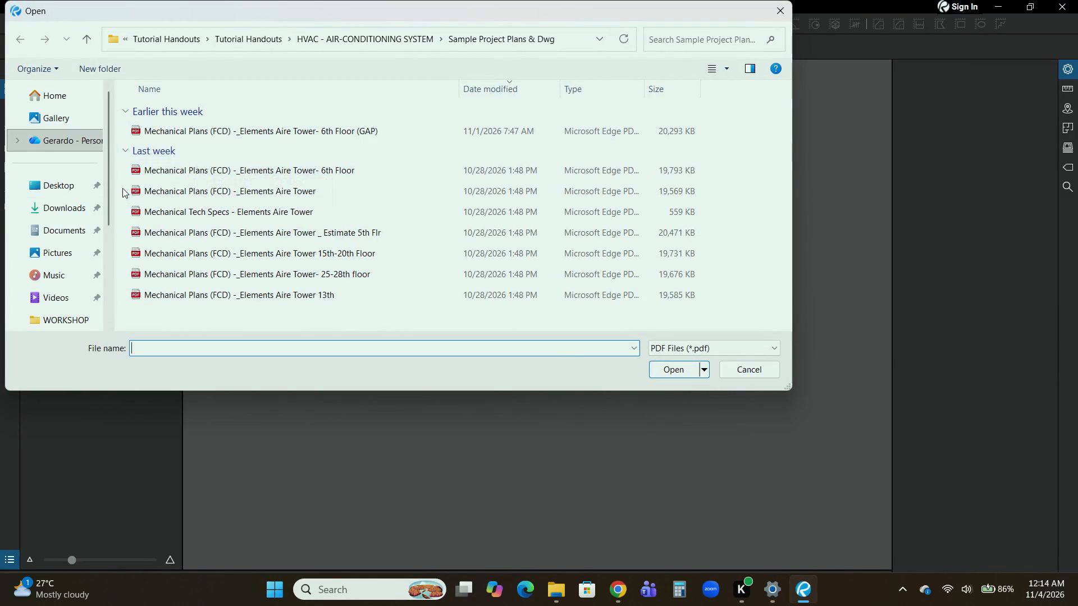
Open the drawing file Mechanical Plans (FCD) -_Elements Aire Tower 15th-20th Floor.
scroll(141, 147, "up", 3)
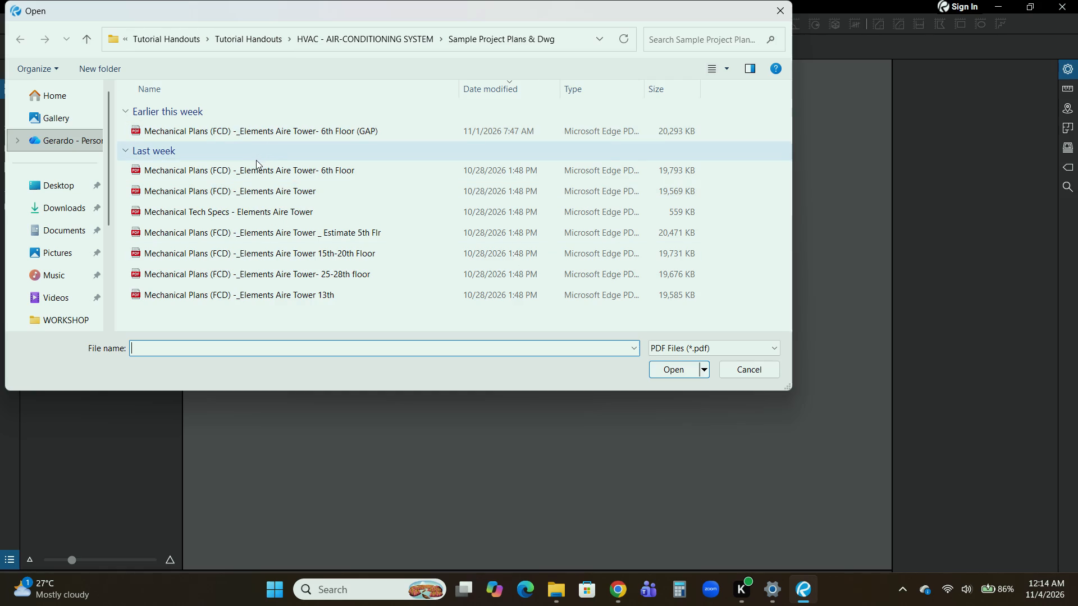
double_click(232, 252)
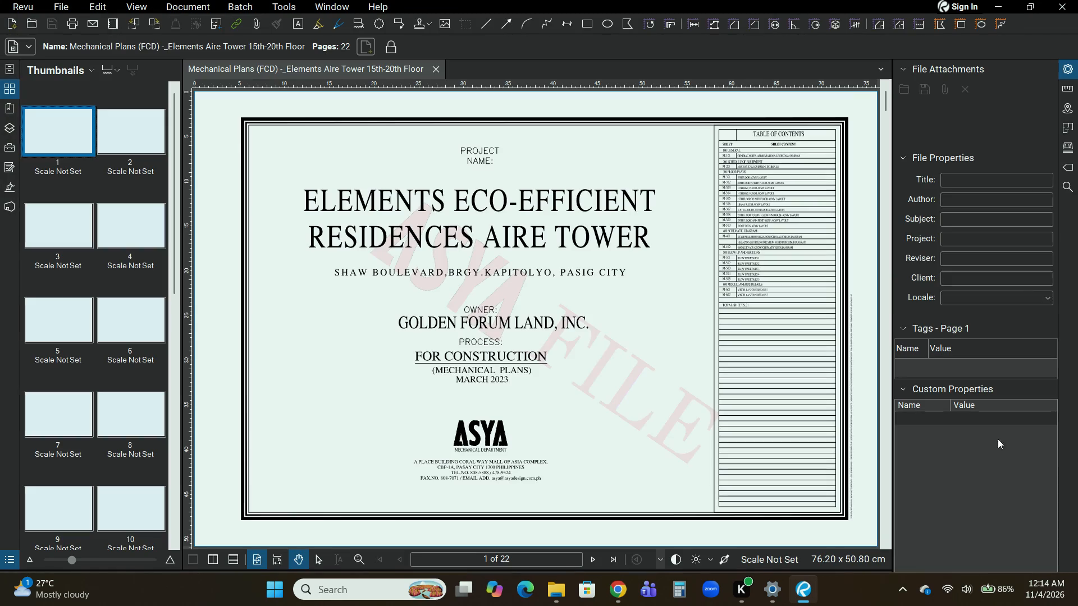
Browse the plan sheets and examine the 5th floor ACMV layout on page 4 around the mini theater's ductwork.
left_click(127, 228)
left_click(55, 337)
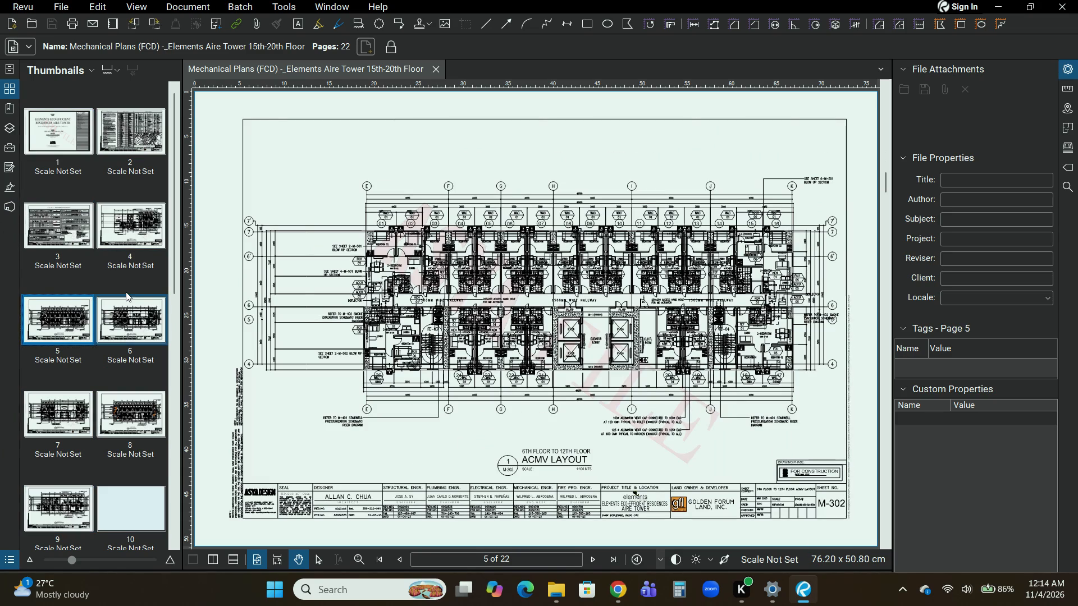
left_click(145, 206)
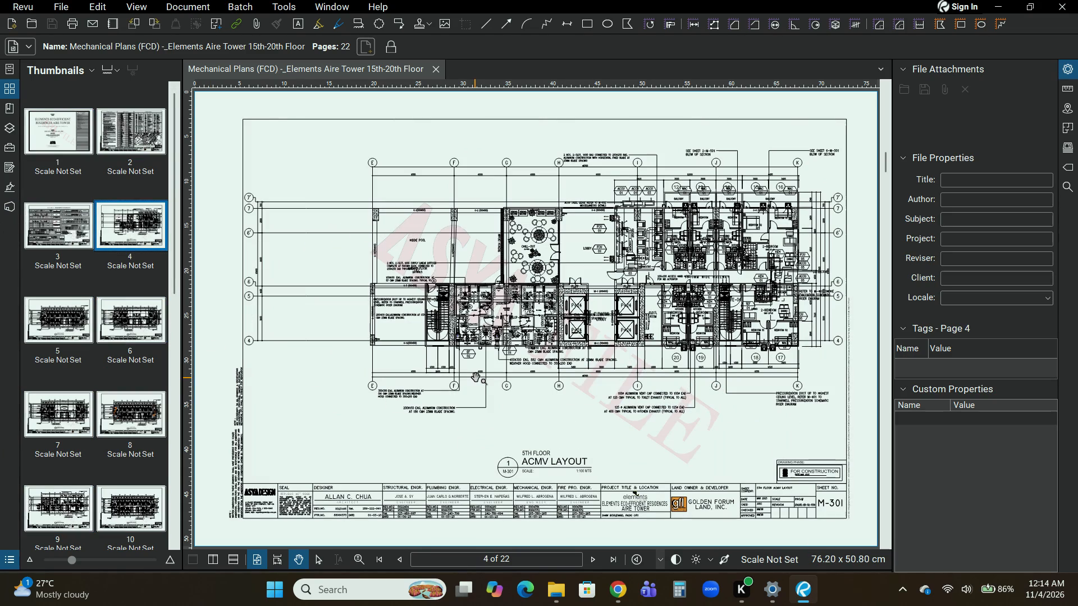
scroll(396, 264, "up", 6)
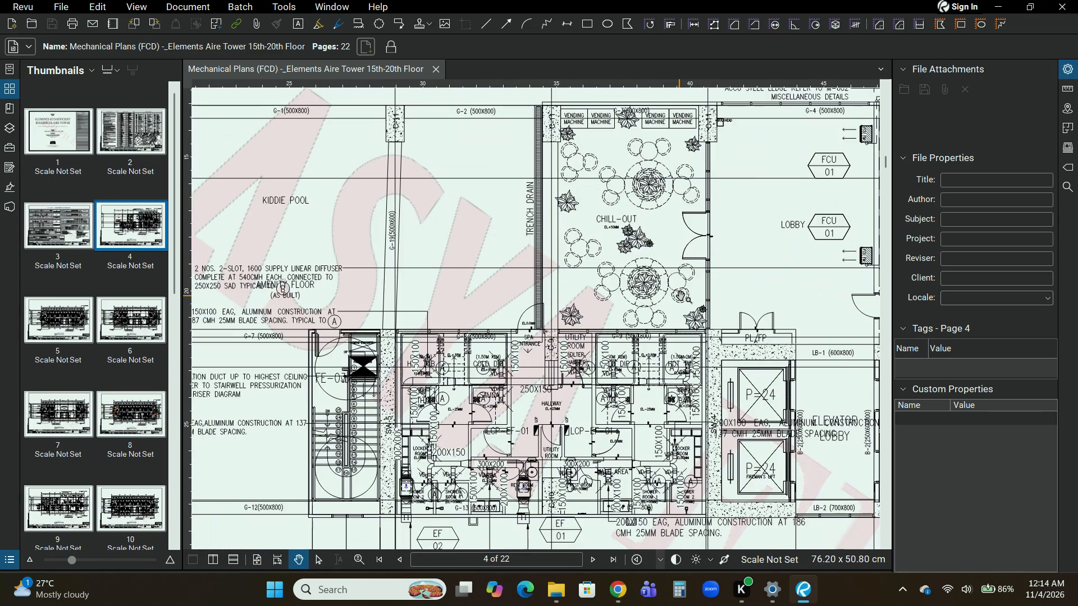
left_click(63, 219)
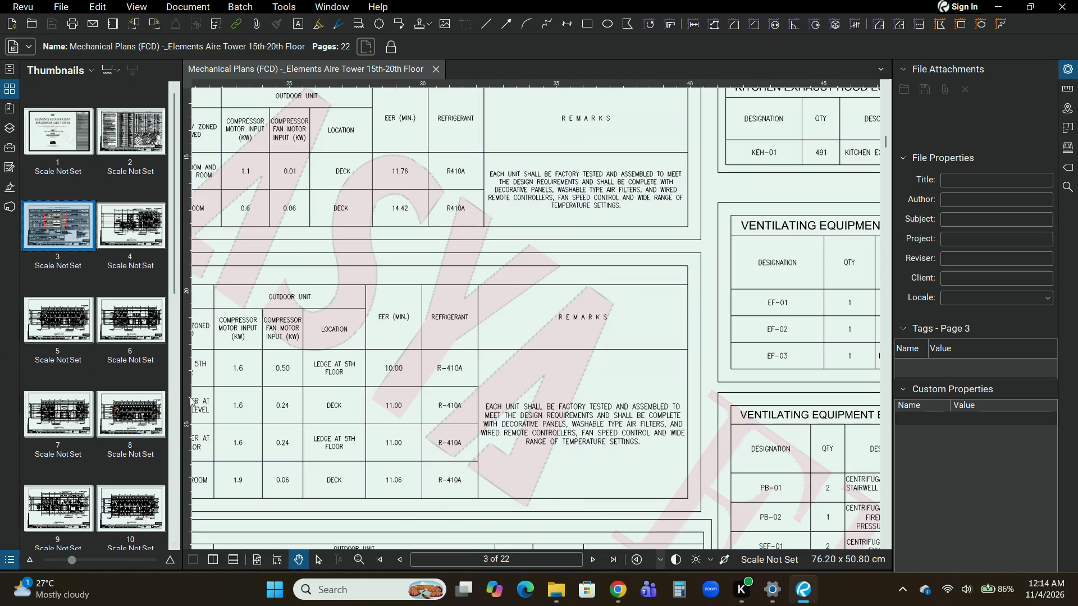
left_click(123, 226)
middle_click_drag(521, 371, 447, 453)
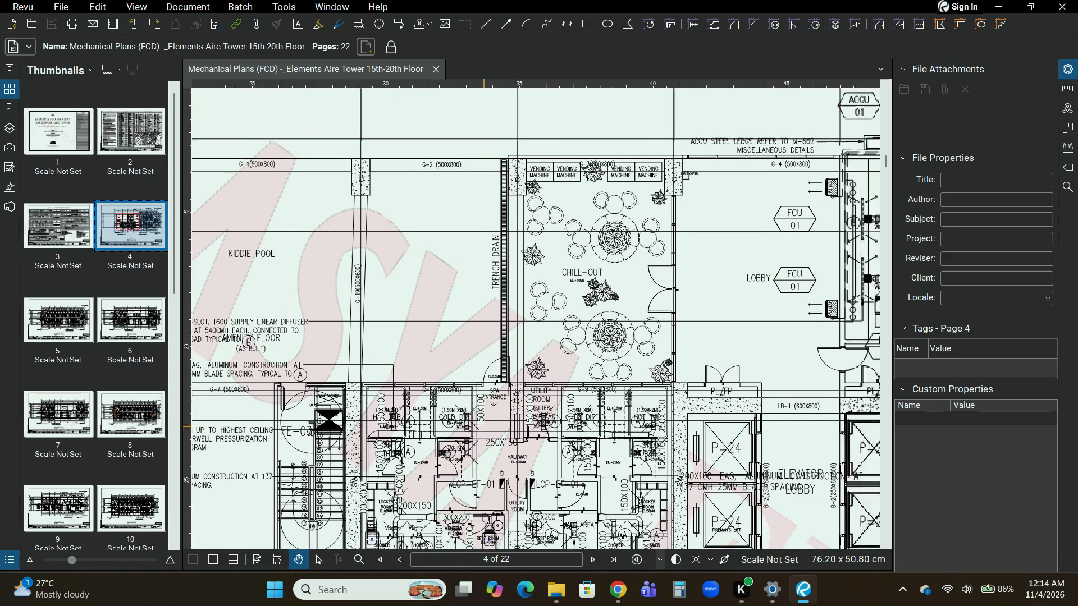
middle_click_drag(447, 453, 444, 446)
scroll(444, 447, "down", 2)
middle_click_drag(724, 404, 465, 328)
scroll(463, 253, "up", 8)
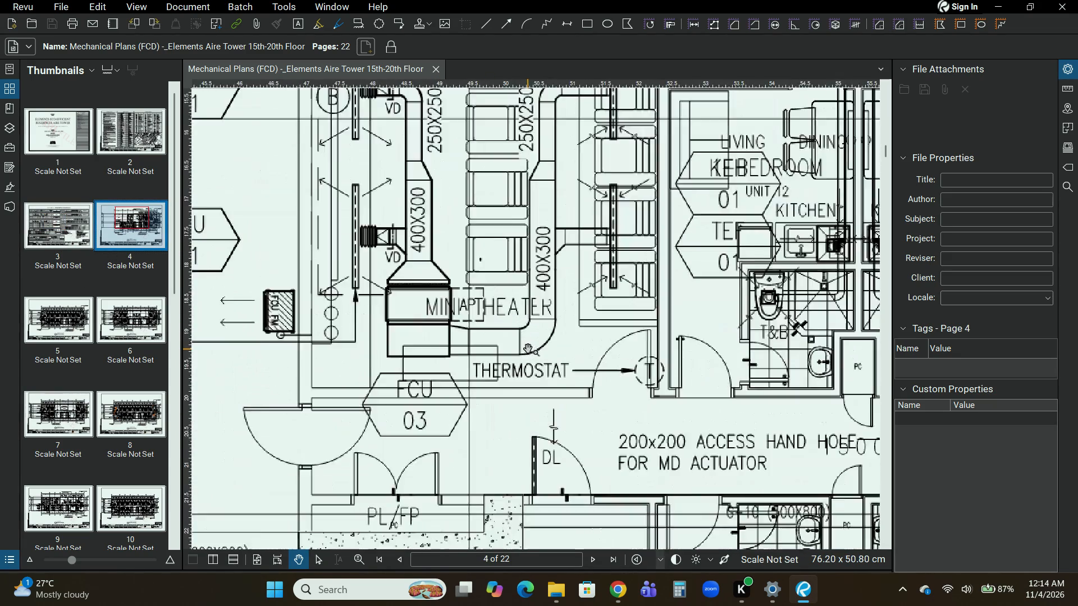
middle_click_drag(566, 388, 505, 459)
scroll(510, 457, "down", 1)
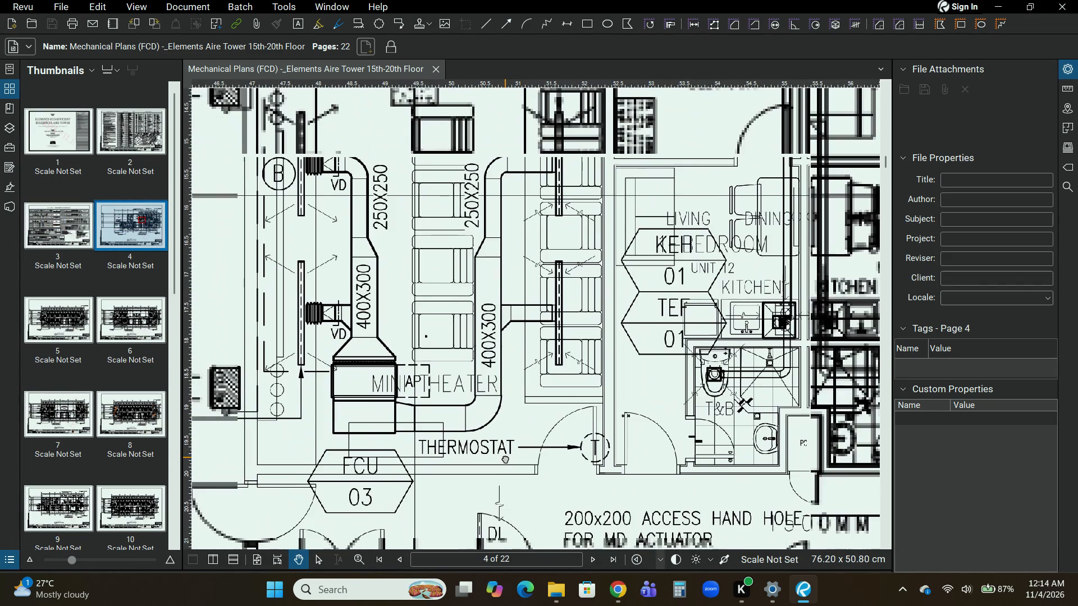
middle_click_drag(505, 459, 501, 461)
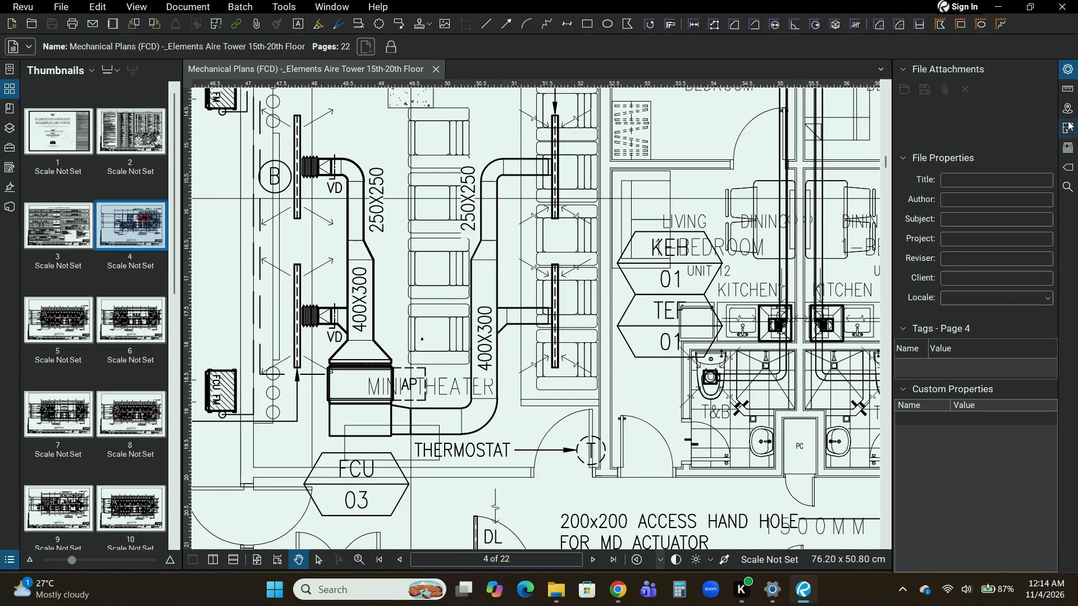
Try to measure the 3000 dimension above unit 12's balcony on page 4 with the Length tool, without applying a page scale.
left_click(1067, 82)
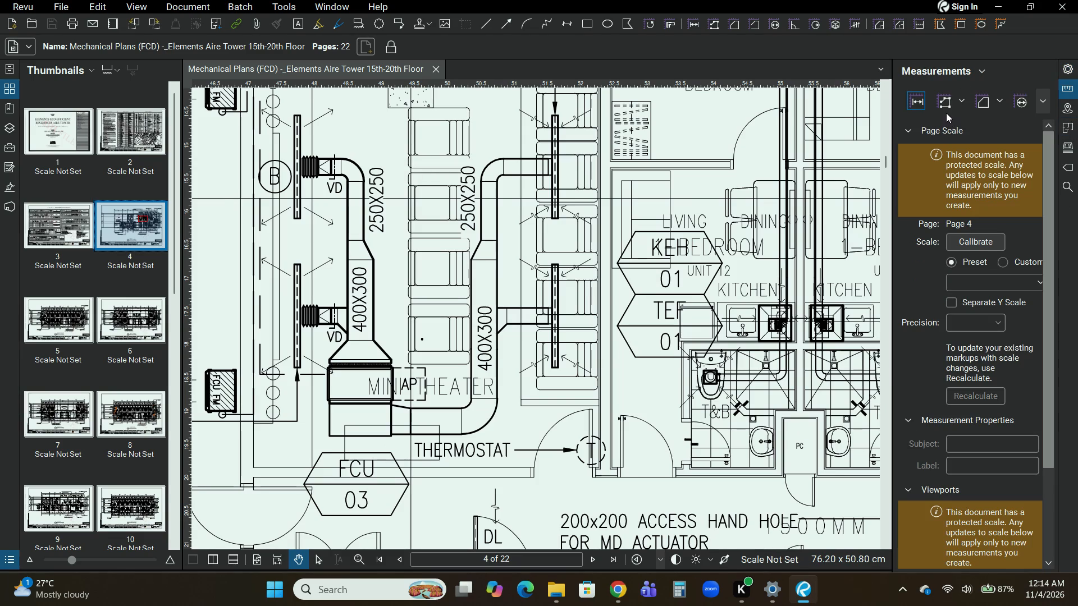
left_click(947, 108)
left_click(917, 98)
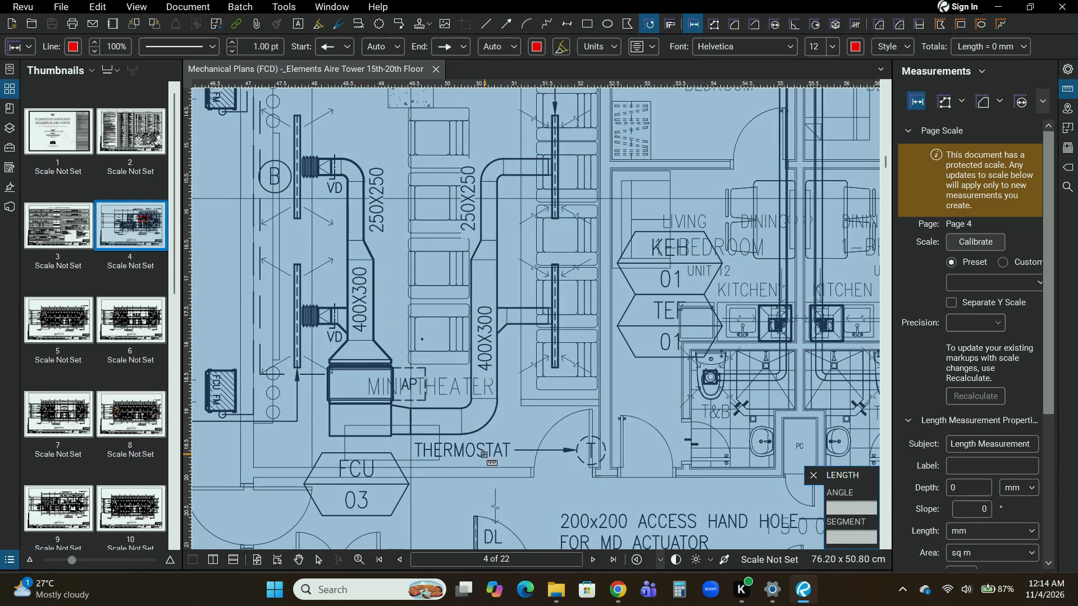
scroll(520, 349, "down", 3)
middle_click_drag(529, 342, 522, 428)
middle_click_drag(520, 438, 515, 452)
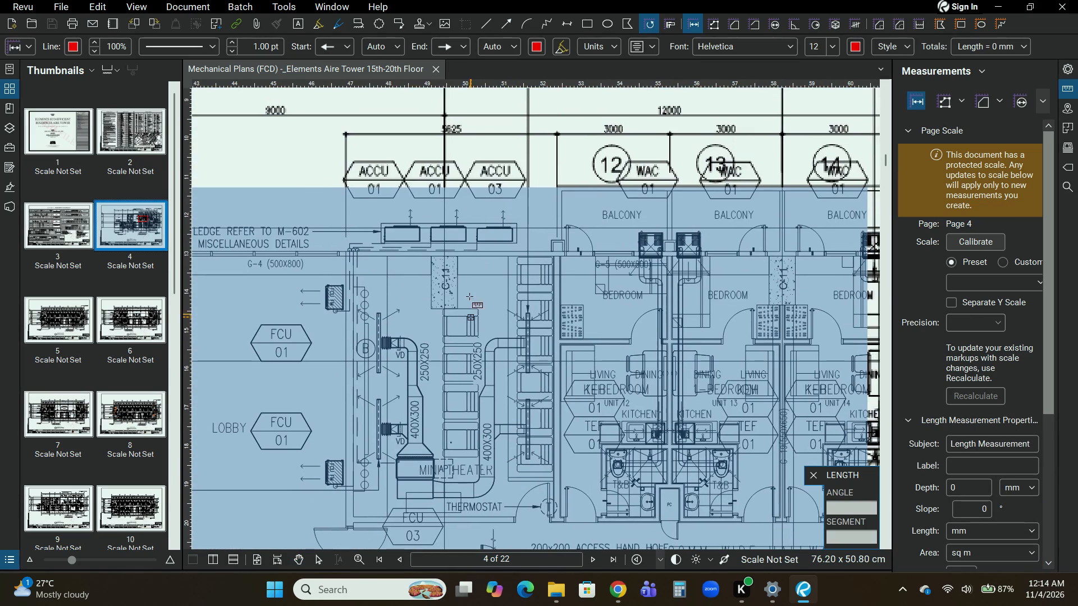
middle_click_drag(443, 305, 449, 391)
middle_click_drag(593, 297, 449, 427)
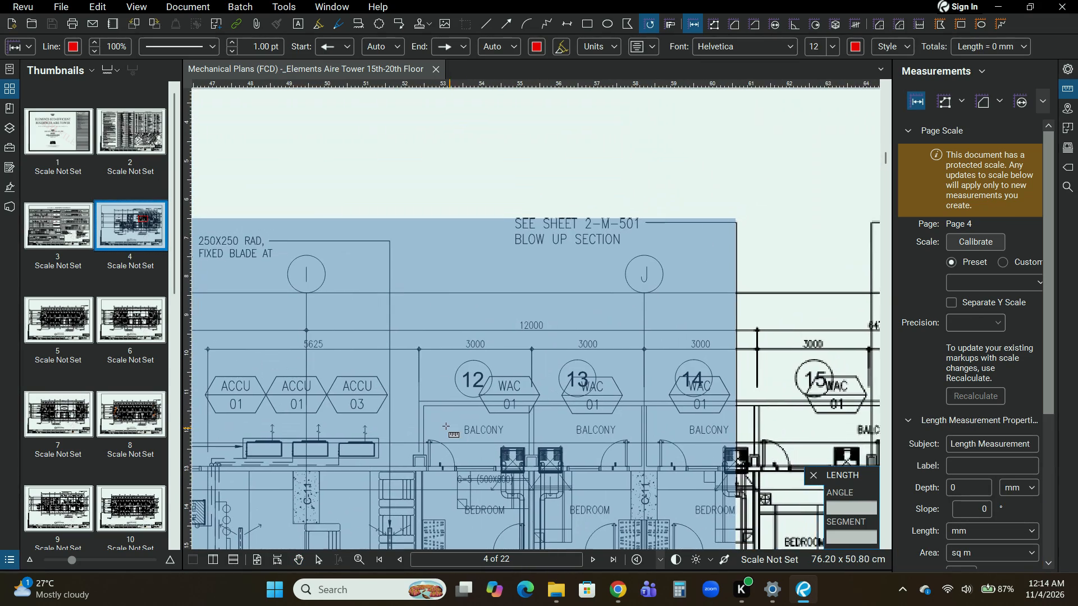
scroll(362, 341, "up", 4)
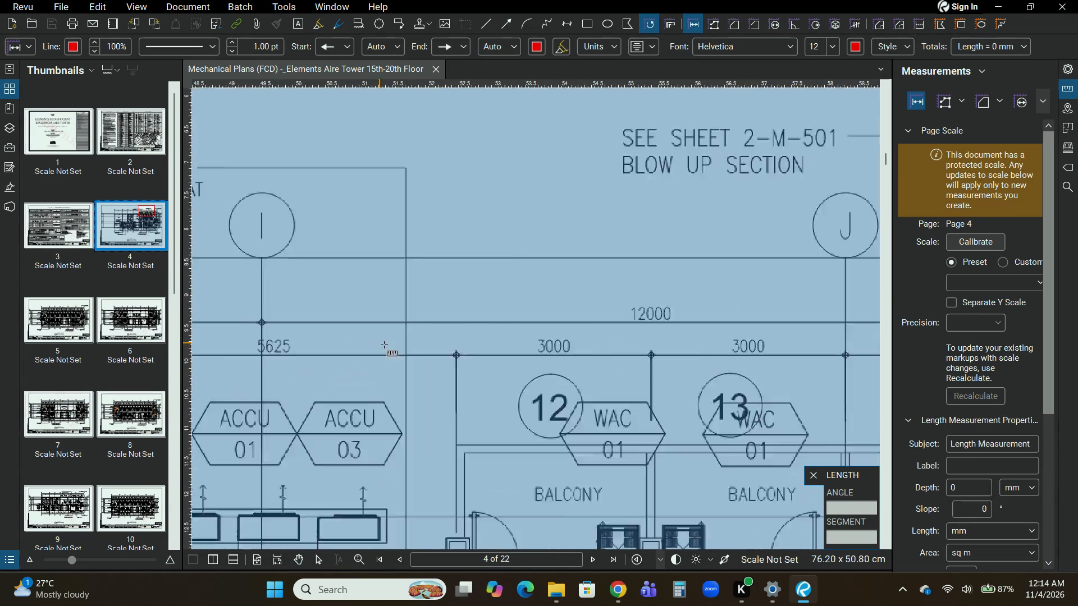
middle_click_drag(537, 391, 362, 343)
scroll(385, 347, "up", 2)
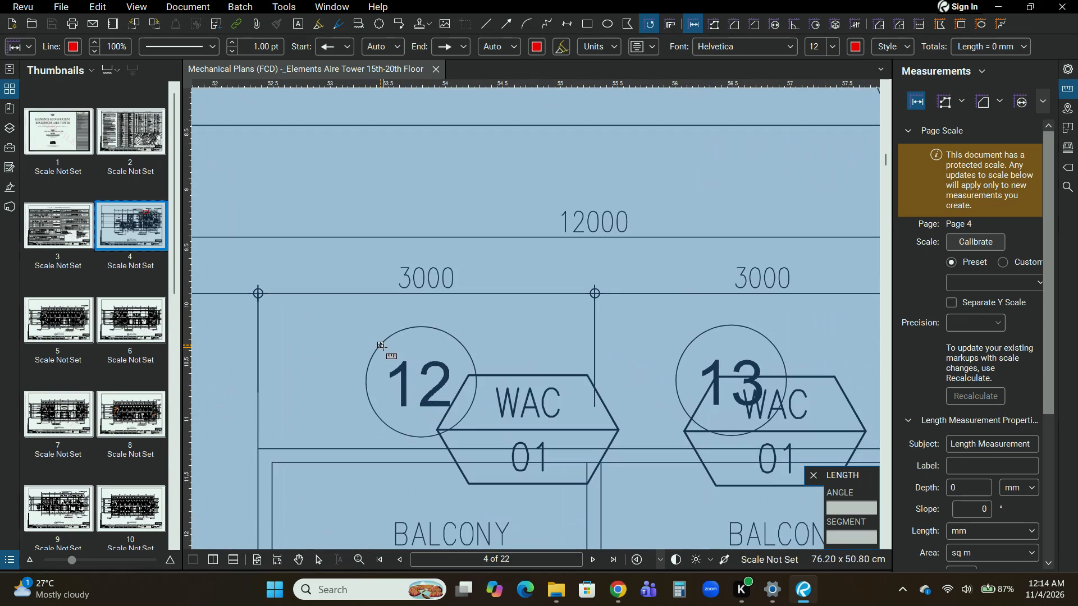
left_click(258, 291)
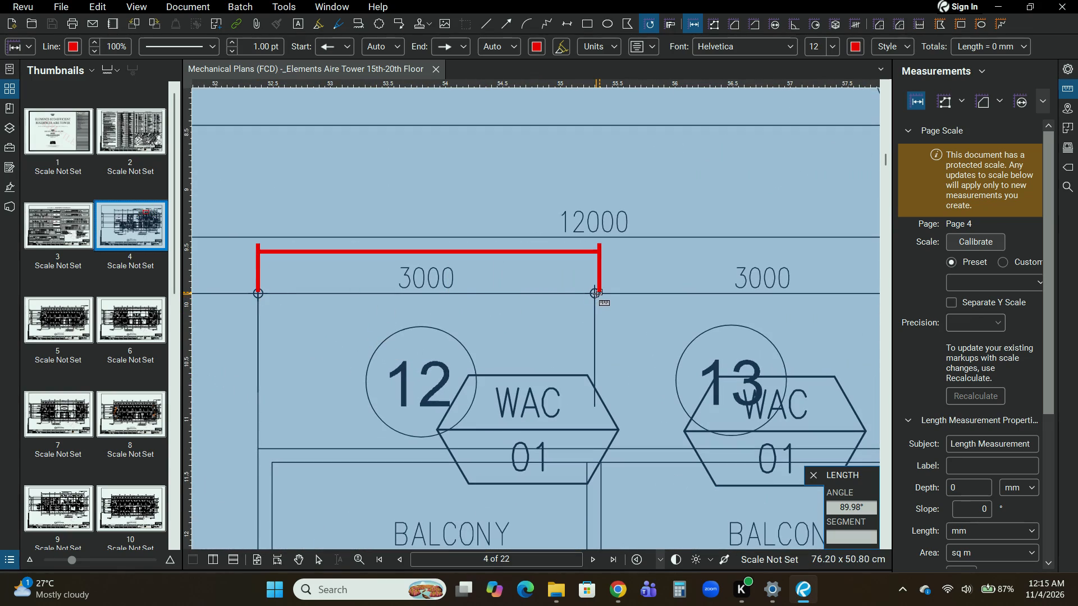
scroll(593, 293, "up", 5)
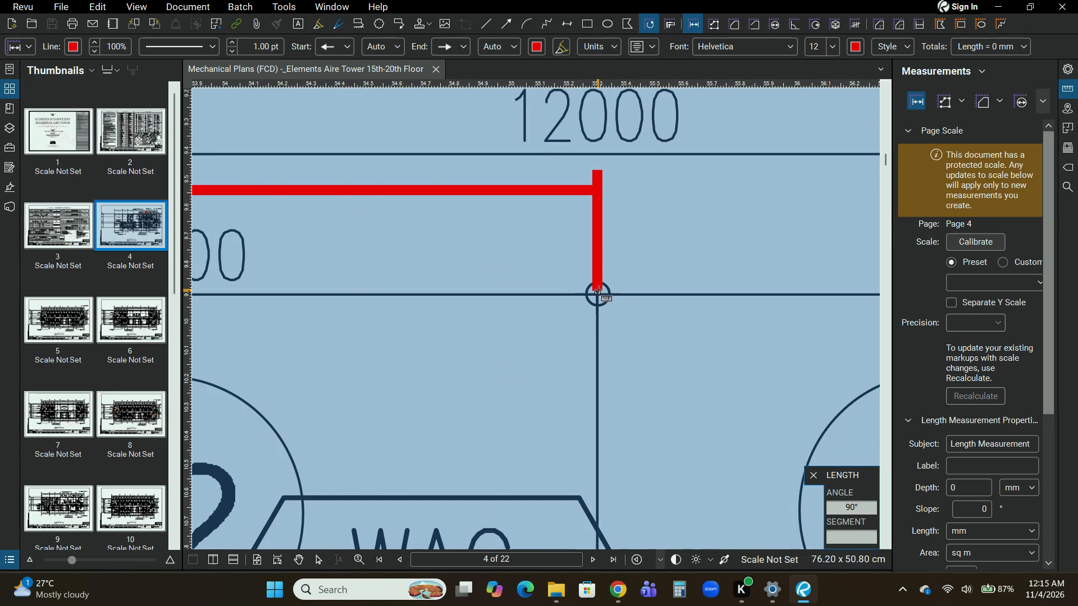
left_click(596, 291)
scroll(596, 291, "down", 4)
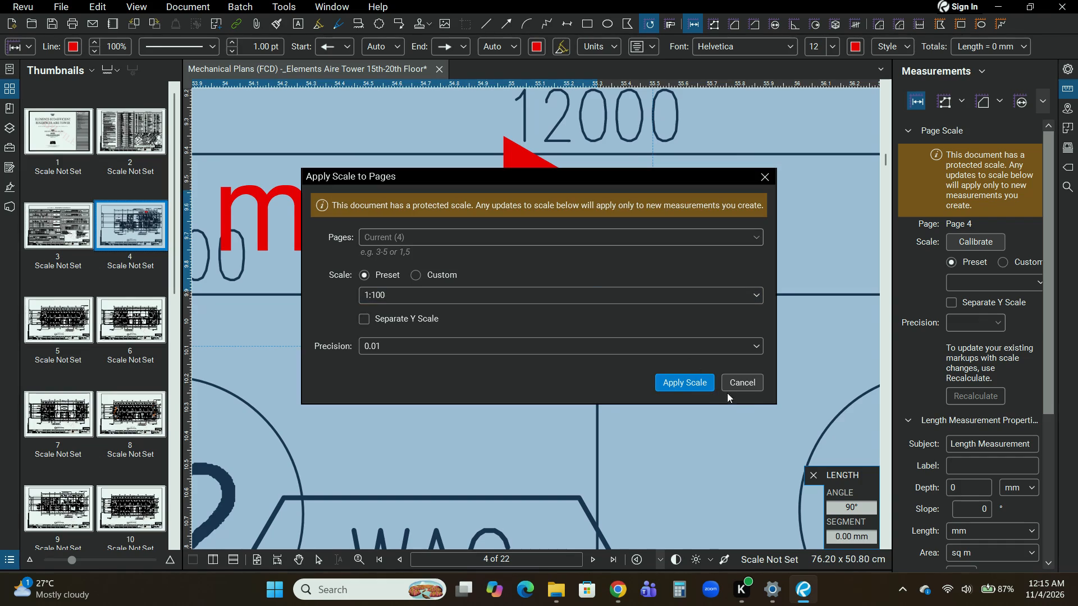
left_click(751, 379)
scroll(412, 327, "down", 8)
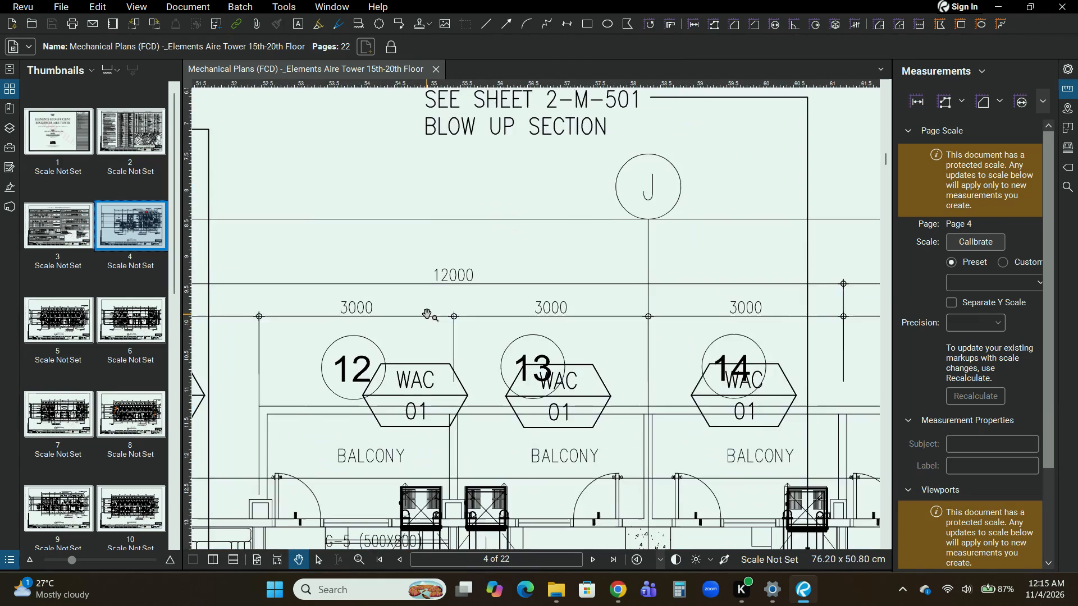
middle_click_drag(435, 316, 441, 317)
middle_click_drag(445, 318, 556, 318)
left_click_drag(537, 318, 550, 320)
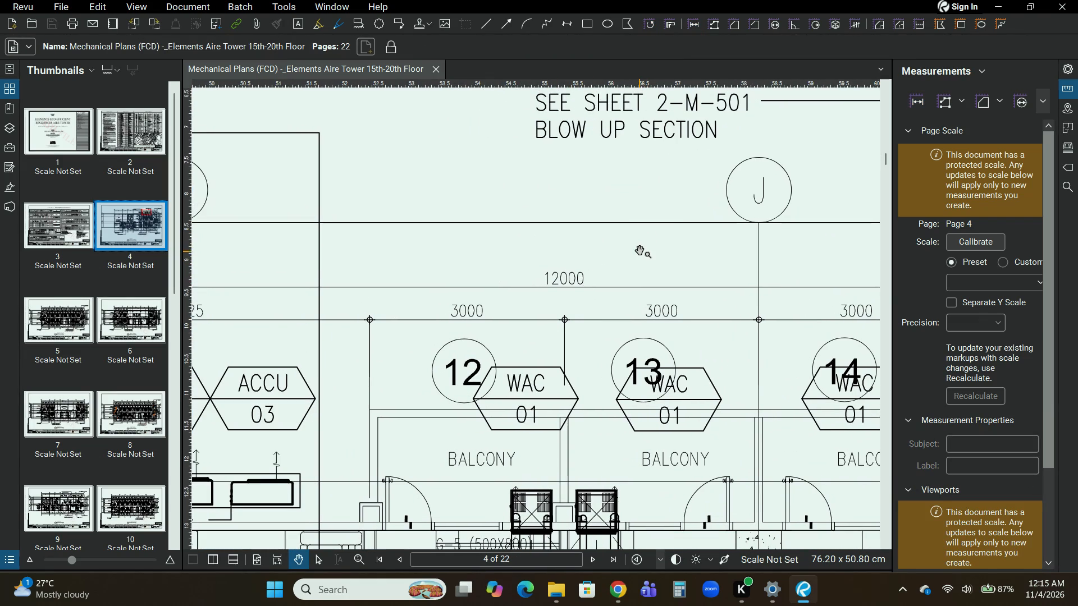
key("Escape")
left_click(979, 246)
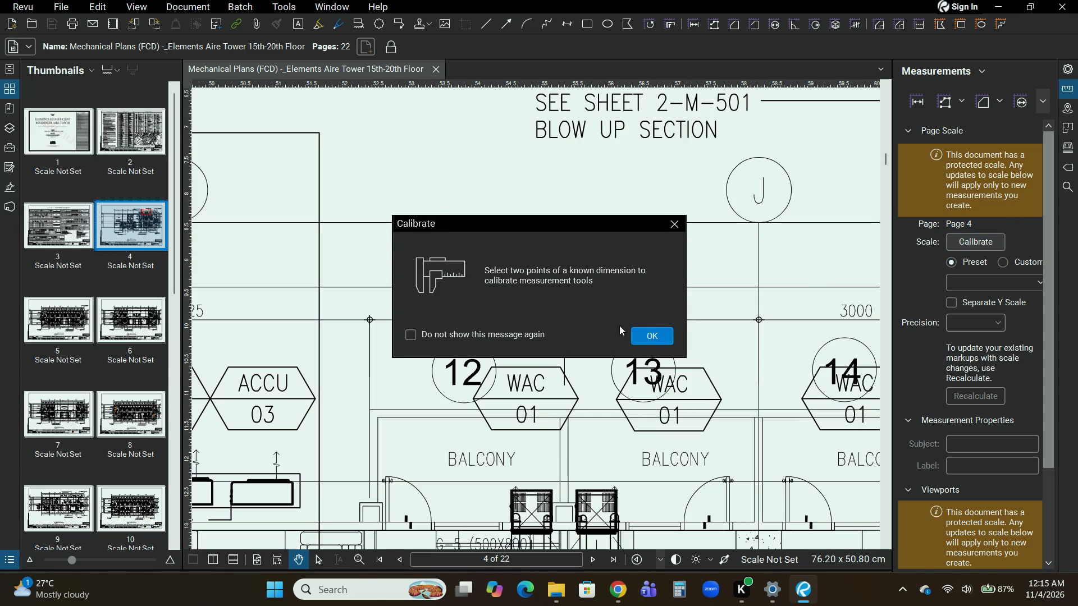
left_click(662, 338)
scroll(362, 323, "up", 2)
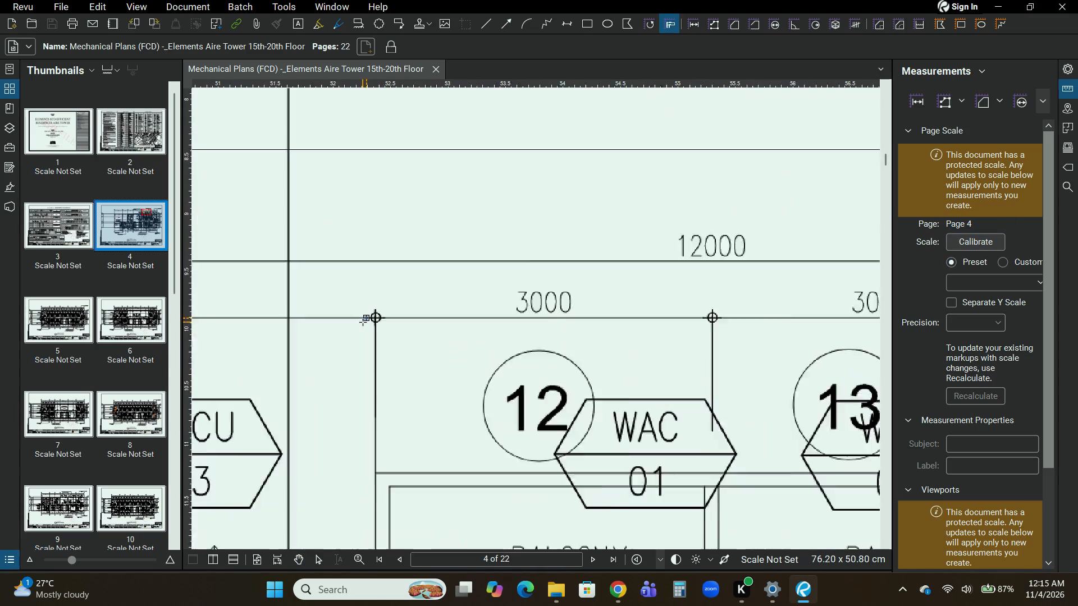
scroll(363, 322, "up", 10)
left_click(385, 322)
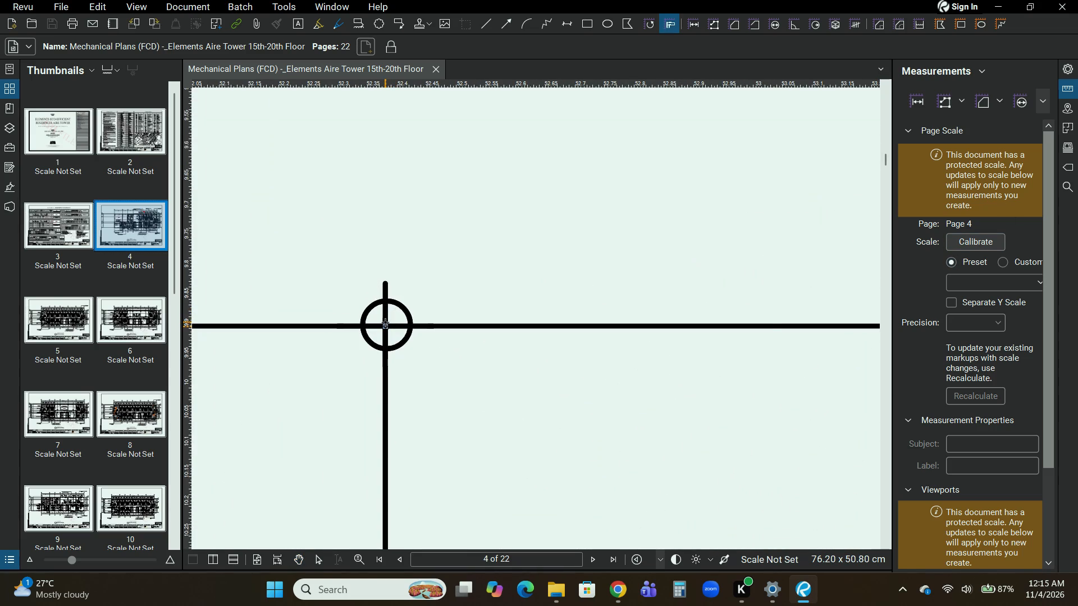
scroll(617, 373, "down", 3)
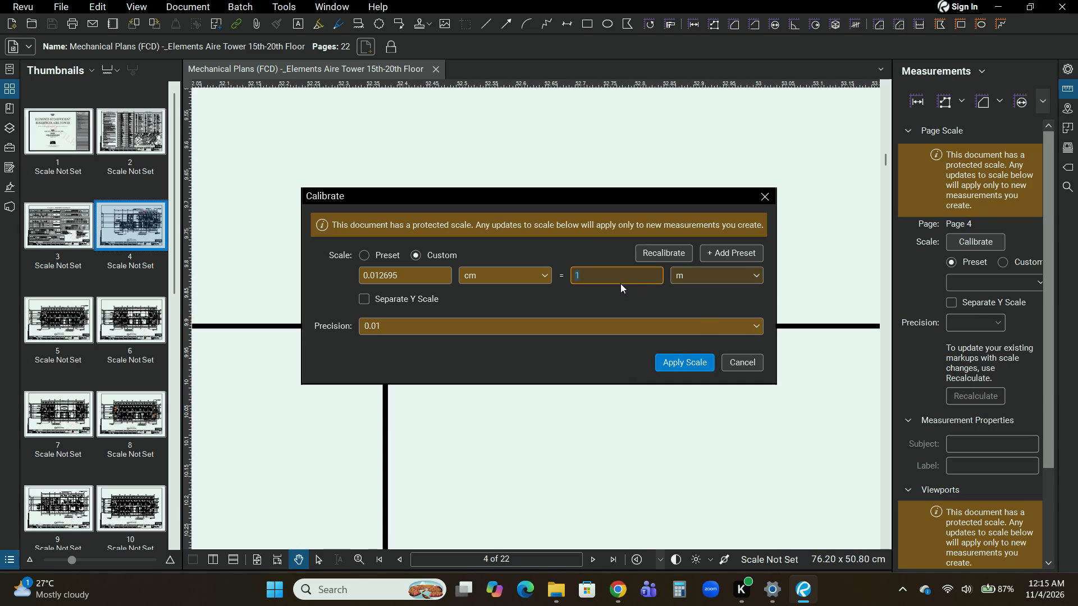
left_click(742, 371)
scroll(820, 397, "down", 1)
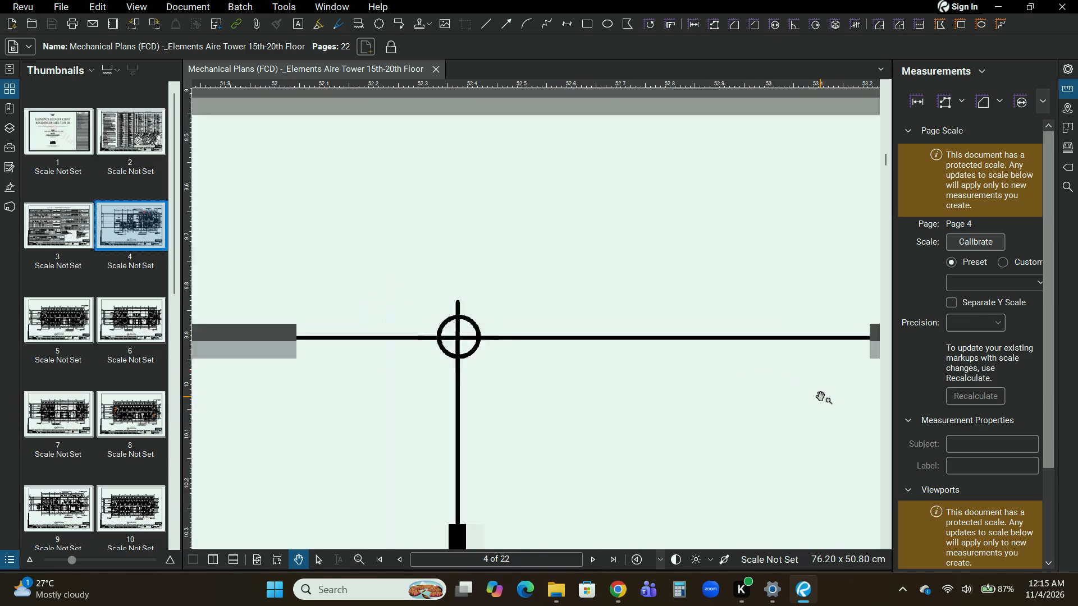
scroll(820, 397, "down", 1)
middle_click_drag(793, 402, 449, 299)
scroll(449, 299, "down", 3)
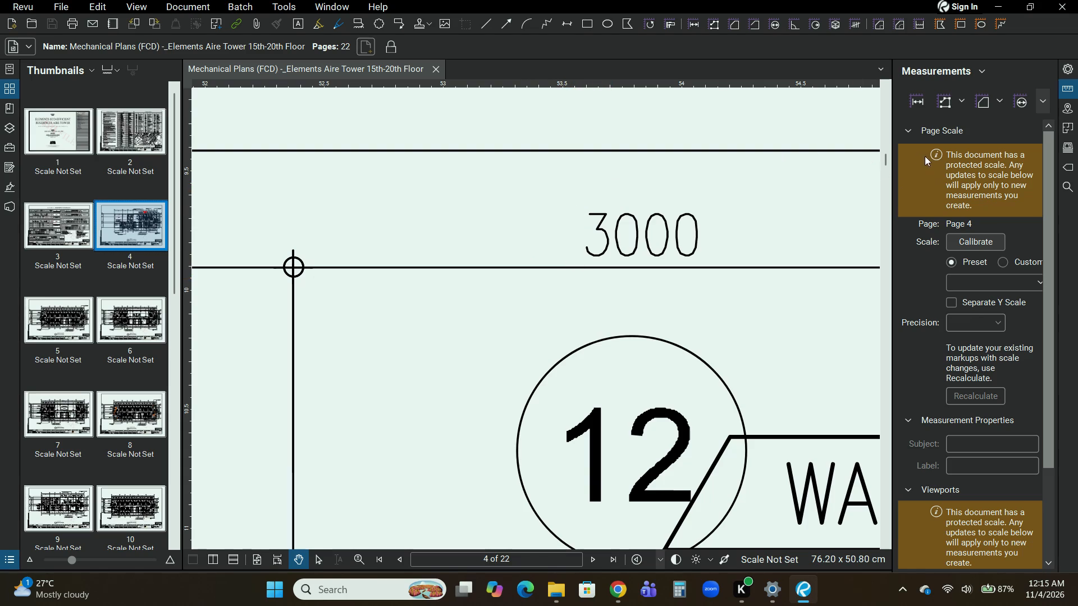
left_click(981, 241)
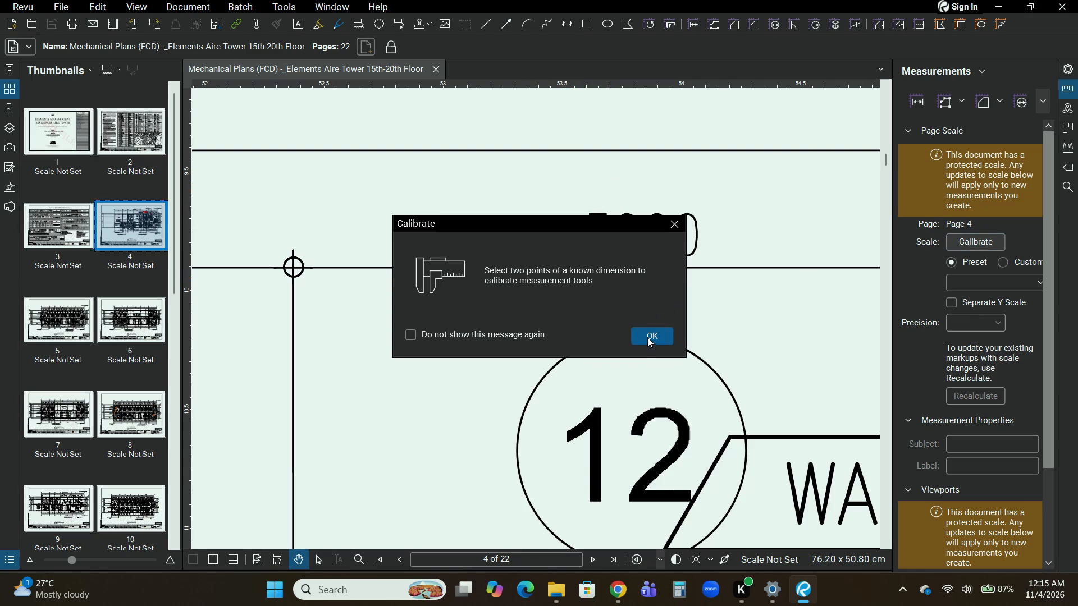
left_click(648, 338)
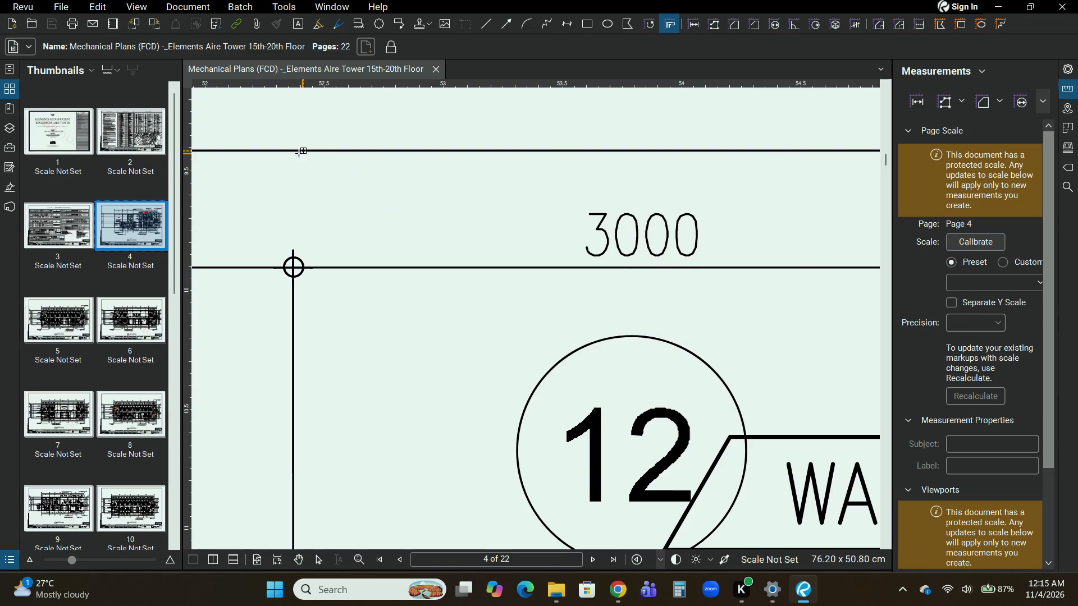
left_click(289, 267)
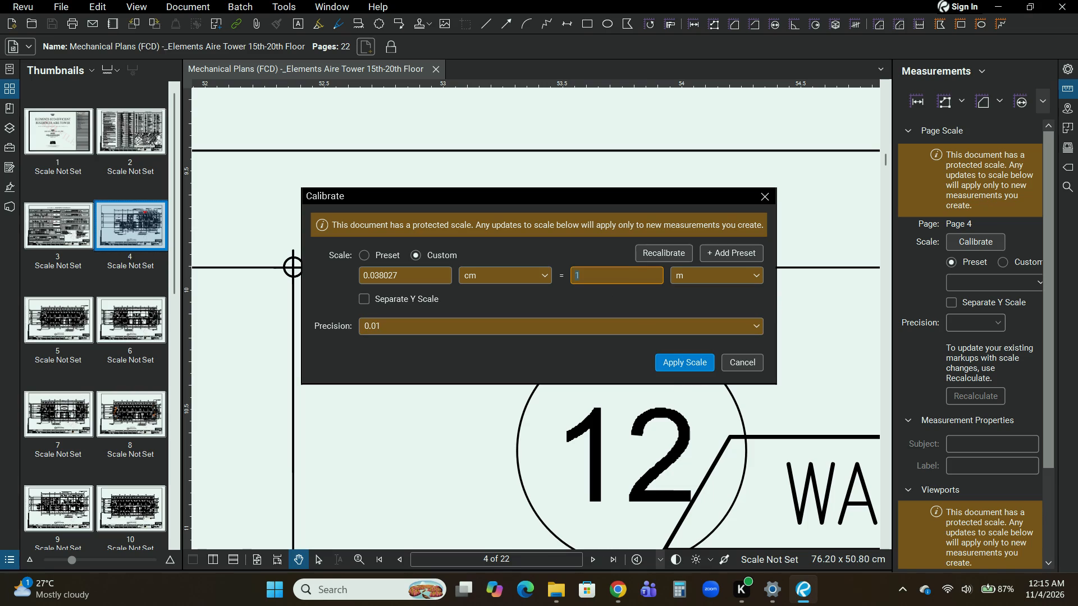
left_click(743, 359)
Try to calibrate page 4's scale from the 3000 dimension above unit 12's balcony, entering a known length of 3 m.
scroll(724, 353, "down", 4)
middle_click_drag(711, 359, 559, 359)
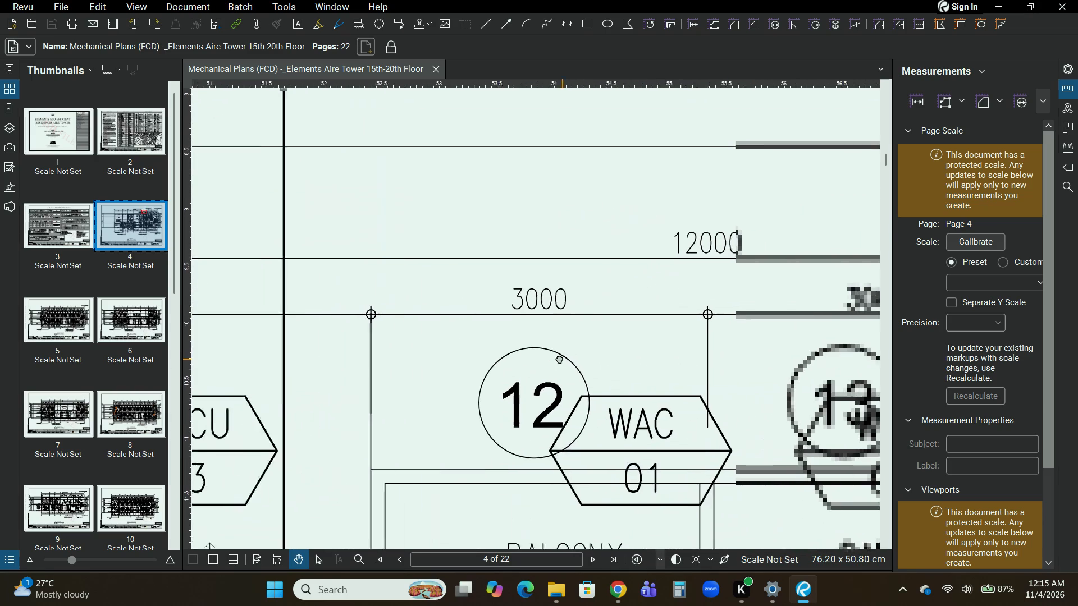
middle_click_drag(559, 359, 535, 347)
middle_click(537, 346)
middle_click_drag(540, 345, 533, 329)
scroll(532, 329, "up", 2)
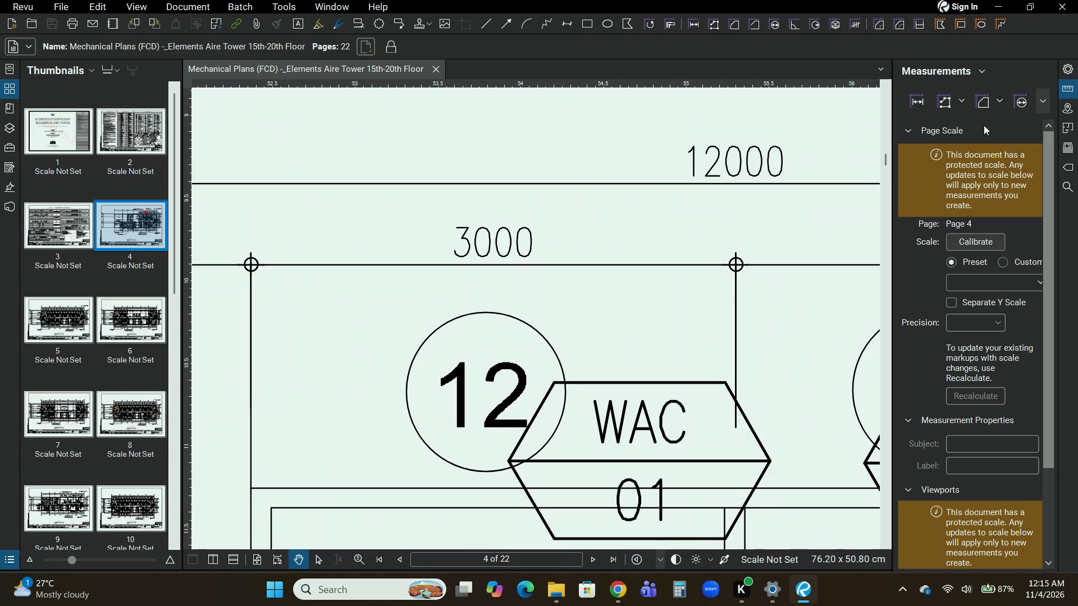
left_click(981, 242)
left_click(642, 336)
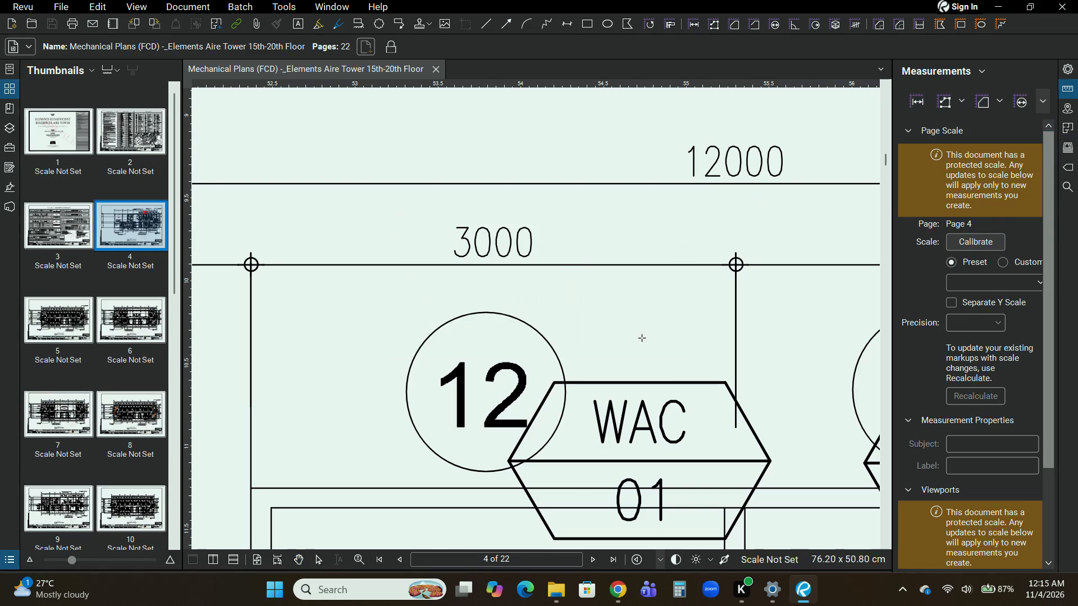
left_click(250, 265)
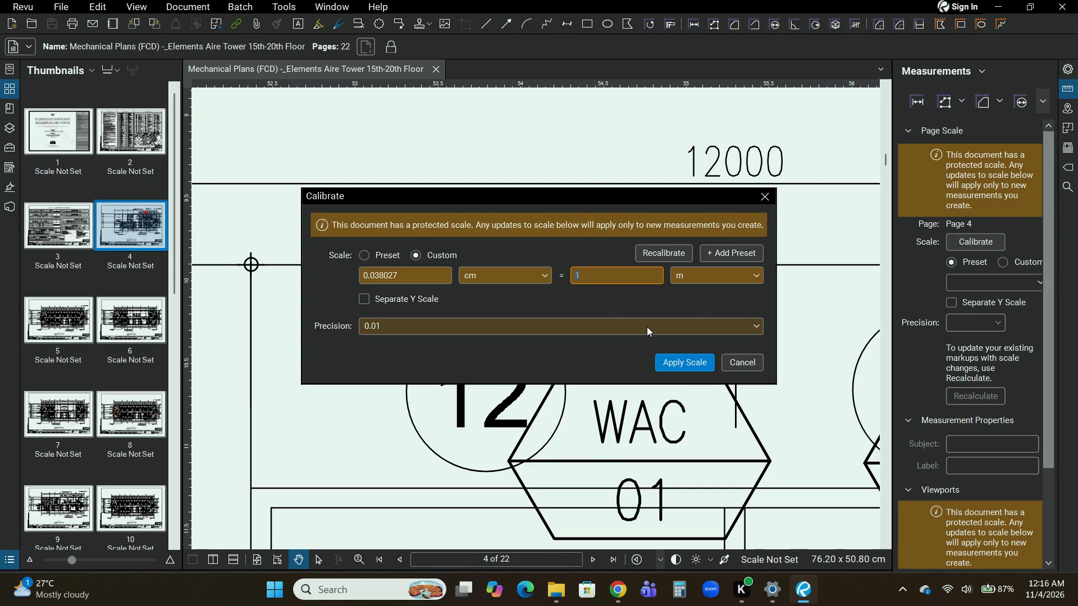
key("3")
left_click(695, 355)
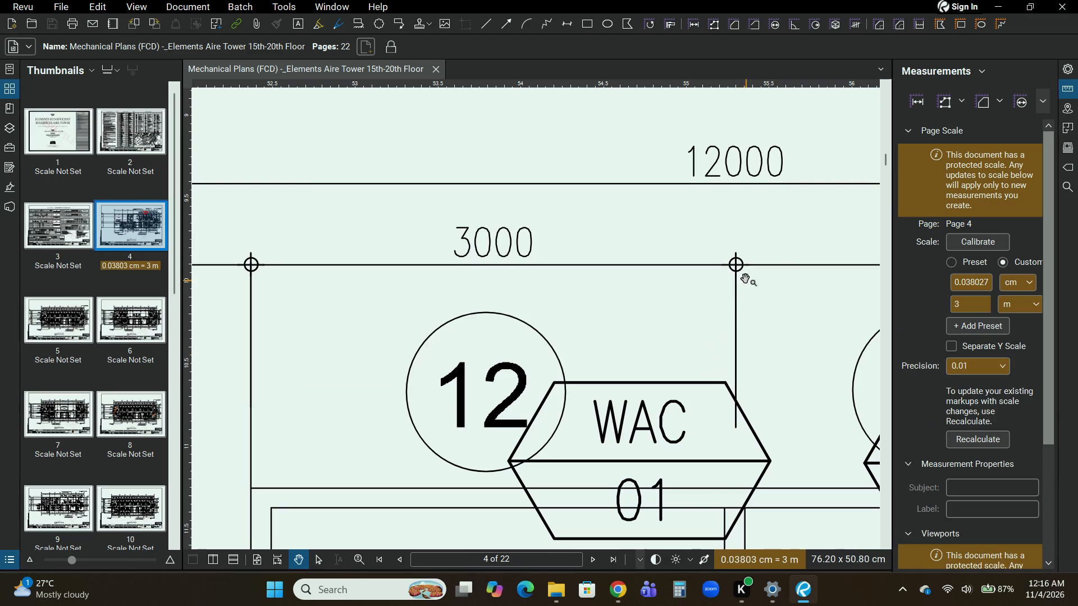
Check the page scale against the 3000 dimension above unit 12's balcony with the Length tool, without placing a measurement.
left_click(926, 96)
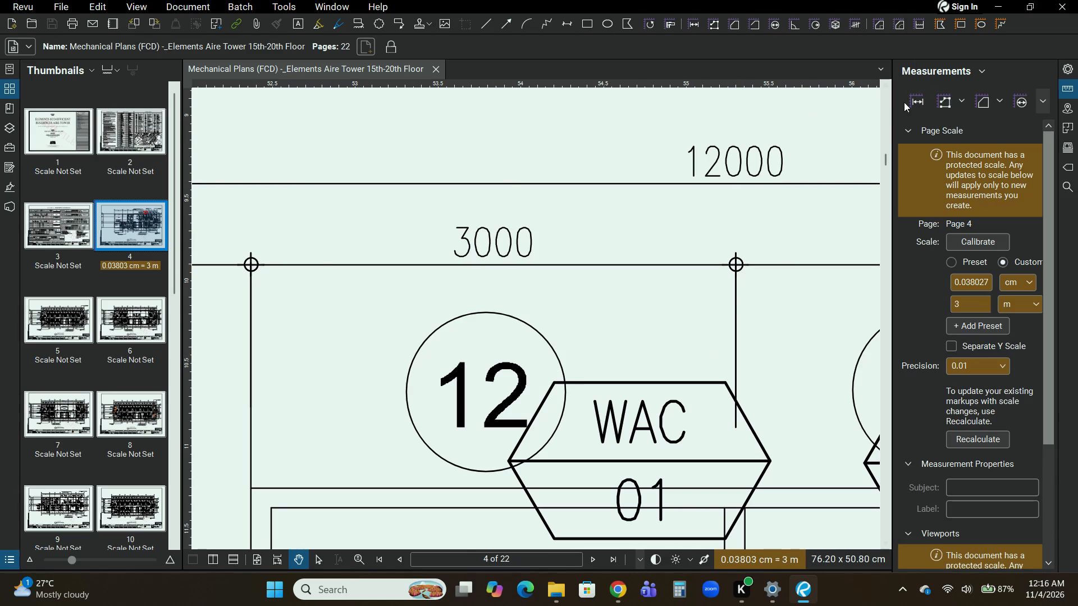
left_click(916, 104)
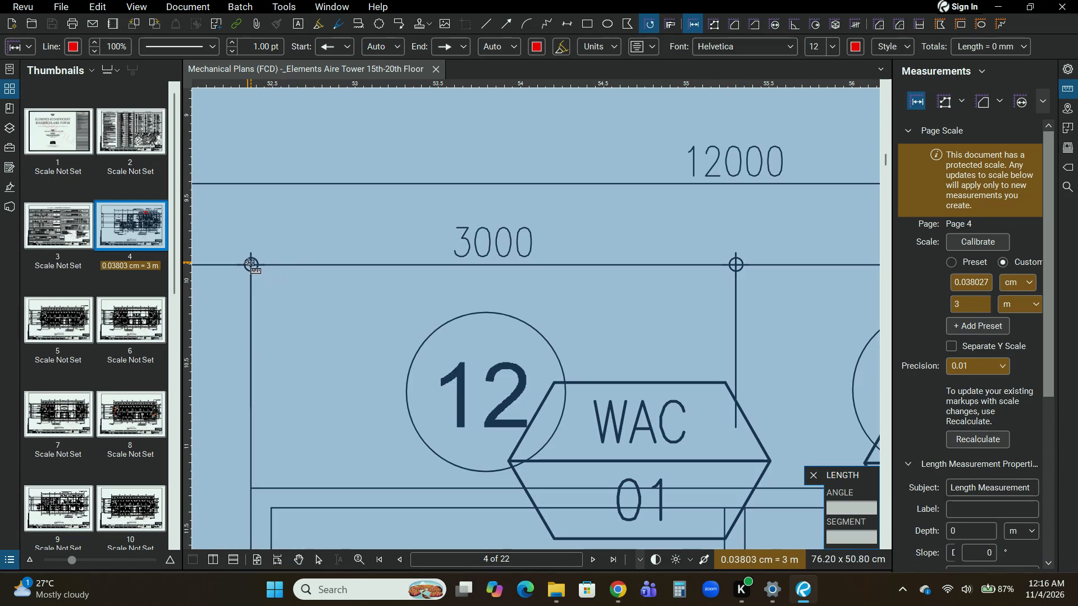
left_click(247, 263)
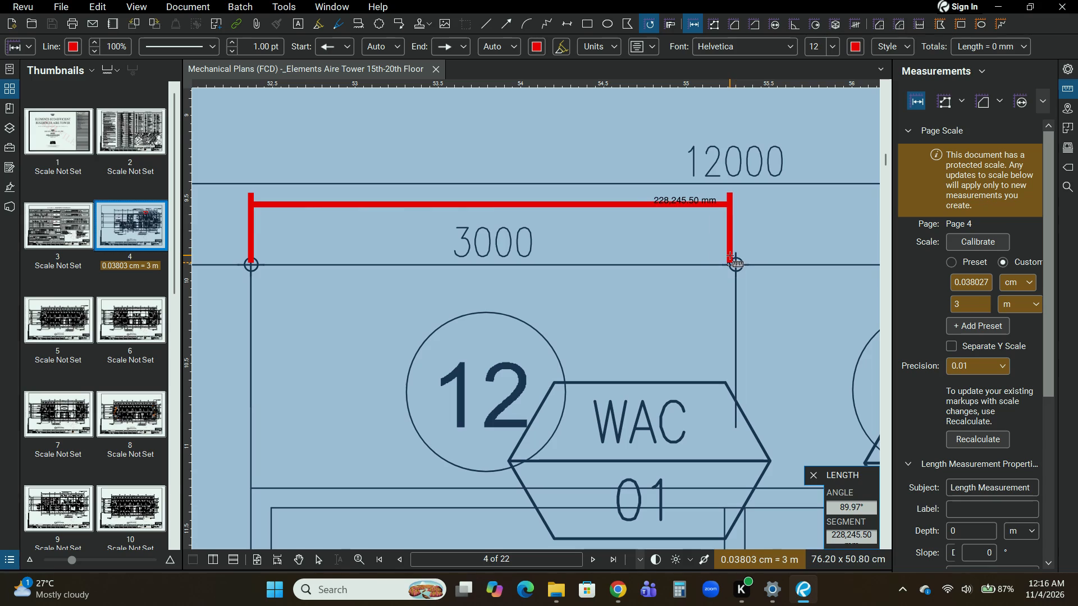
scroll(734, 254, "up", 4)
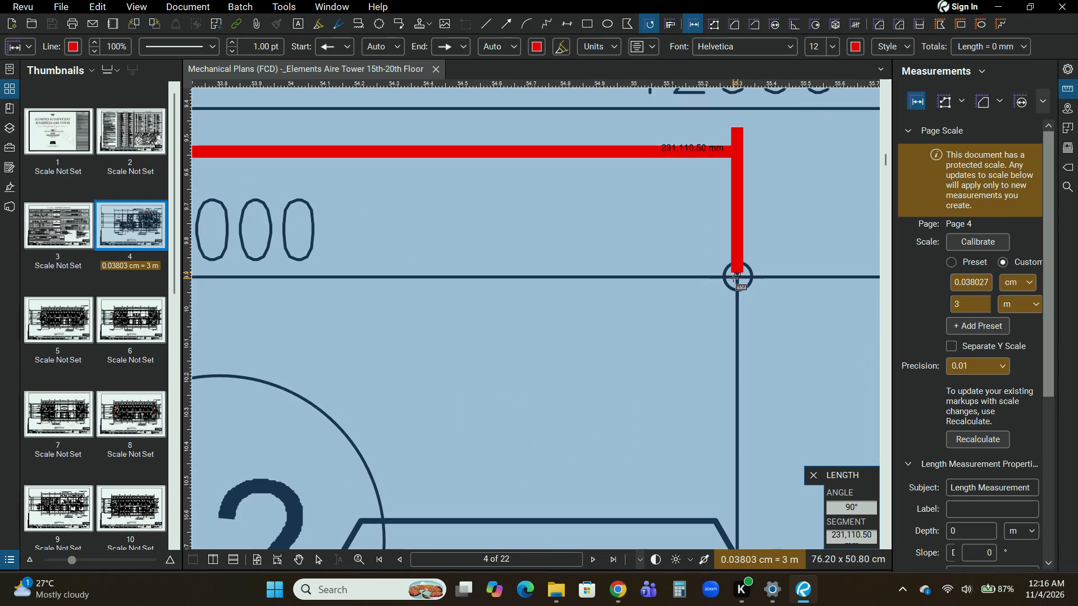
key("Escape")
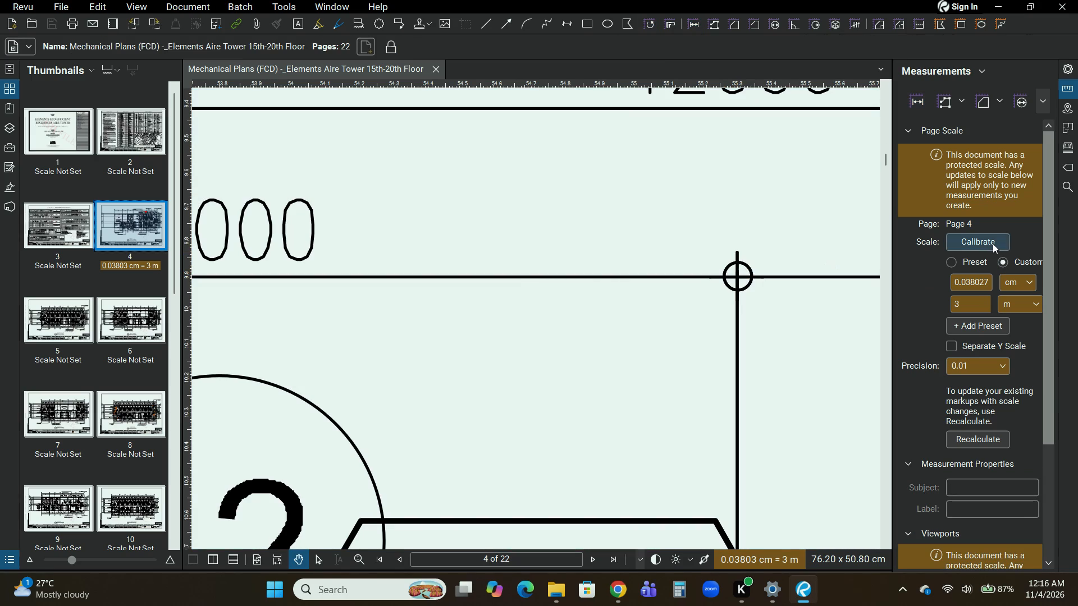
Recalibrate page 4's scale between both end marks of the 3000 dimension above unit 12's balcony, applying 2.929468 cm = 3 m.
left_click(993, 243)
left_click(634, 338)
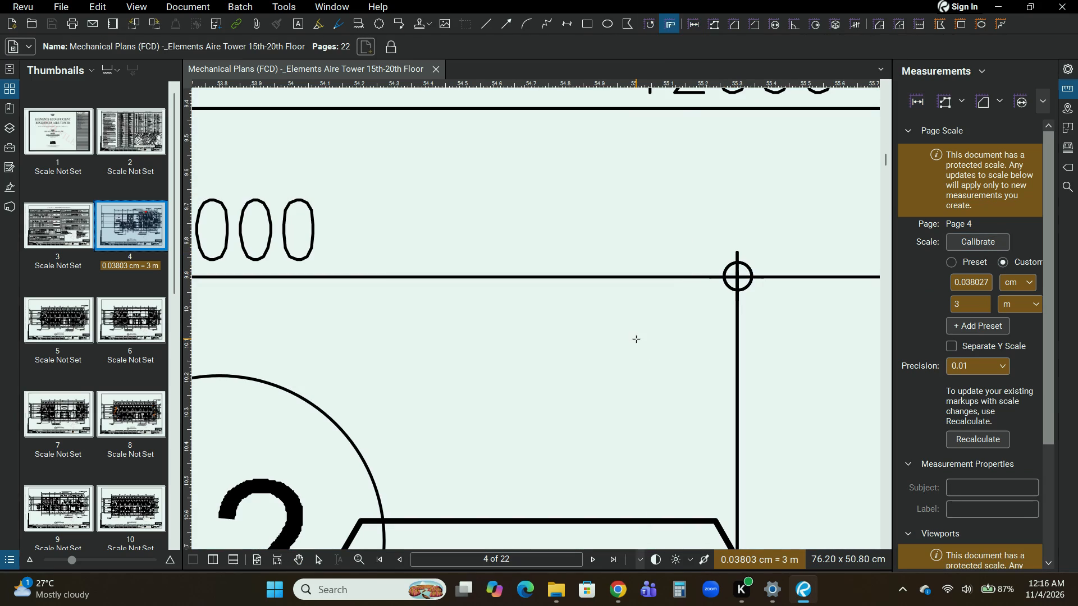
middle_click(510, 322)
middle_click_drag(521, 323, 707, 285)
scroll(705, 286, "down", 2)
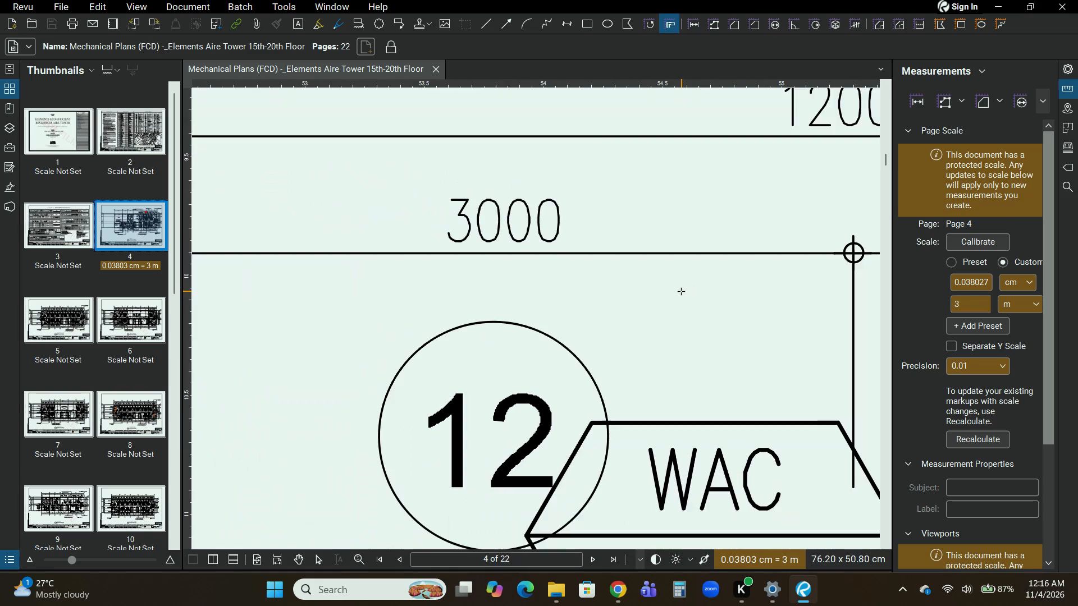
scroll(599, 287, "down", 1)
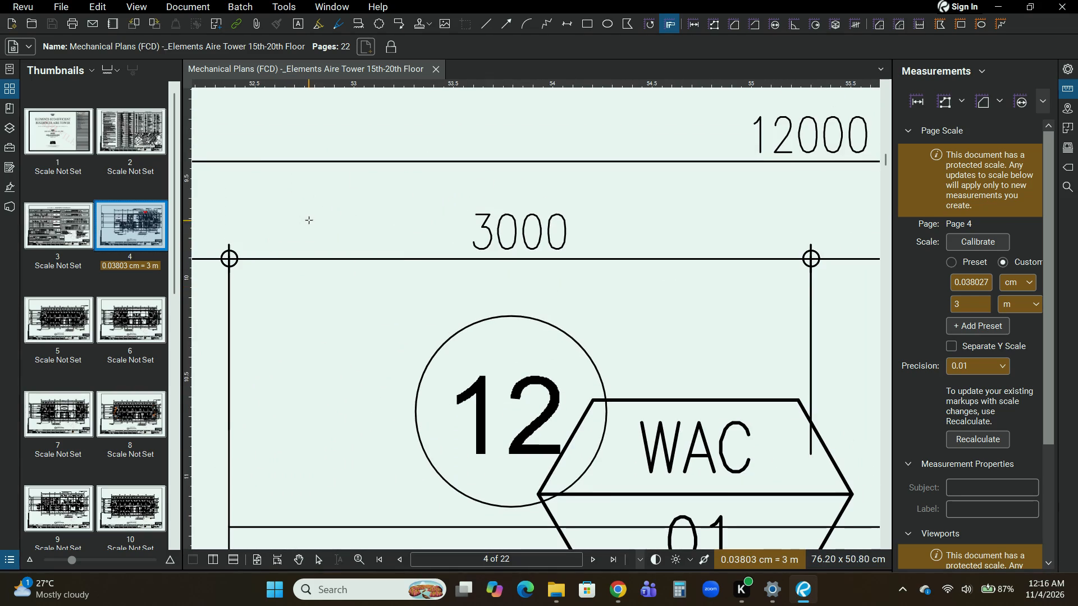
left_click(226, 259)
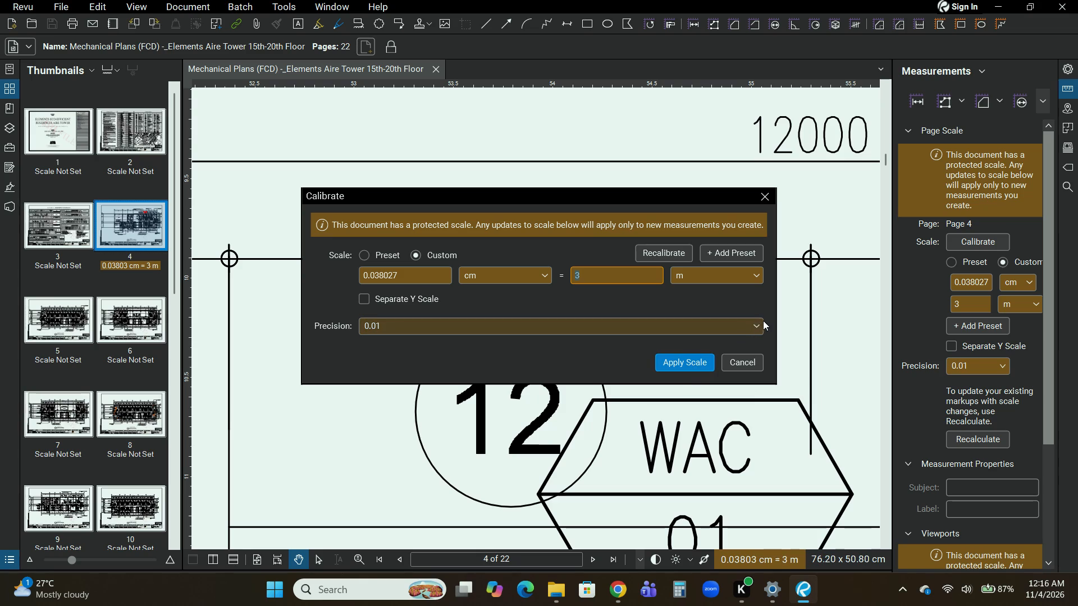
left_click(672, 256)
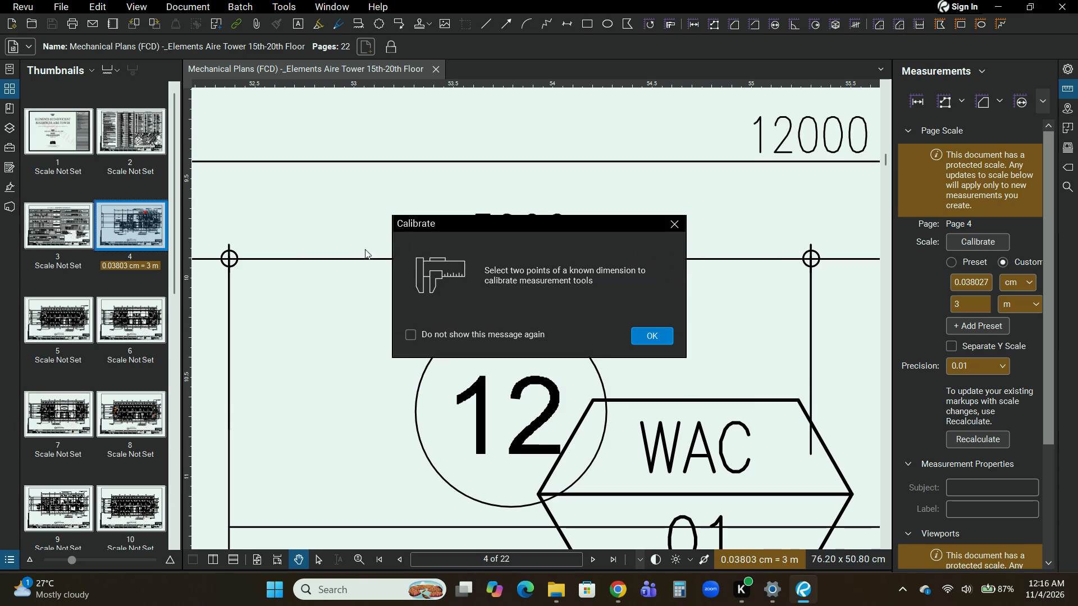
left_click(643, 333)
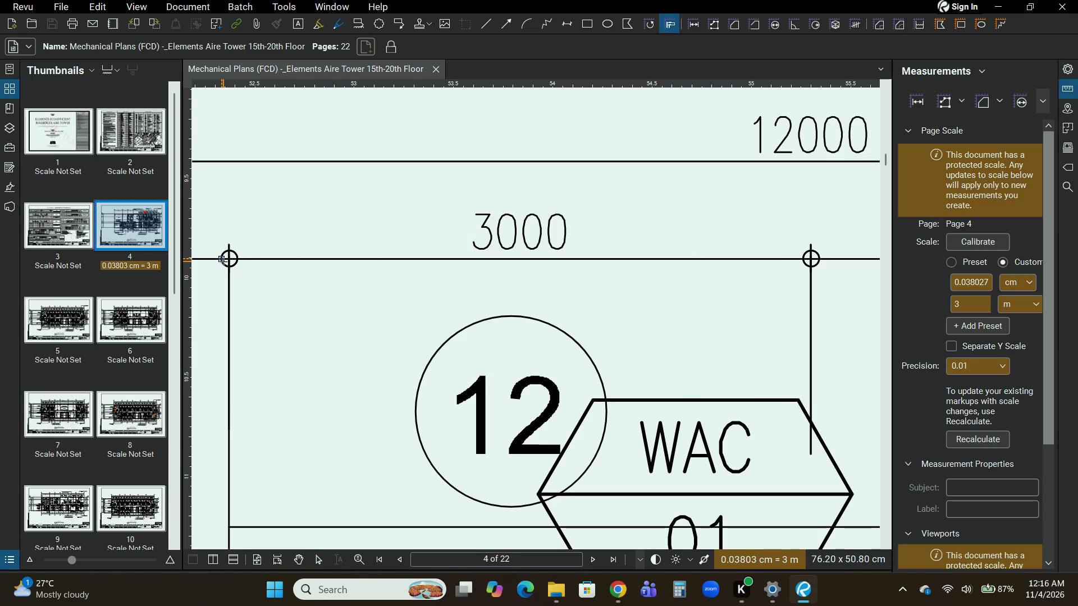
left_click(229, 259)
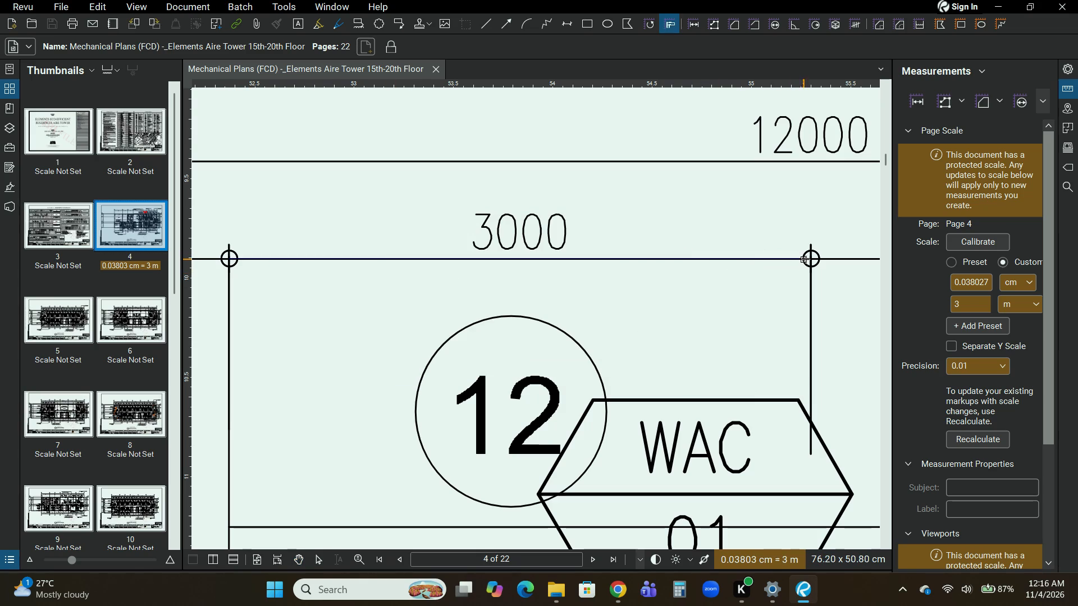
left_click(814, 258)
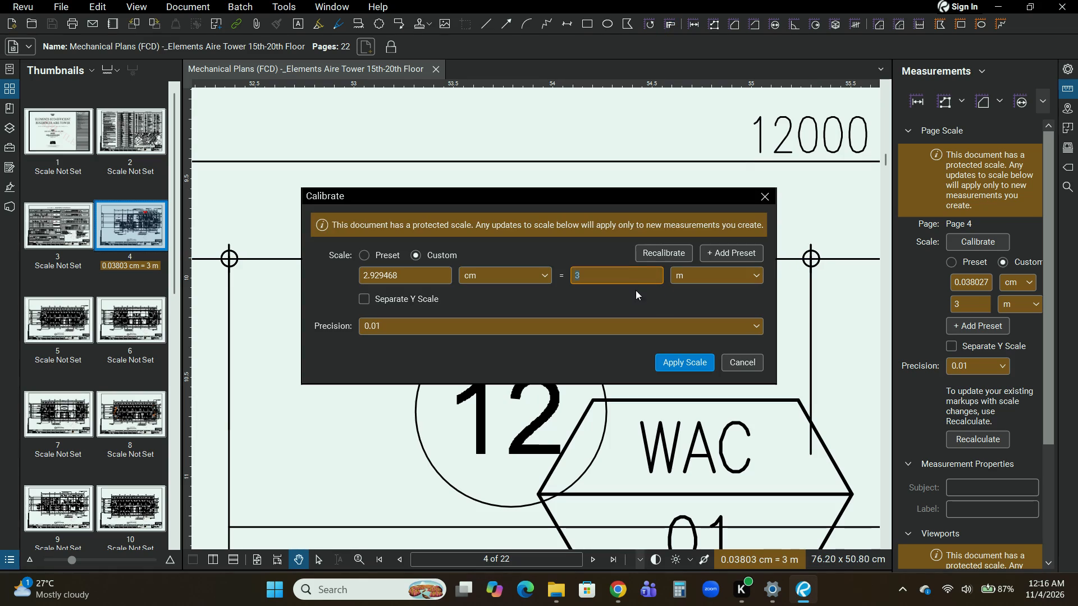
key("3")
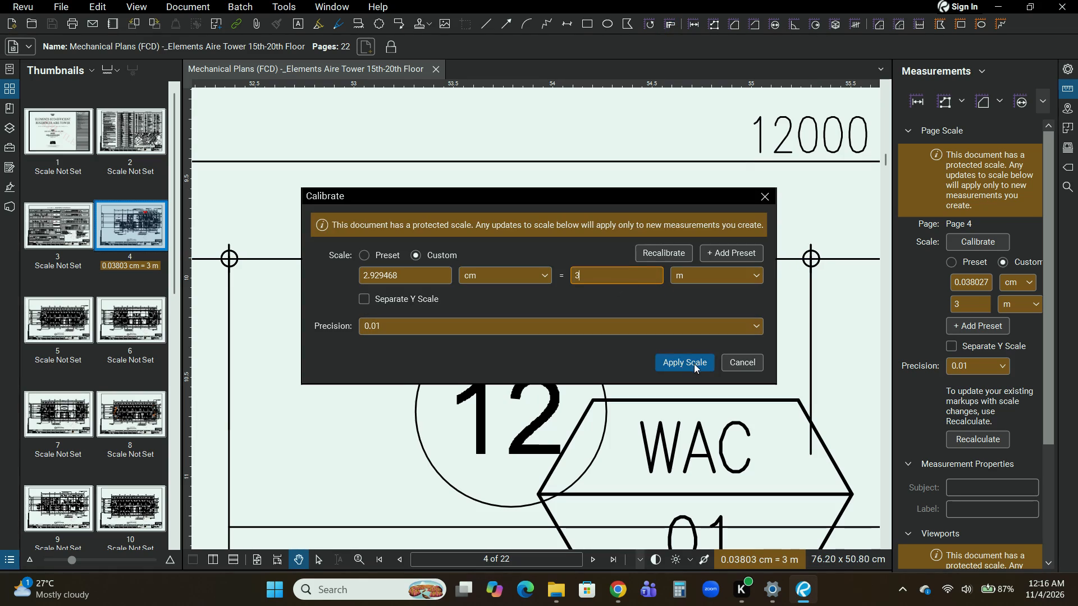
left_click(695, 363)
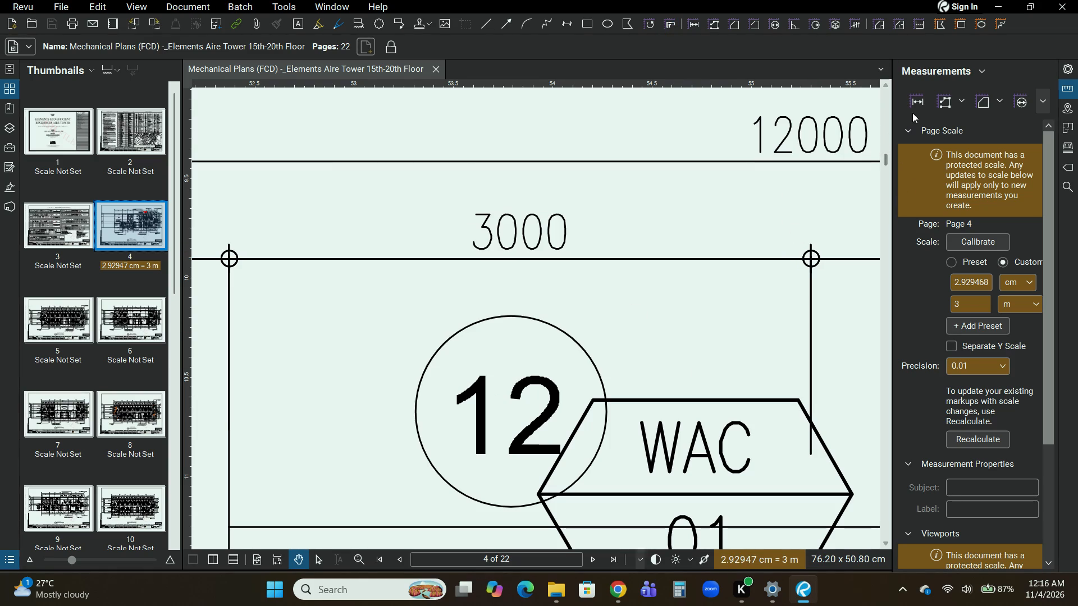
Verify the new scale by measuring the 3000 dimension above unit 12's balcony with the Length tool, and delete that measurement.
left_click(919, 104)
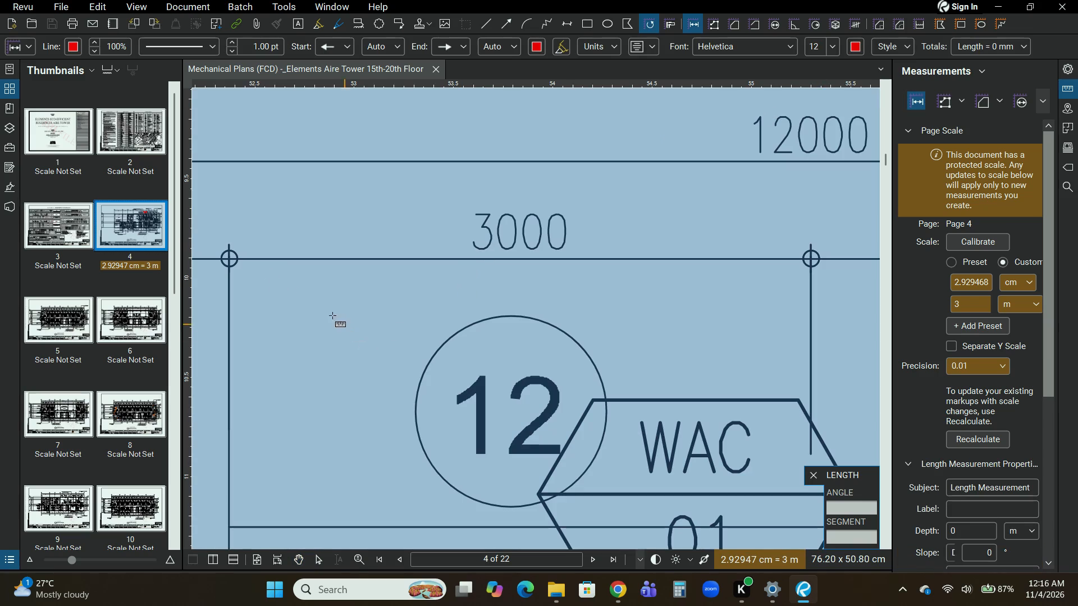
left_click(228, 256)
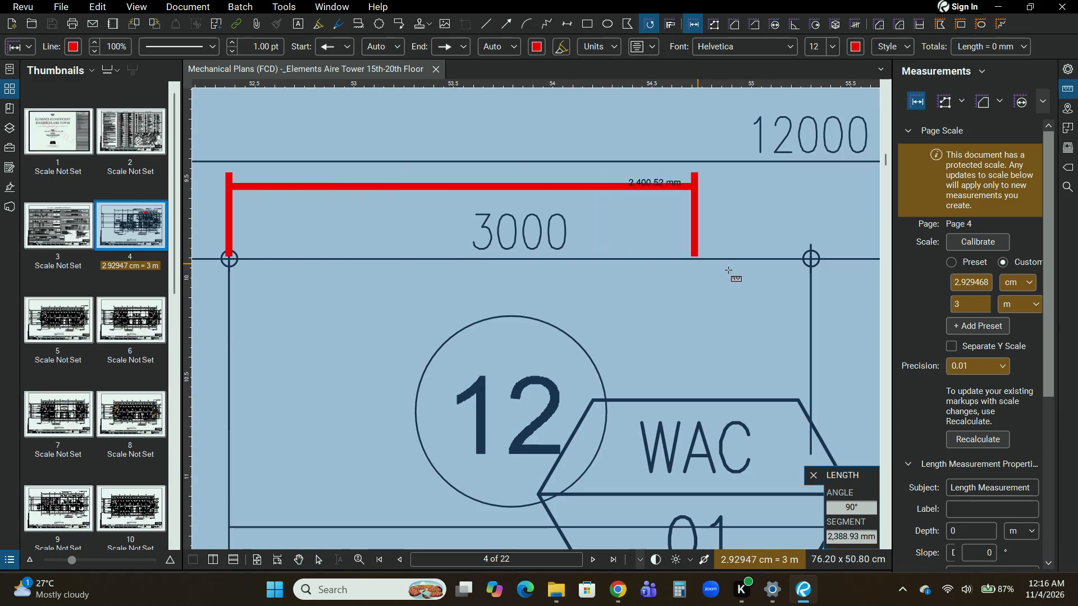
scroll(811, 254, "up", 4)
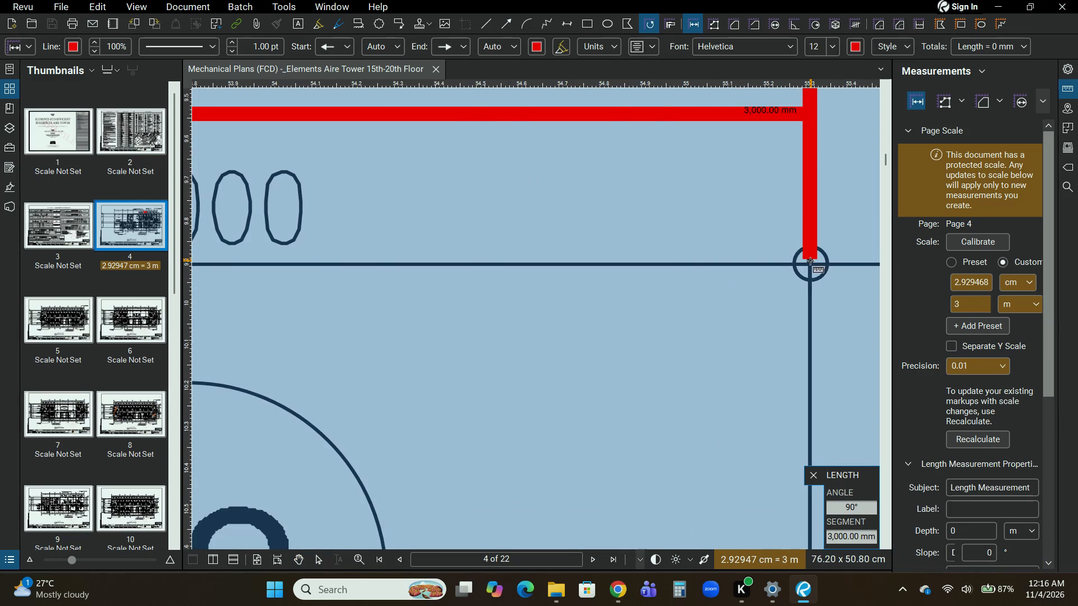
left_click(810, 261)
scroll(603, 311, "down", 6)
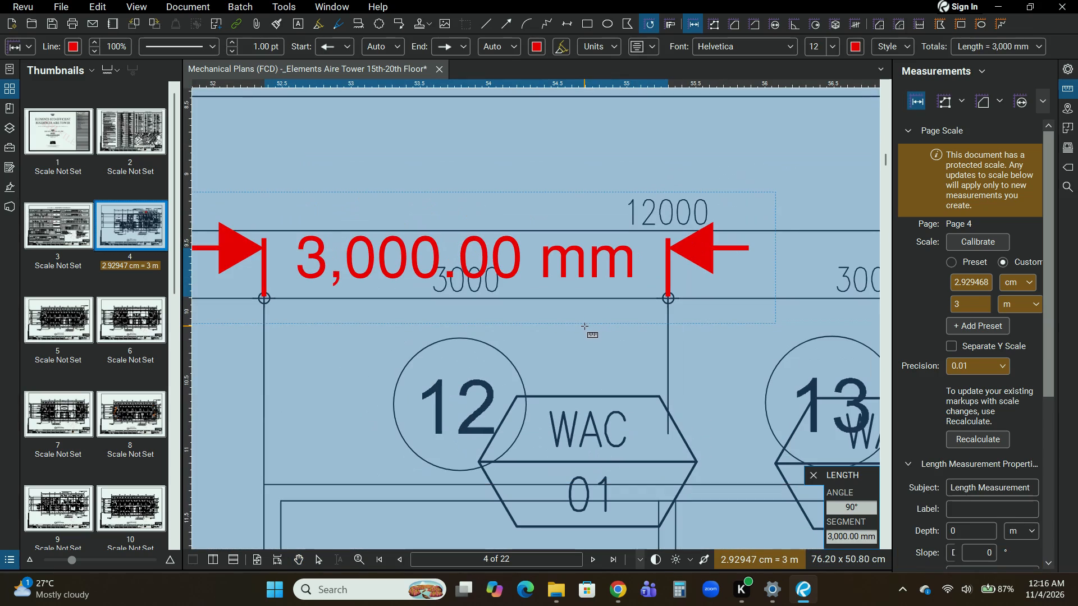
key("Escape")
left_click(493, 263)
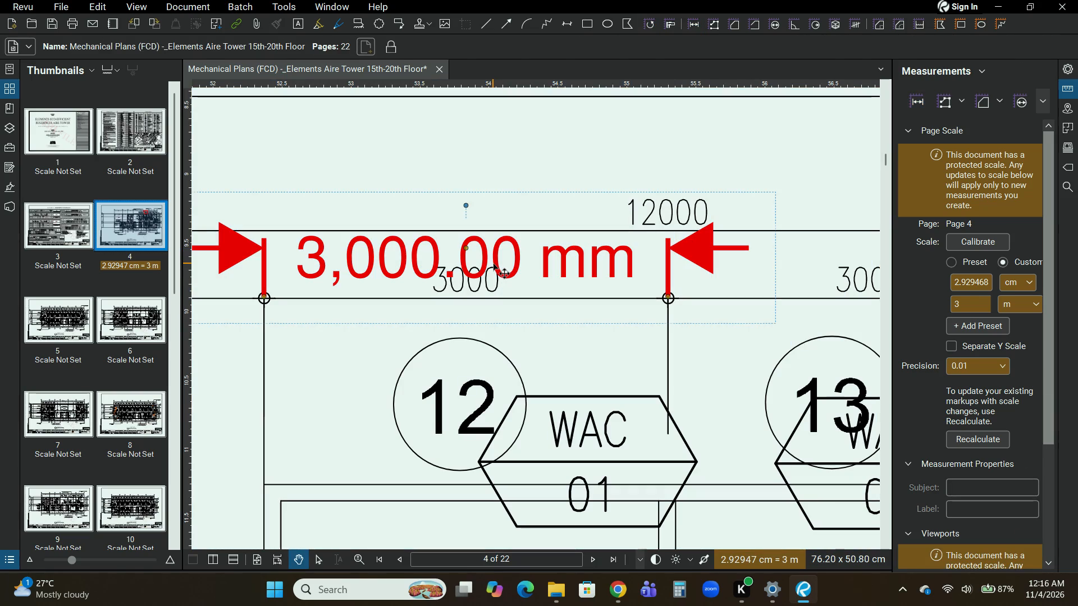
key("Delete")
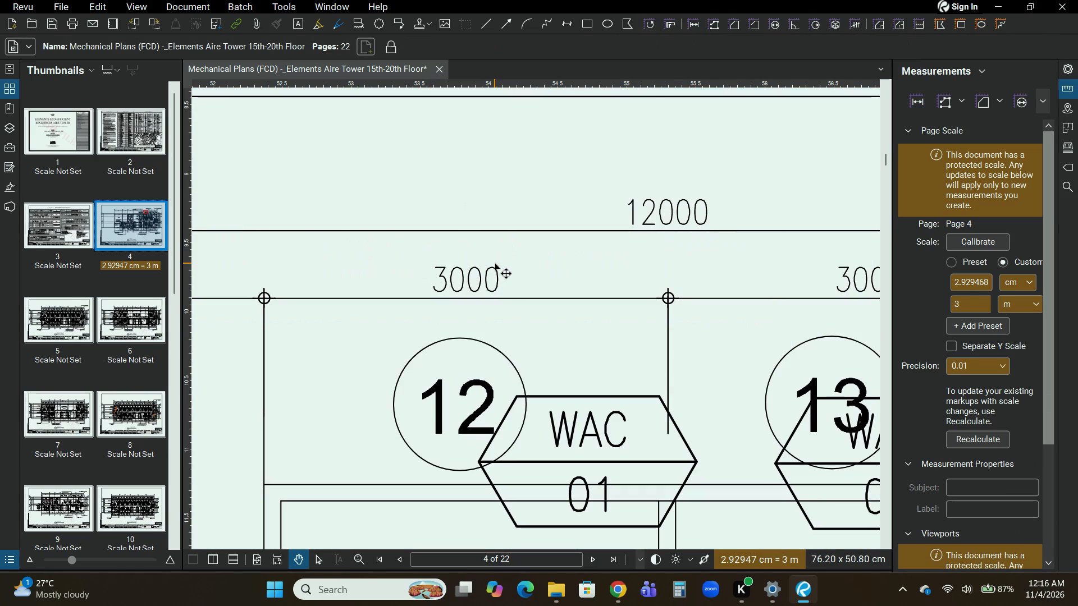
Return to the mini theater area of the 5th floor layout on page 4 to examine its ductwork.
scroll(532, 337, "down", 8)
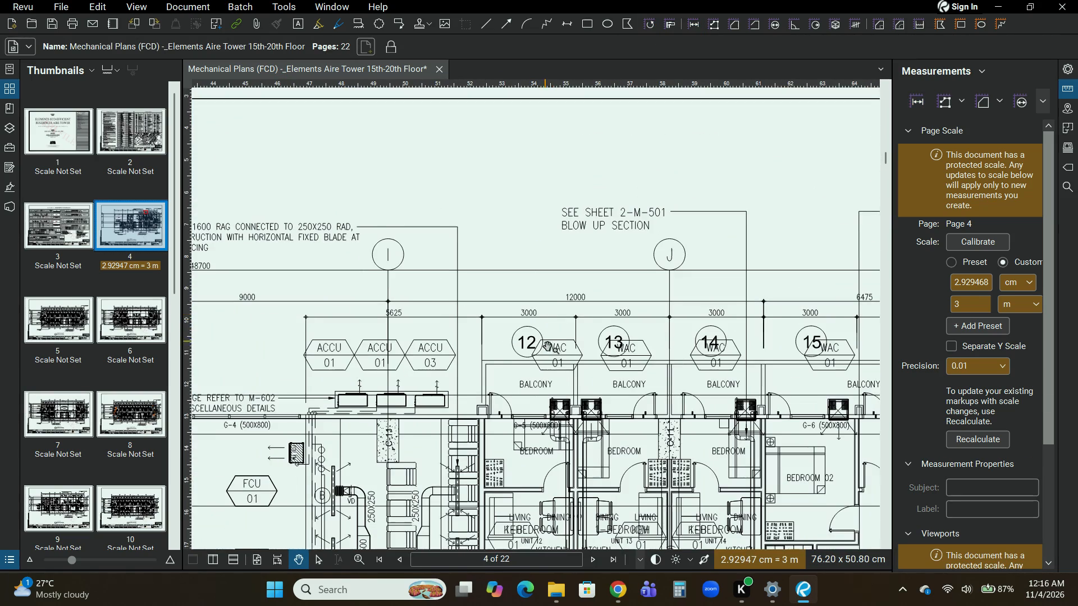
middle_click_drag(546, 348, 540, 232)
middle_click_drag(464, 345, 503, 256)
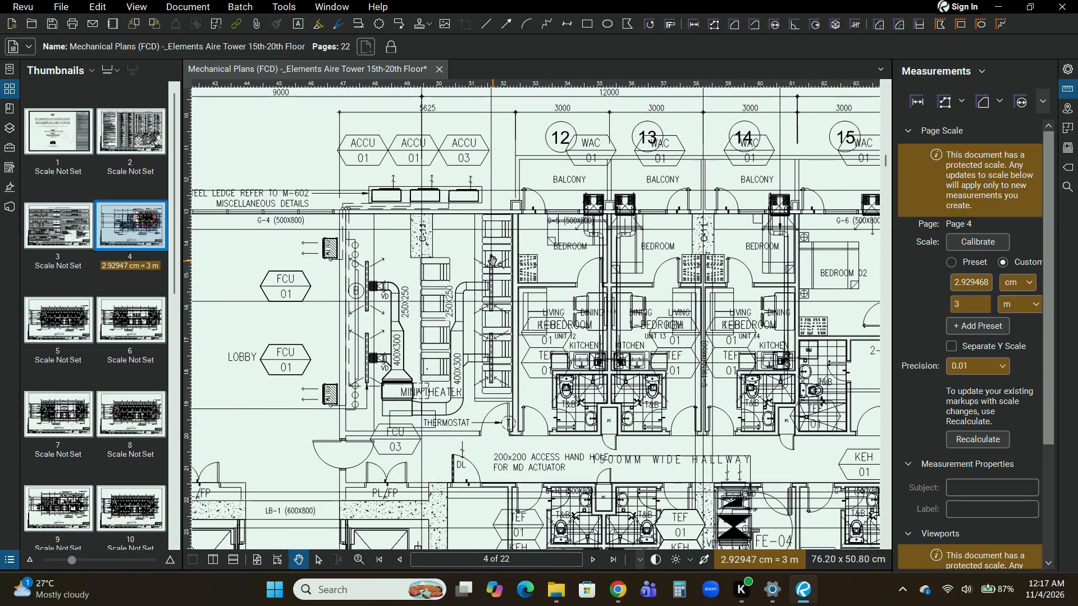
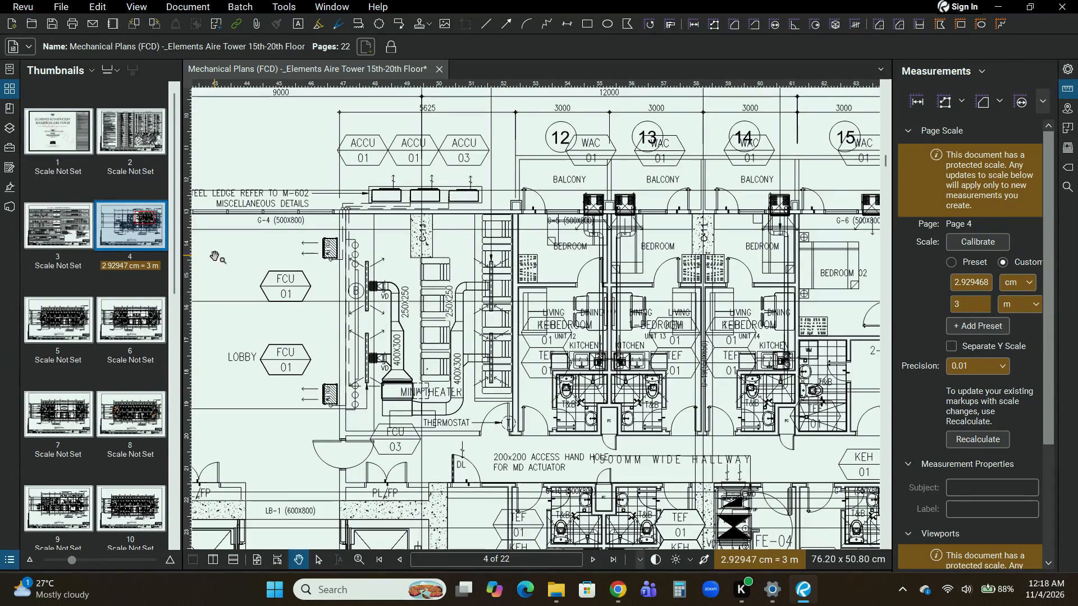
Examine the mini theater ductwork, the notes below the plan and the title block of the 5th floor ACMV layout.
scroll(361, 336, "up", 3)
middle_click_drag(521, 408, 472, 354)
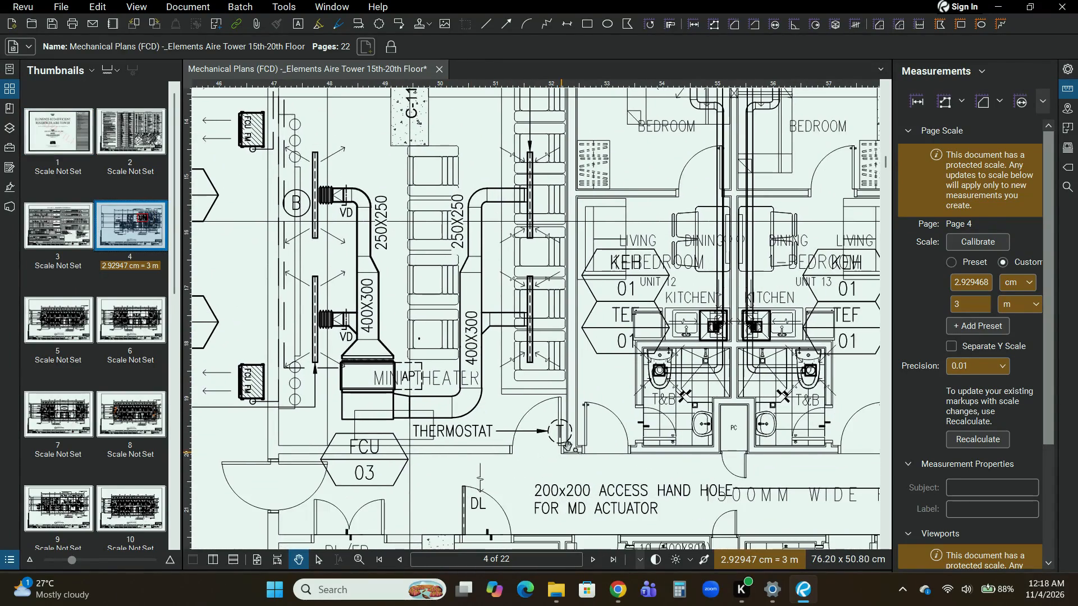
scroll(577, 433, "down", 4)
middle_click_drag(593, 451, 484, 224)
middle_click_drag(431, 415, 399, 275)
middle_click_drag(499, 472, 424, 269)
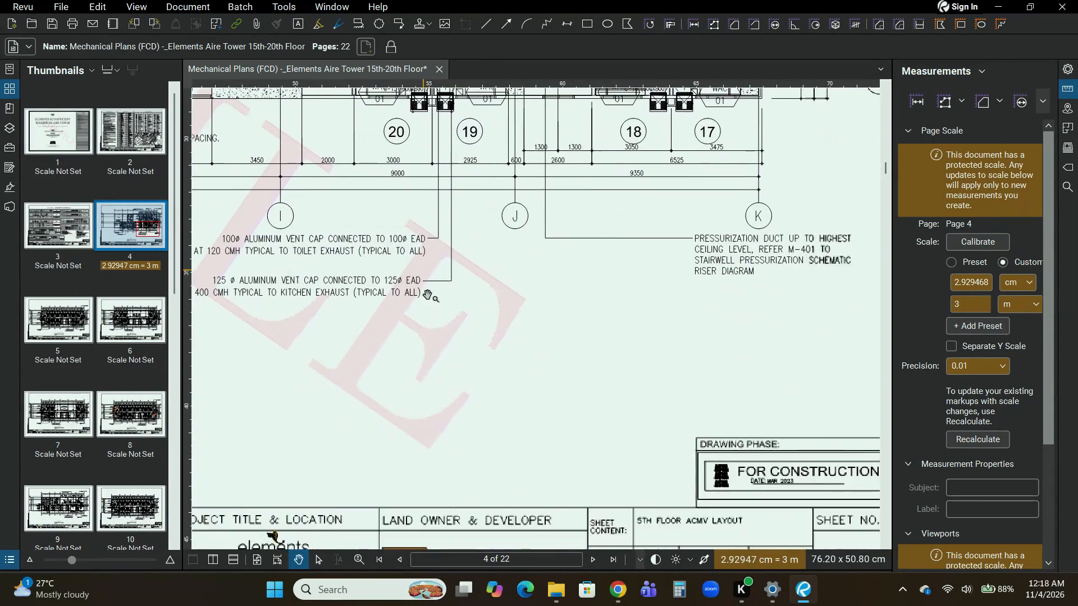
middle_click_drag(484, 404, 330, 359)
middle_click_drag(326, 369, 326, 369)
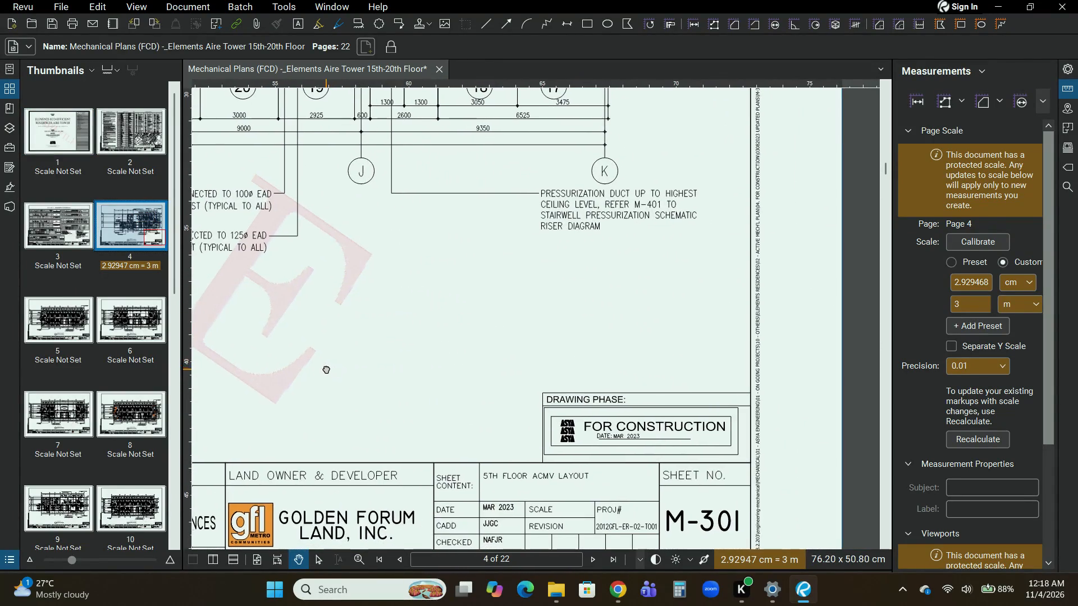
middle_click_drag(326, 369, 532, 301)
scroll(446, 370, "down", 2)
middle_click_drag(439, 374, 653, 347)
middle_click(653, 347)
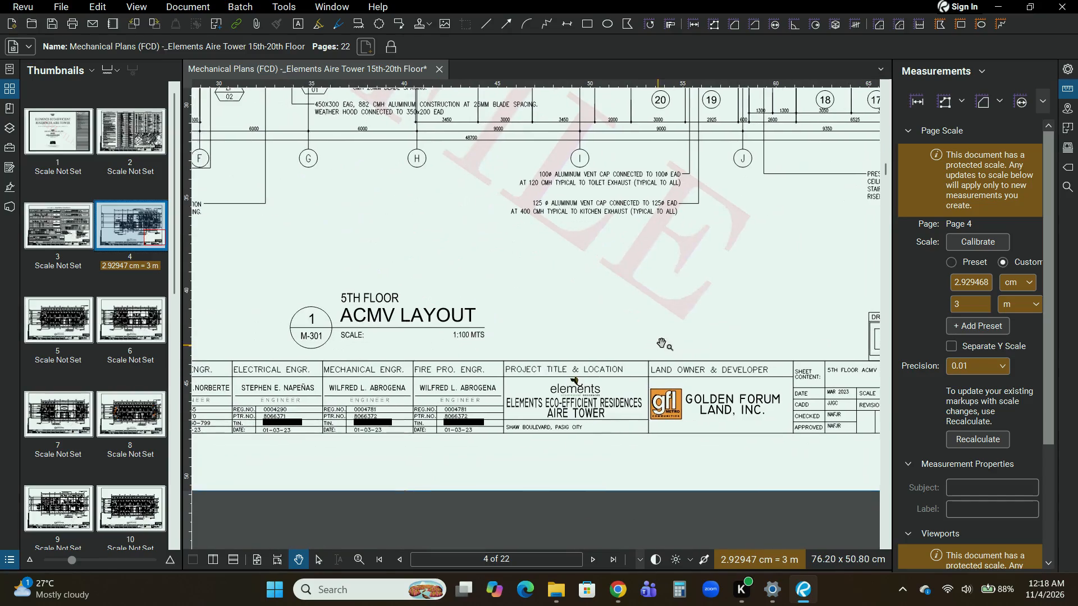
middle_click_drag(659, 352, 615, 605)
middle_click_drag(493, 312, 516, 480)
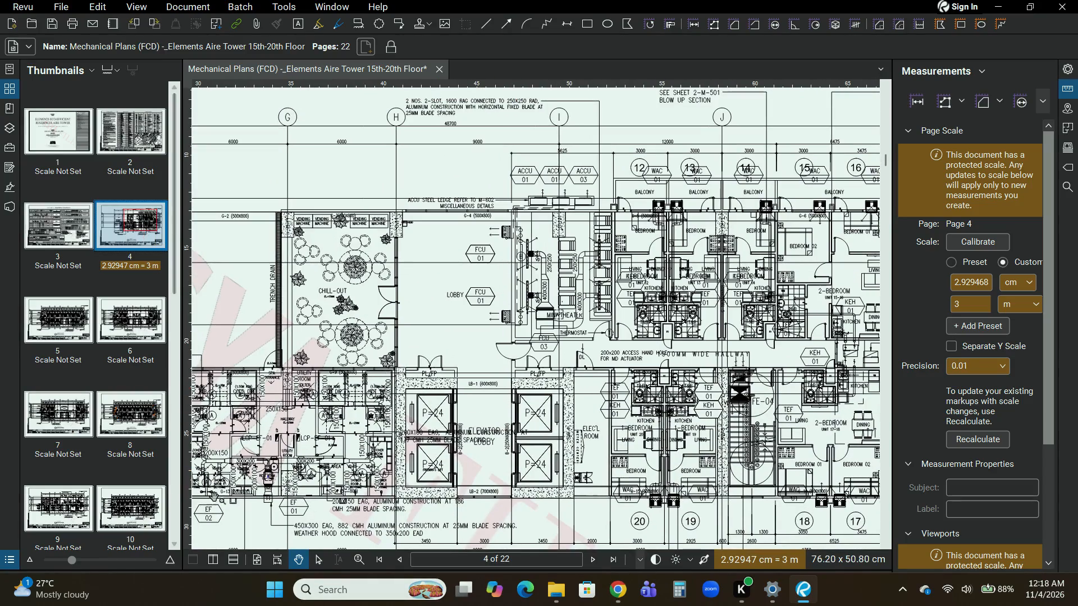
Set up the Polylength measurement with the subject "FCU - 03 - 5th Floor" and the label "SAD - 400x300".
left_click(947, 104)
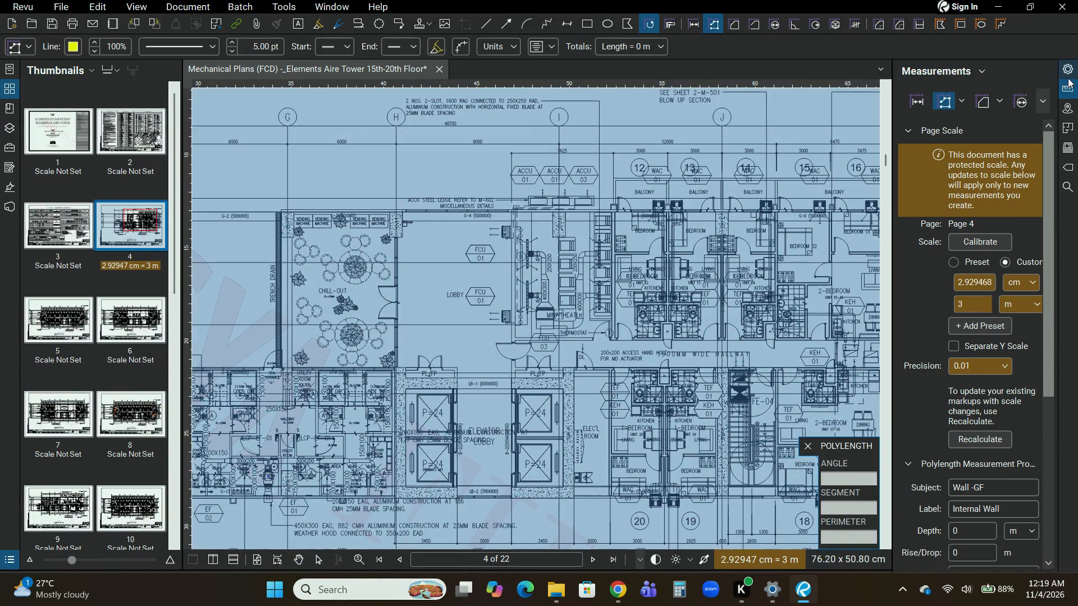
left_click(1068, 72)
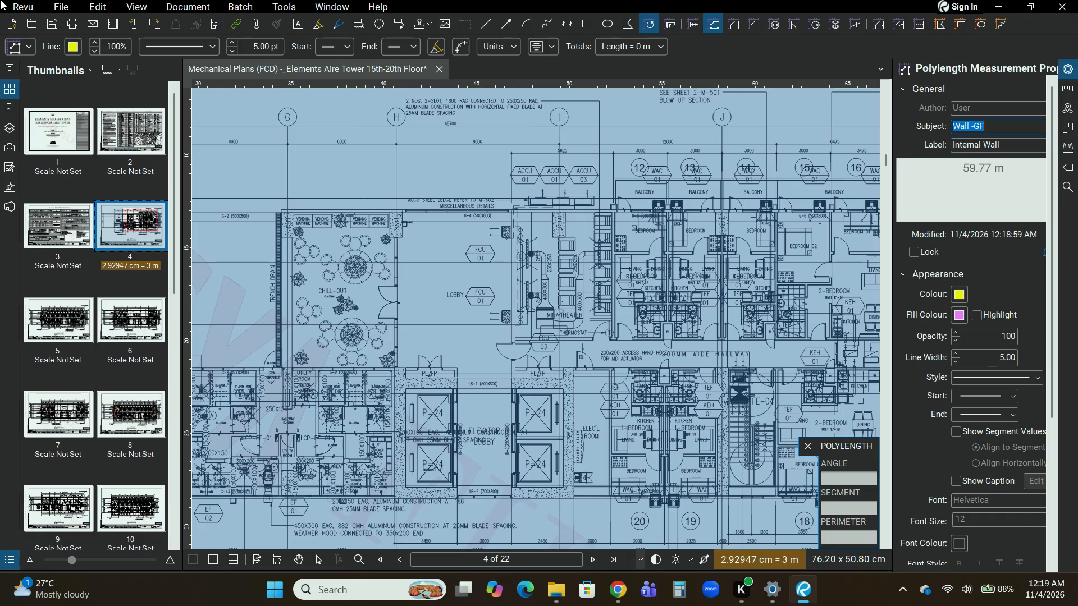
type("FCU")
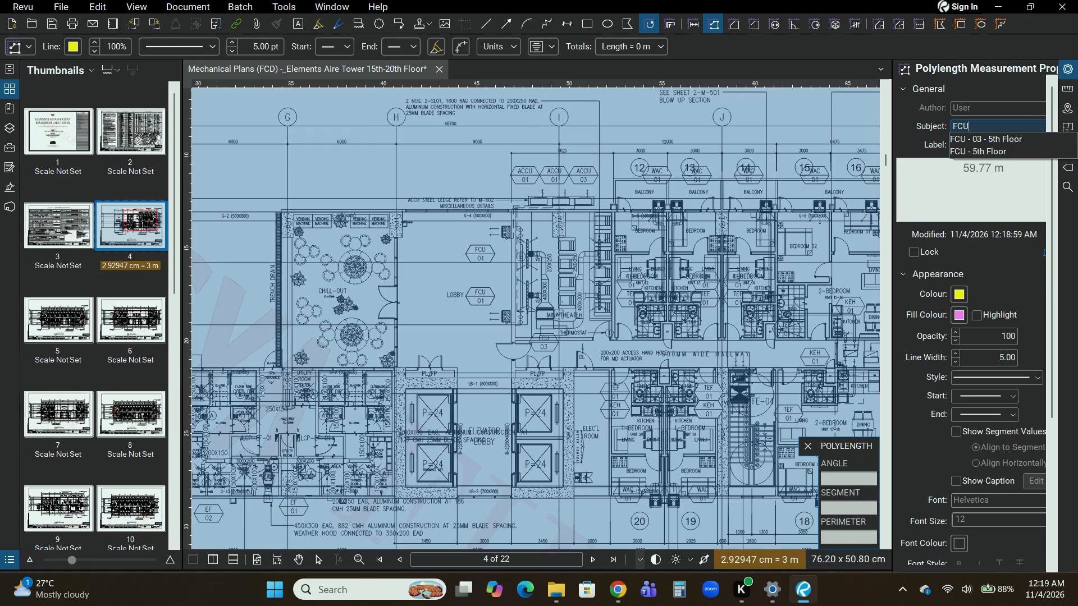
left_click(1019, 139)
left_click_drag(1021, 143, 862, 113)
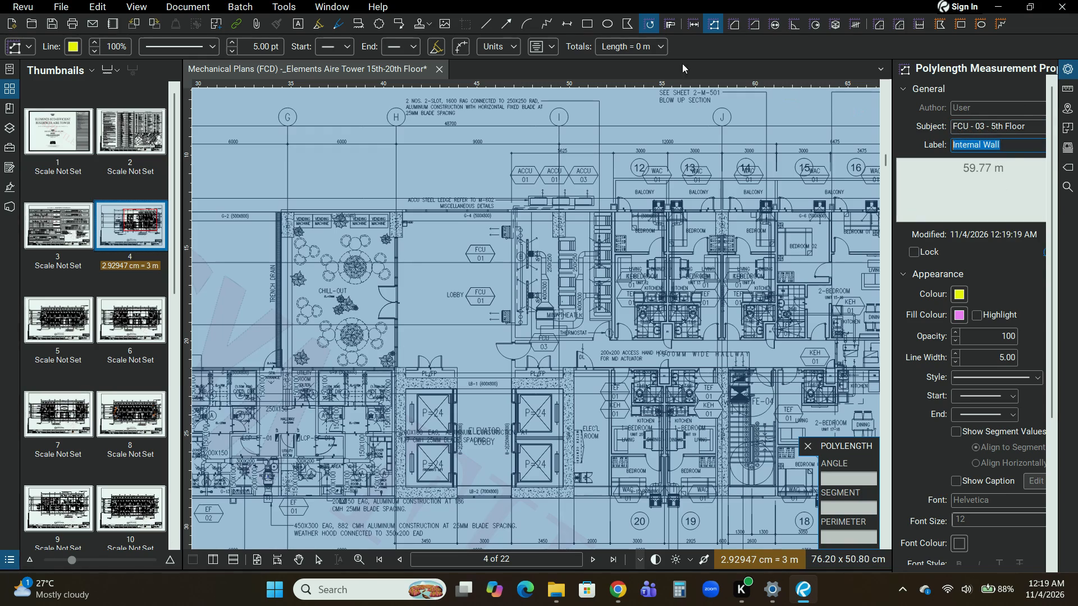
scroll(449, 227, "up", 2)
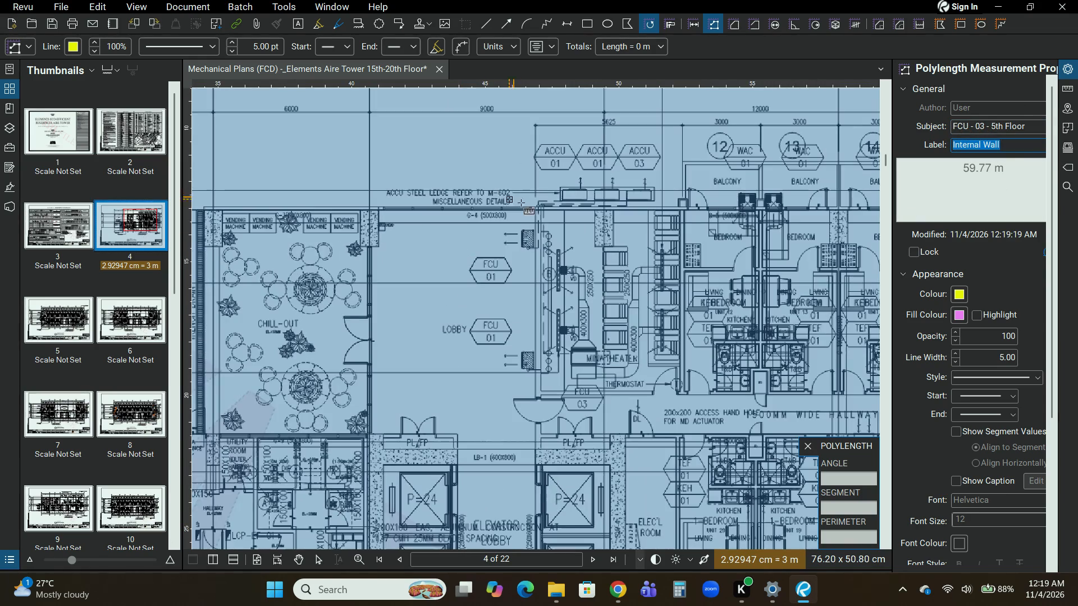
scroll(674, 375, "up", 3)
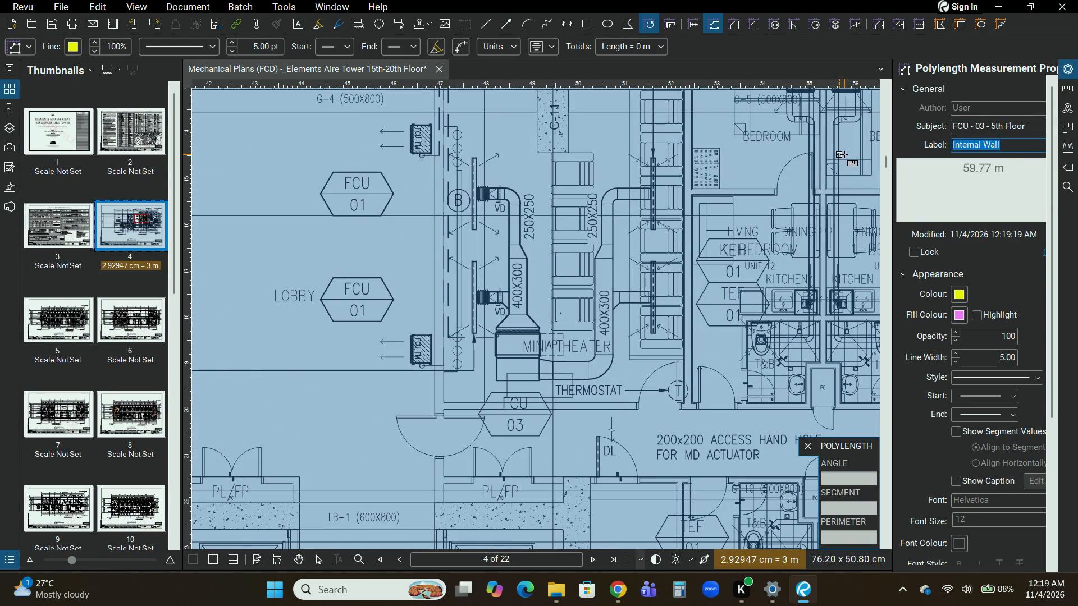
type("SAD")
key("space")
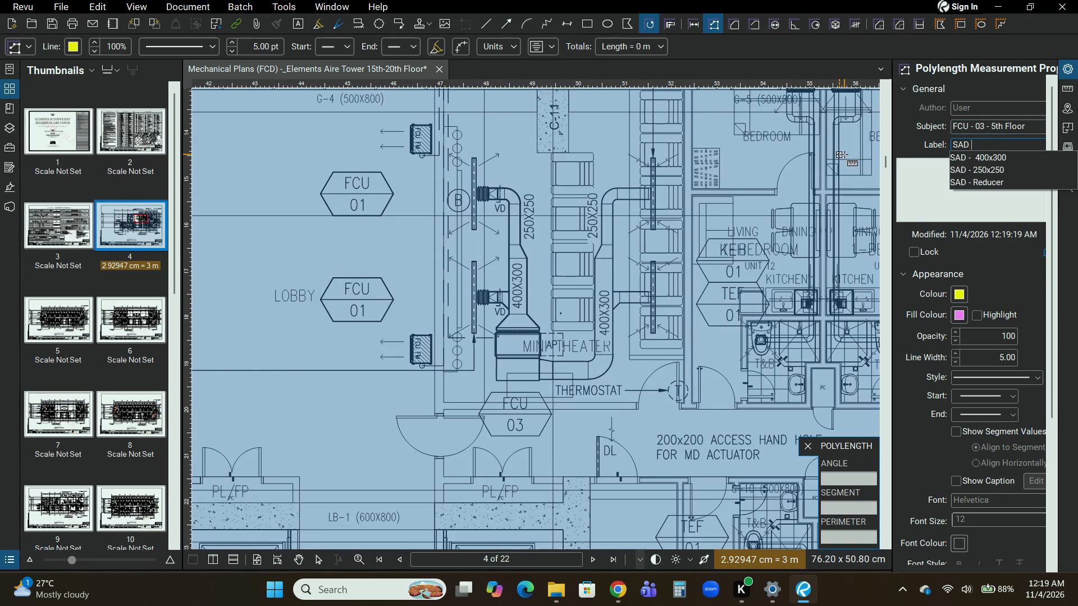
type("-")
key("space")
type("400")
type("x300")
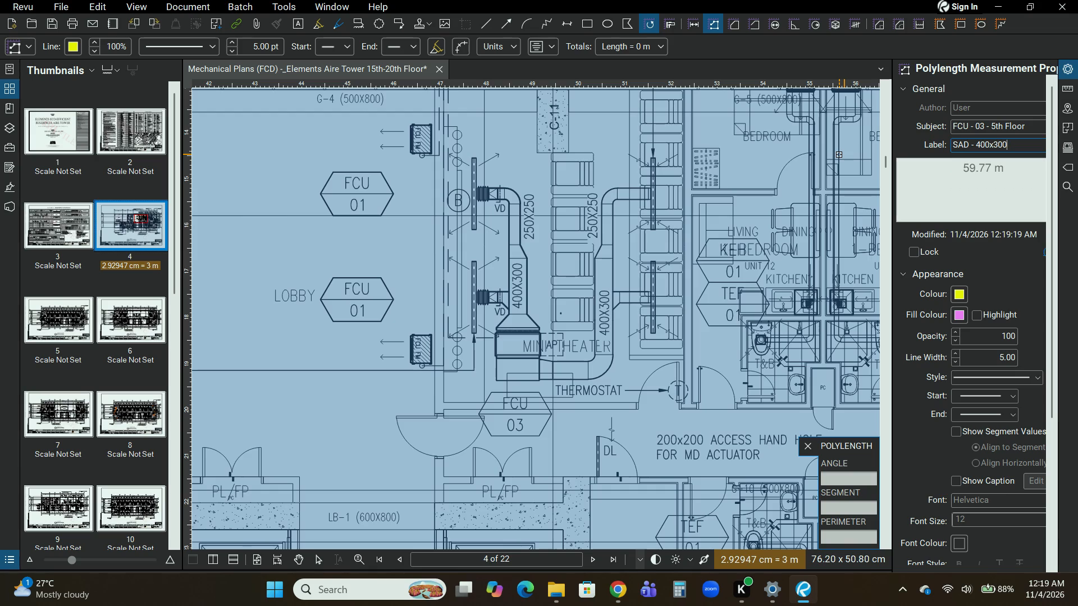
key("Return")
Set the Polylength line colour to light cyan and the line width to 2.00.
left_click(962, 289)
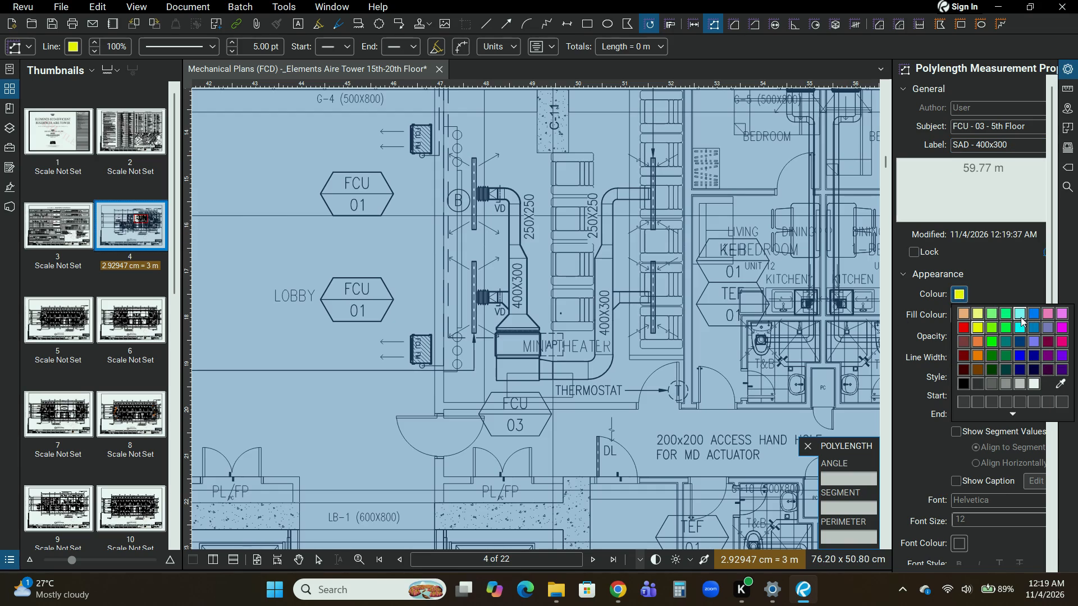
left_click(1021, 317)
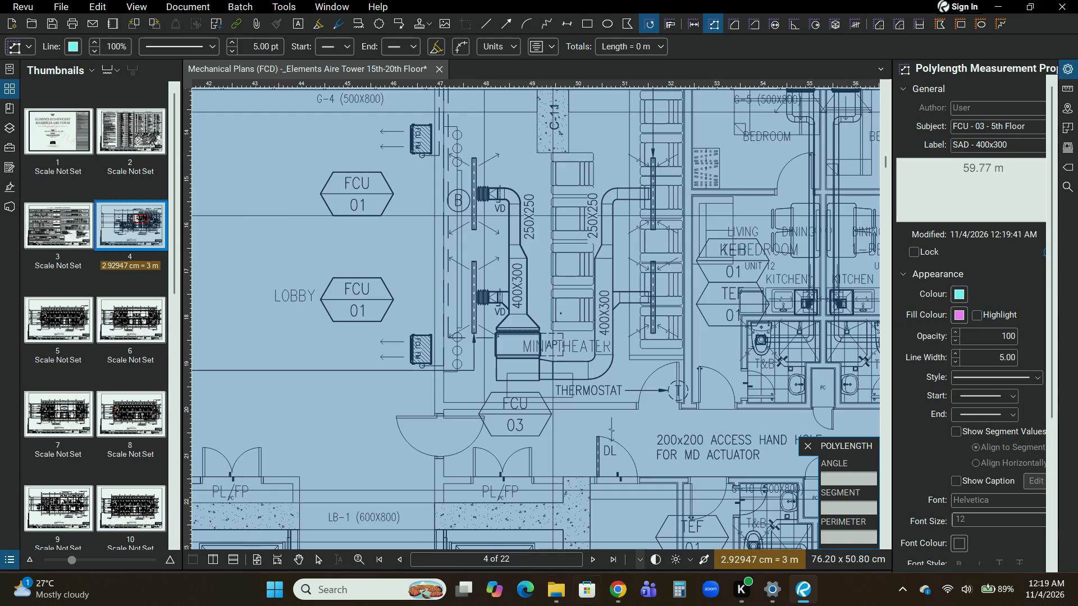
left_click_drag(991, 359, 1043, 370)
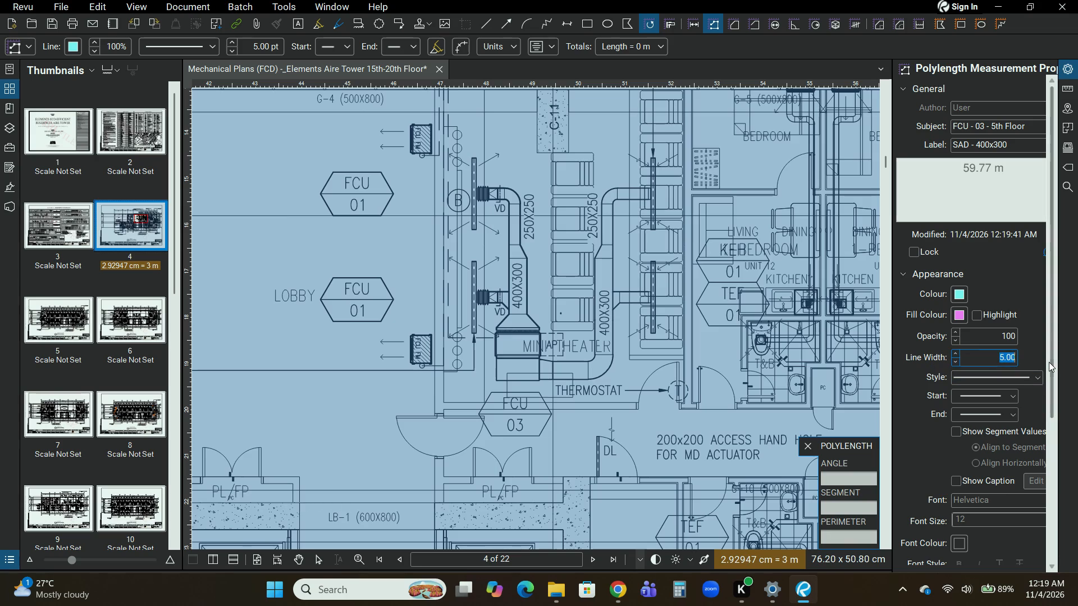
key("2")
key("Return")
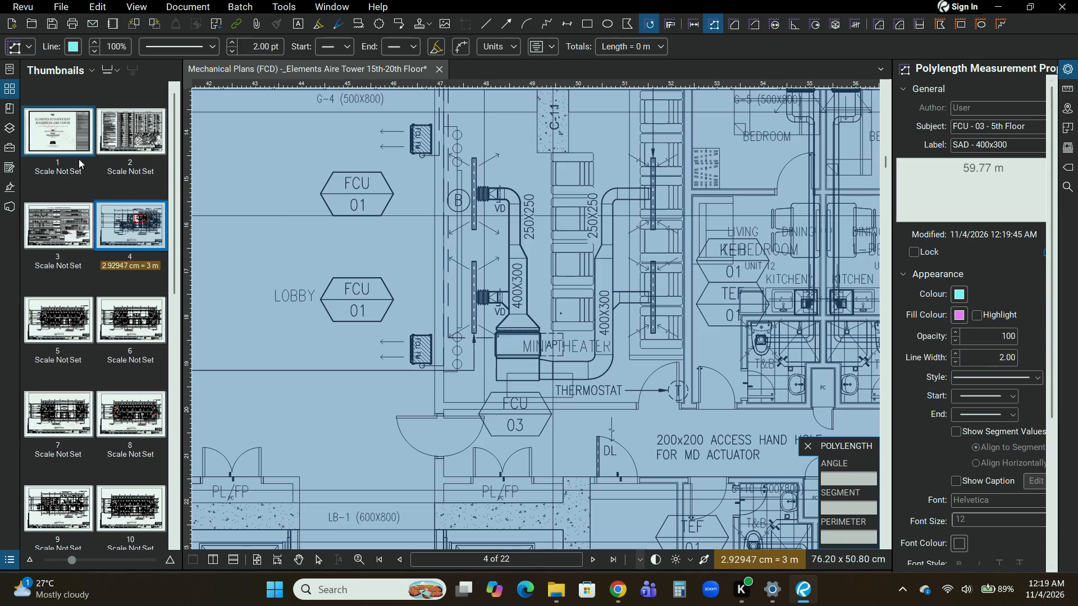
Measure the mini theater's 400x300 duct with a straight polylength about 1.52 m long, from FCU-03's transition to the reducer's 250x250 end.
scroll(507, 327, "up", 3)
scroll(587, 327, "up", 2)
middle_click_drag(585, 329, 488, 475)
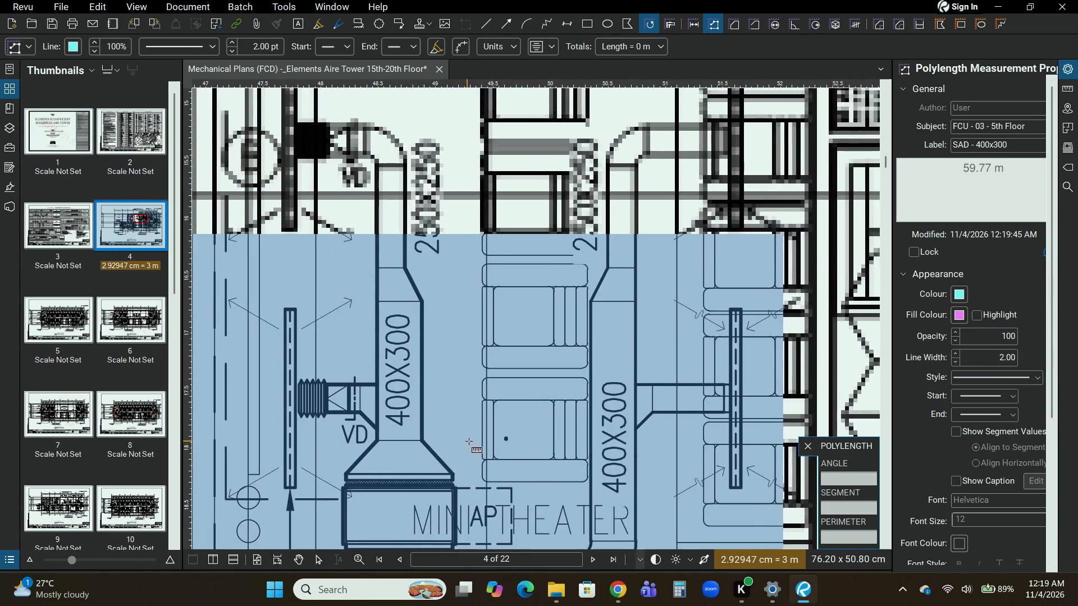
scroll(468, 426, "up", 2)
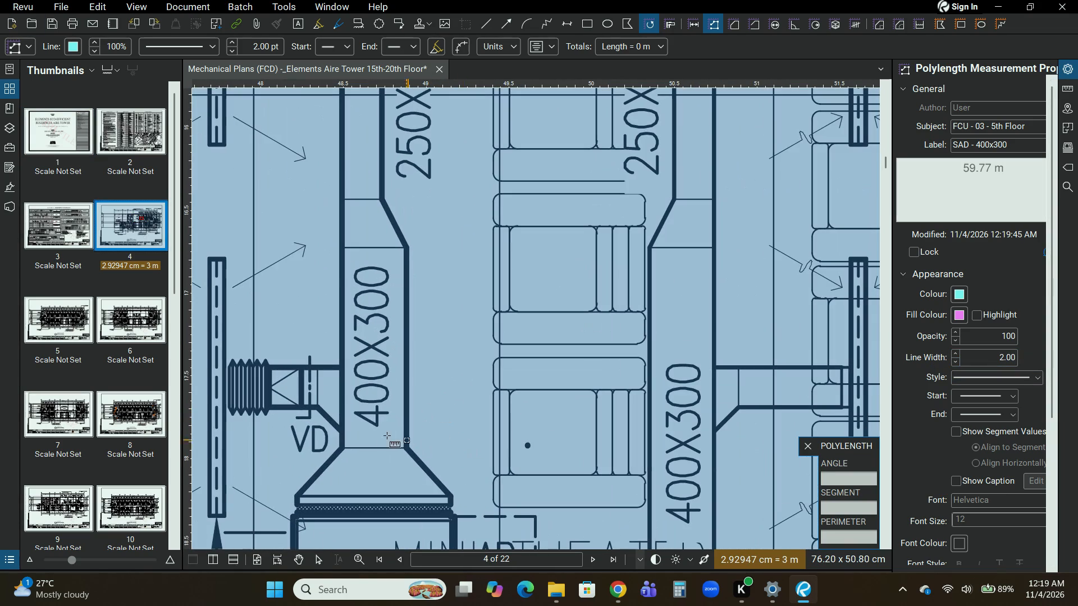
scroll(375, 433, "up", 2)
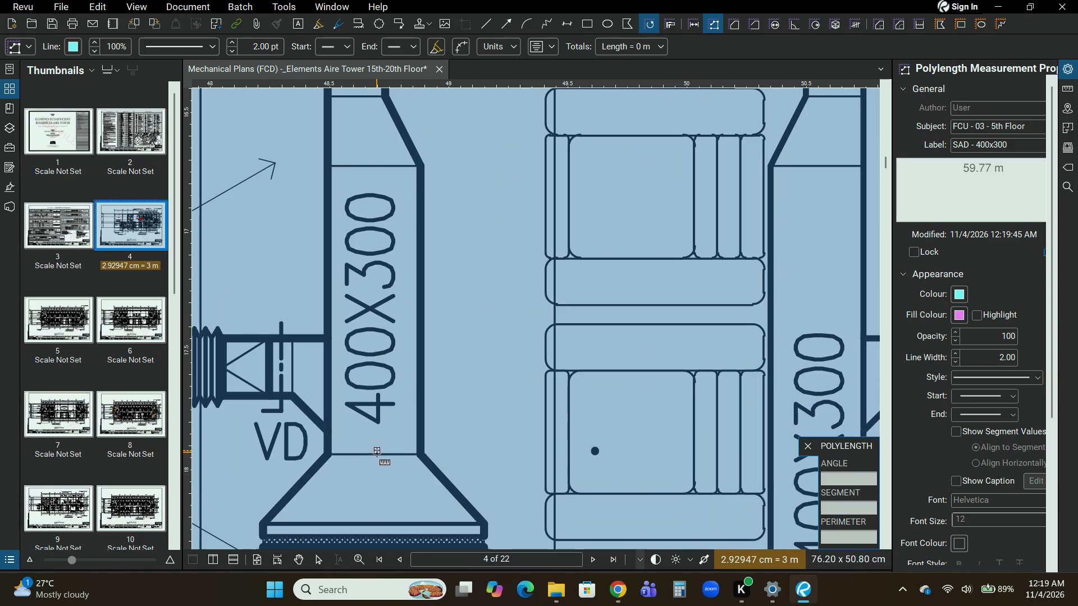
left_click(376, 453)
middle_click_drag(335, 175, 338, 177)
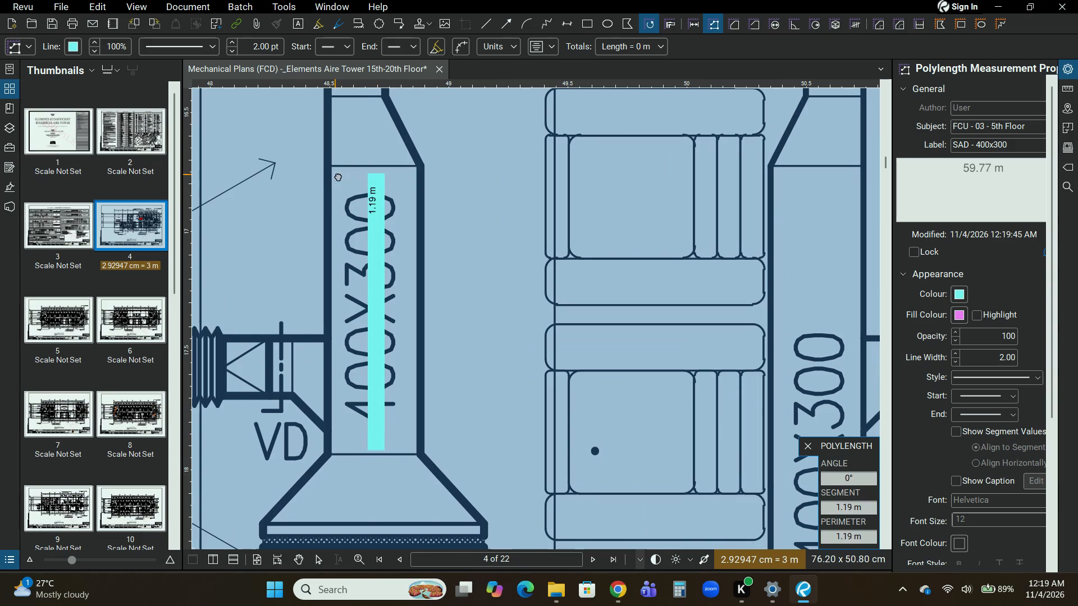
middle_click_drag(338, 177, 338, 255)
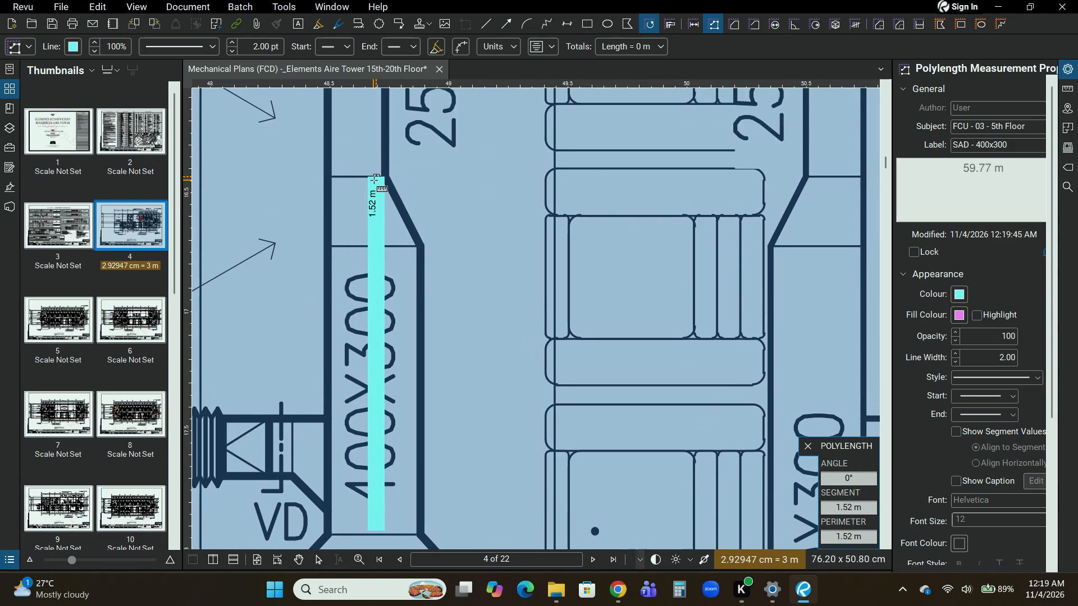
left_click(378, 177)
key("Return")
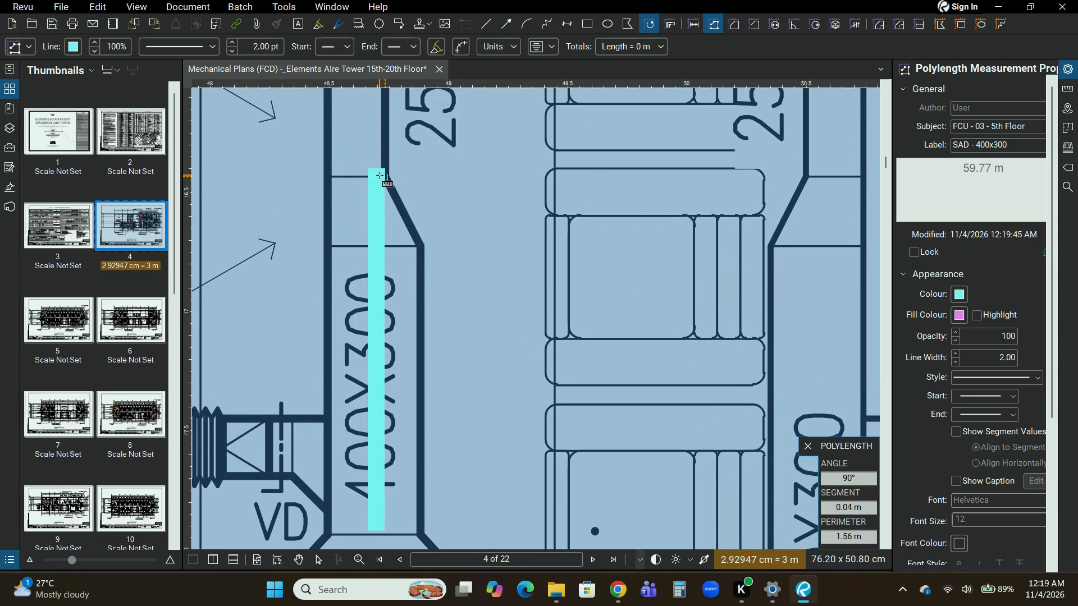
Examine the FCU-03 duct runs in the mini theater and the surrounding 5th floor layout.
scroll(548, 420, "down", 3)
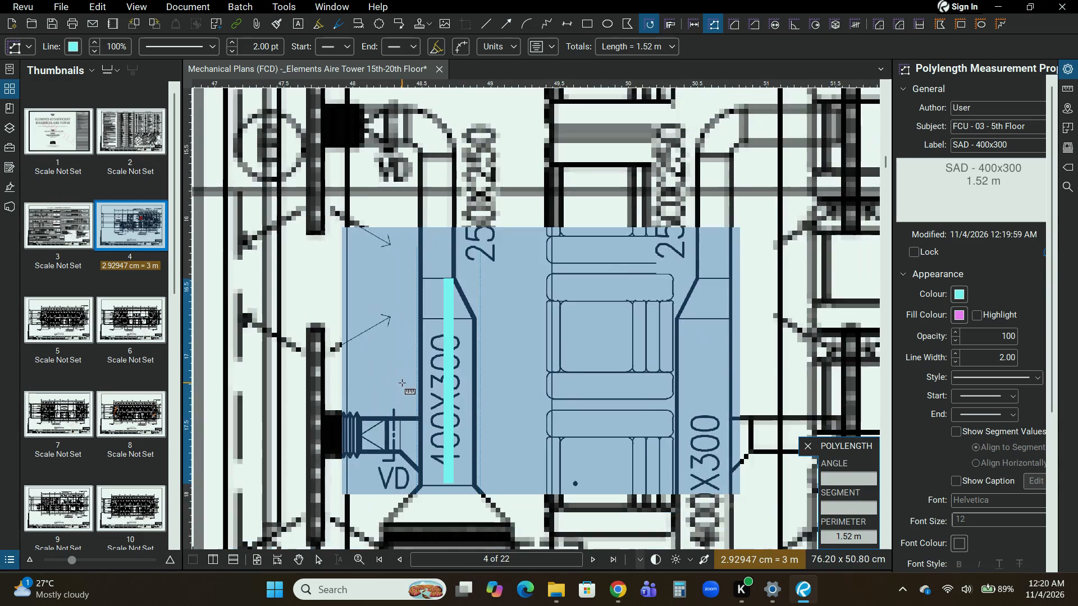
scroll(402, 383, "down", 1)
middle_click_drag(631, 487, 483, 336)
scroll(491, 349, "down", 3)
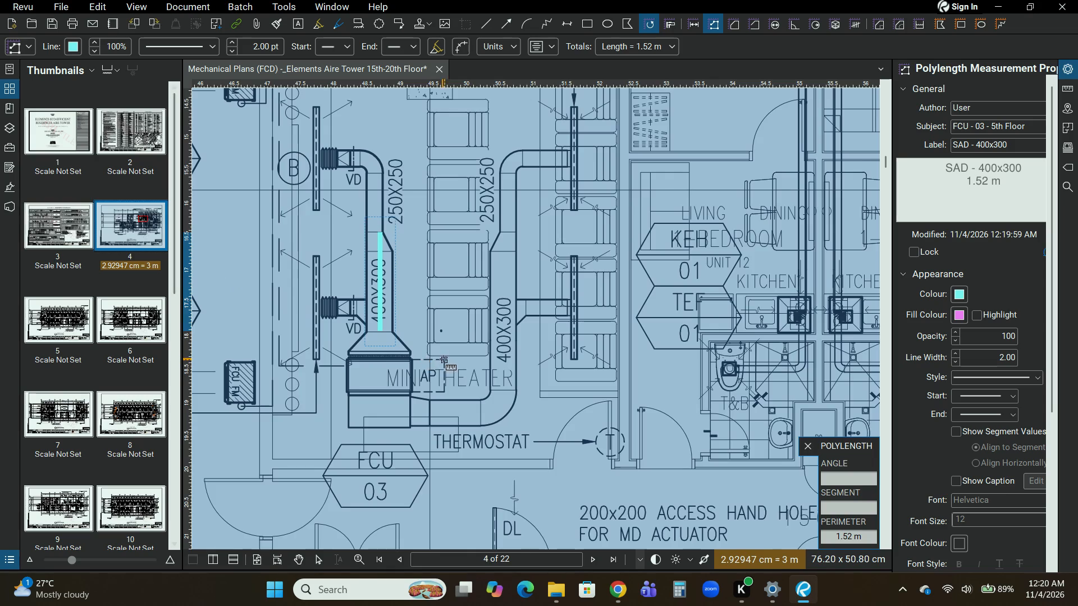
scroll(390, 379, "down", 1)
scroll(439, 420, "down", 2)
middle_click_drag(433, 424, 490, 333)
middle_click(490, 333)
middle_click_drag(490, 333, 487, 351)
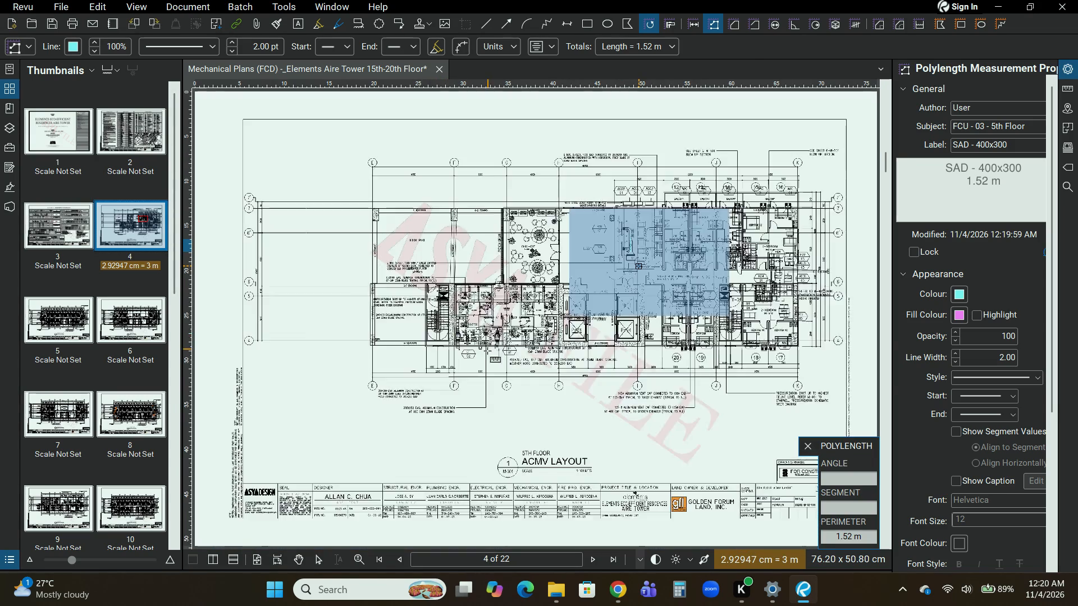
middle_click_drag(487, 351, 485, 366)
scroll(491, 274, "up", 8)
middle_click_drag(672, 365, 299, 472)
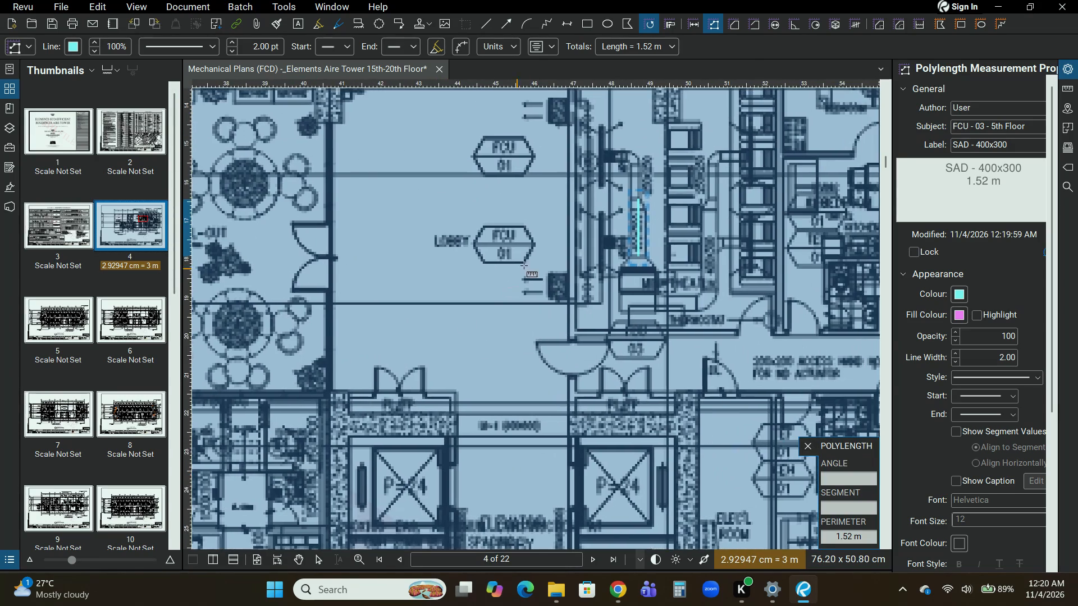
scroll(627, 313, "up", 3)
middle_click_drag(623, 323, 420, 410)
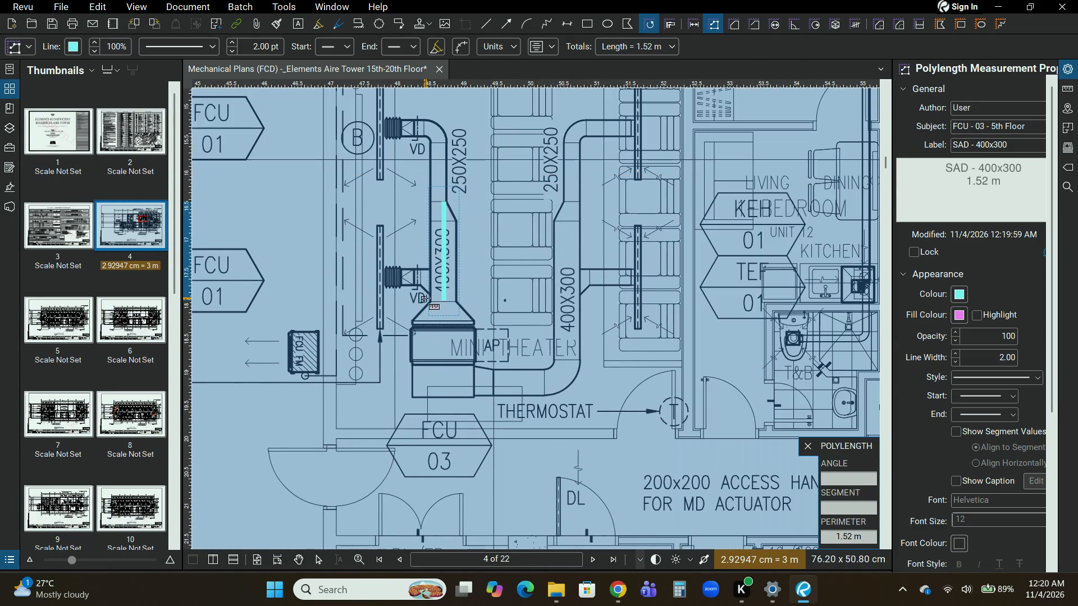
middle_click_drag(445, 313, 462, 318)
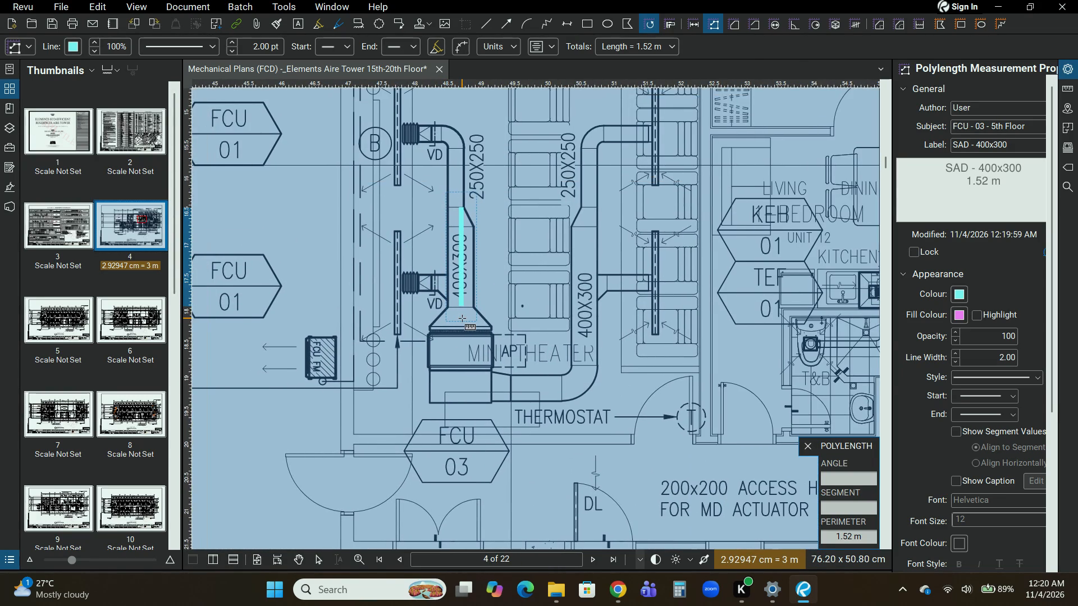
scroll(462, 318, "down", 2)
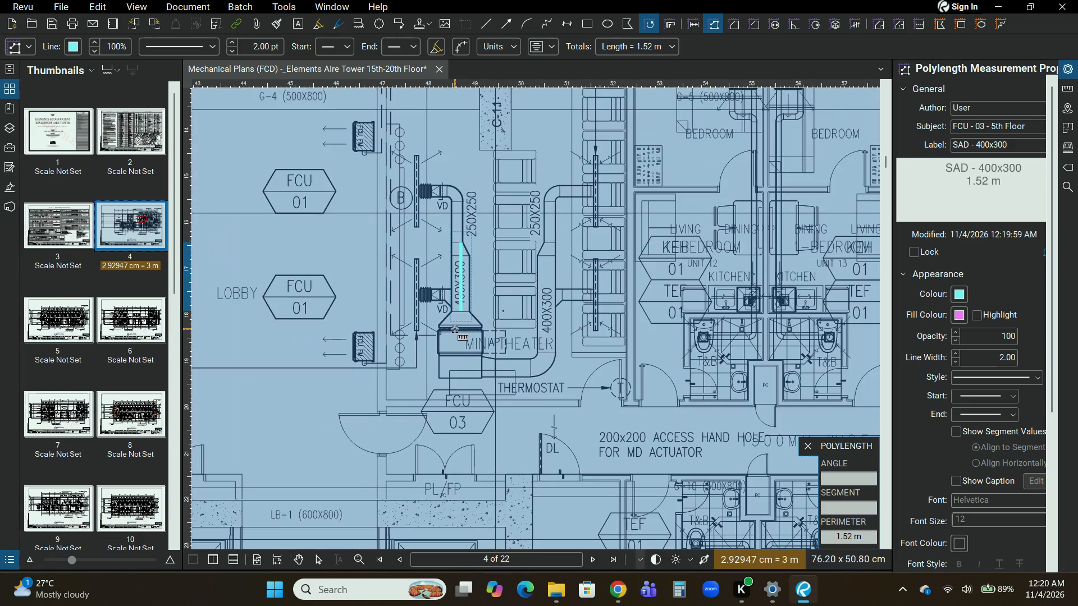
middle_click_drag(456, 332, 427, 373)
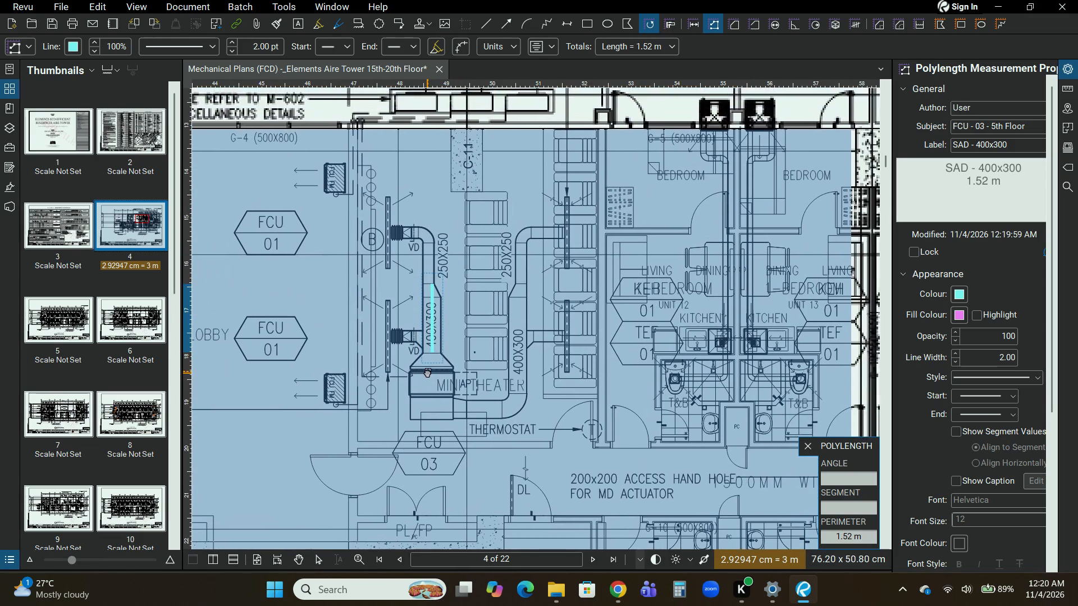
middle_click_drag(427, 373, 426, 373)
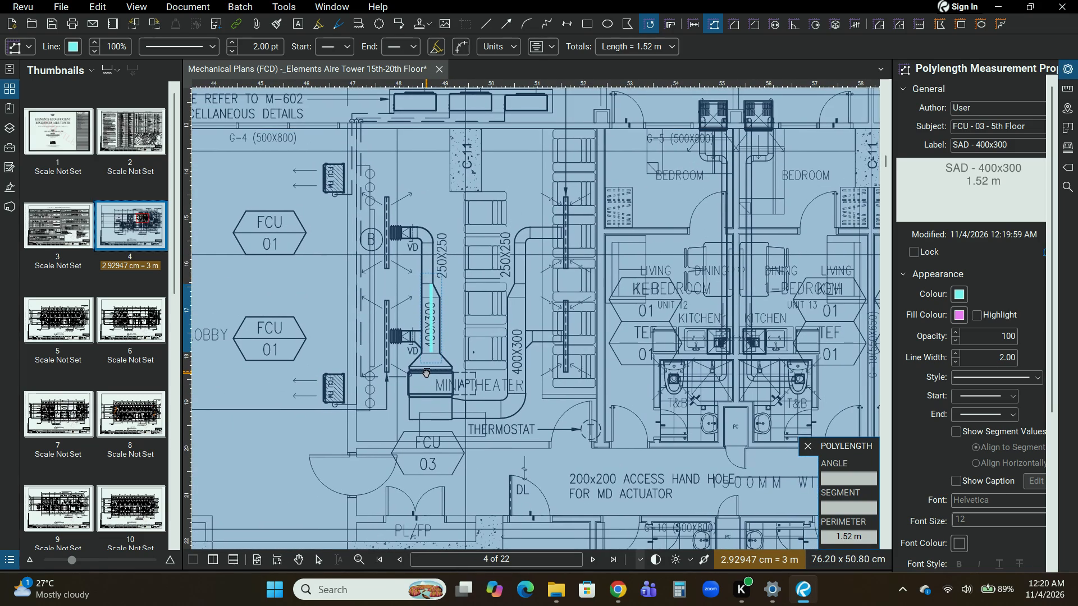
middle_click_drag(426, 373, 624, 463)
scroll(621, 463, "down", 1)
middle_click_drag(621, 463, 590, 377)
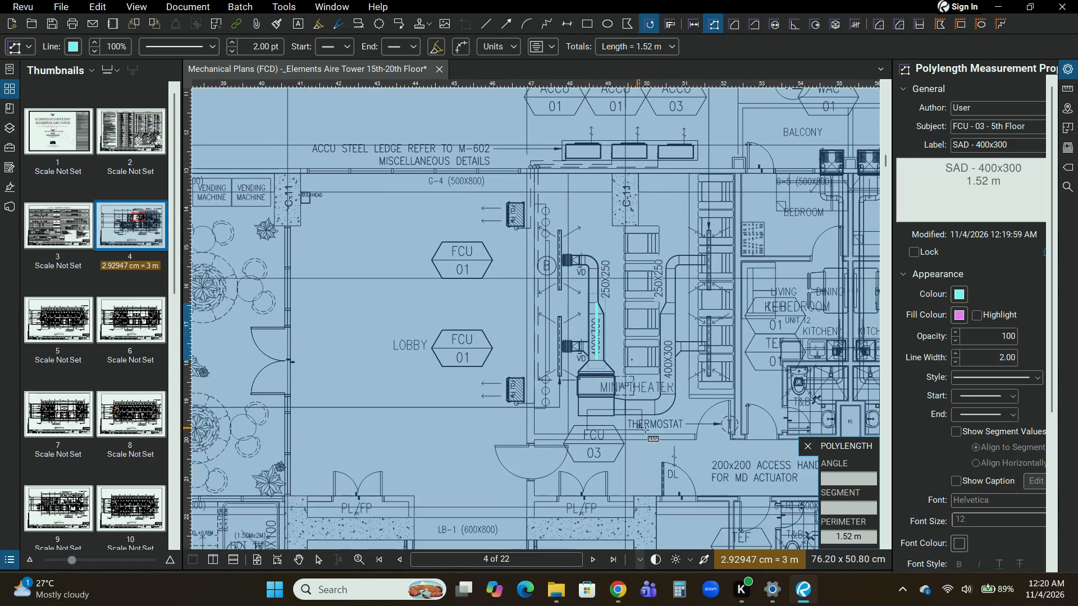
middle_click_drag(722, 442, 553, 509)
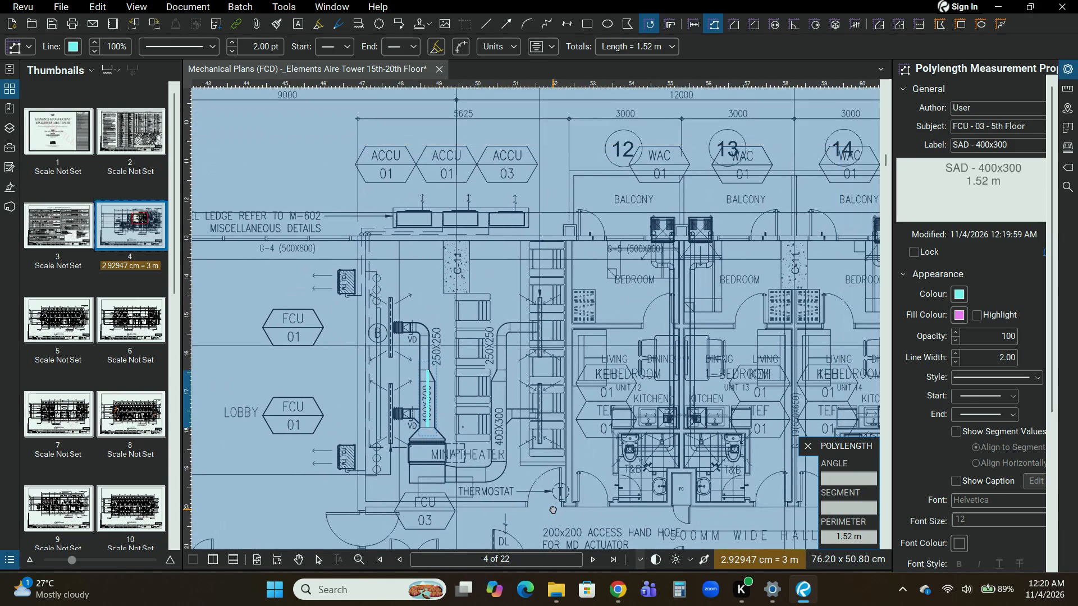
Set up a new Polylength measurement for the 250x250 duct with subject "FCU - 03 - 5th Floor" and label "SAD - 250x250".
middle_click_drag(553, 509, 553, 507)
scroll(500, 456, "up", 3)
middle_click_drag(353, 342, 368, 380)
scroll(368, 380, "up", 3)
middle_click(368, 380)
middle_click_drag(377, 342, 487, 461)
scroll(515, 457, "up", 2)
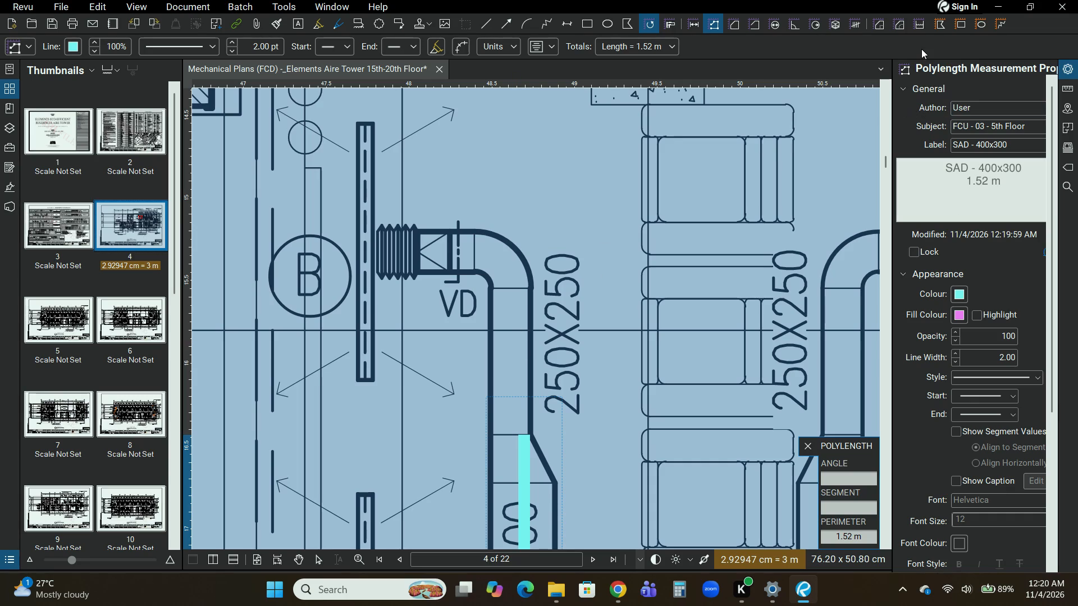
key("Return")
key("Escape")
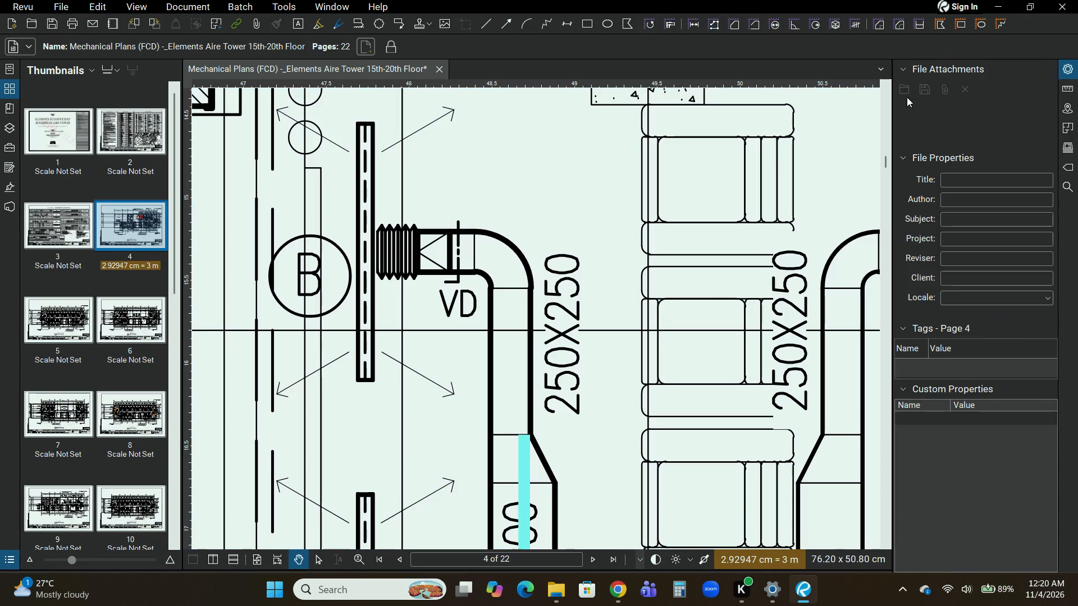
left_click(1066, 88)
left_click(949, 106)
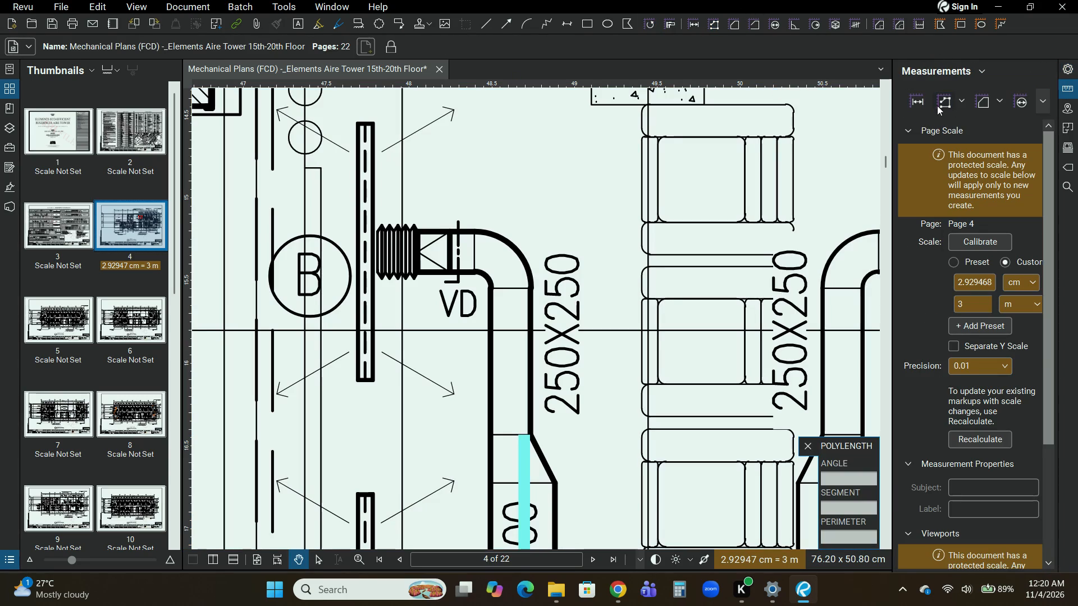
left_click(1070, 66)
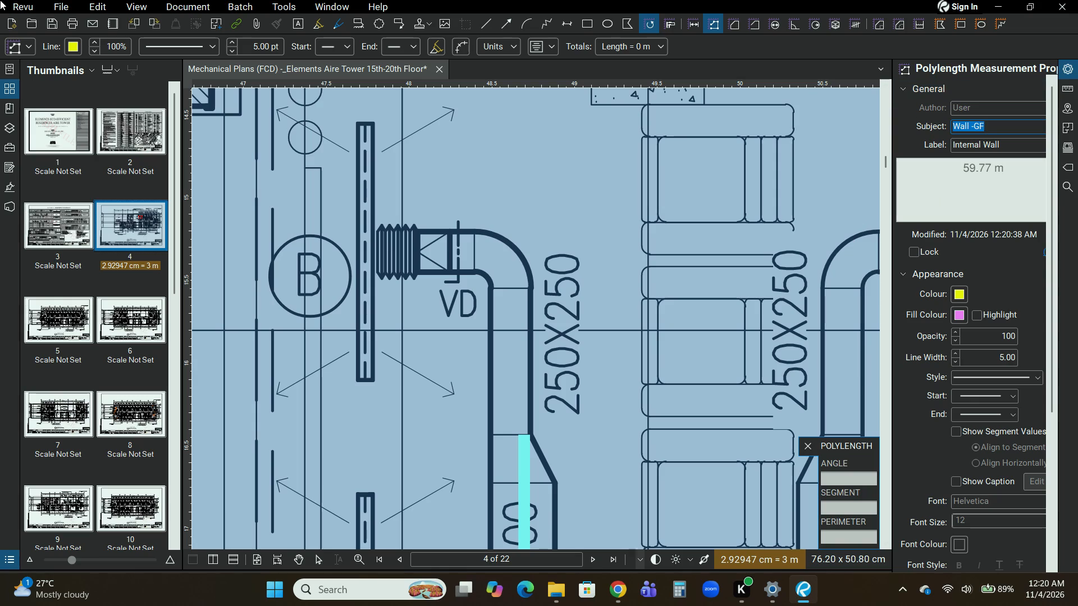
type("FCU")
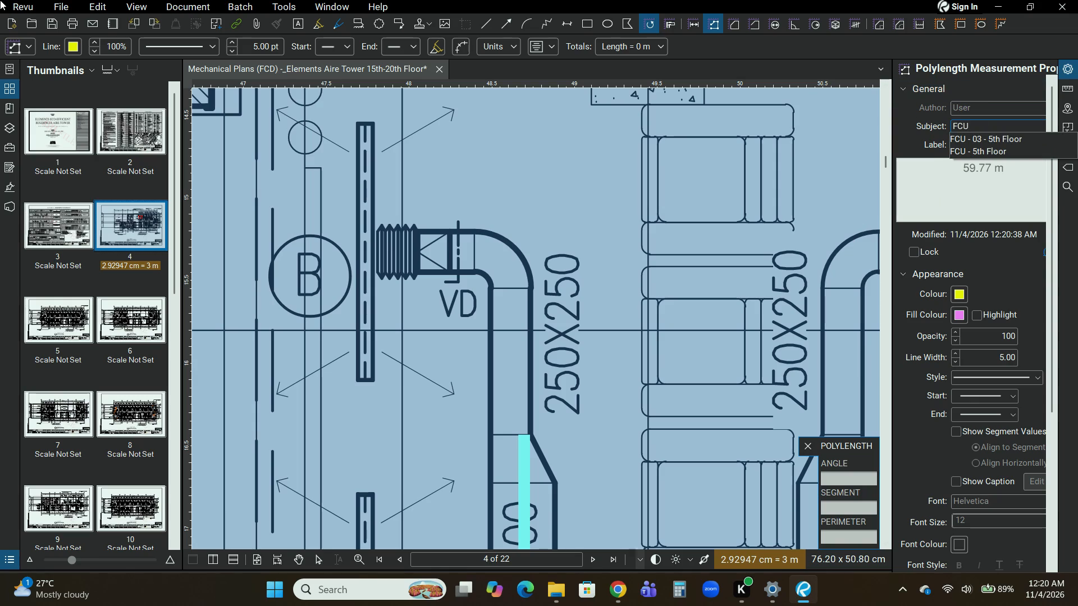
left_click(1013, 137)
left_click_drag(1013, 148, 921, 135)
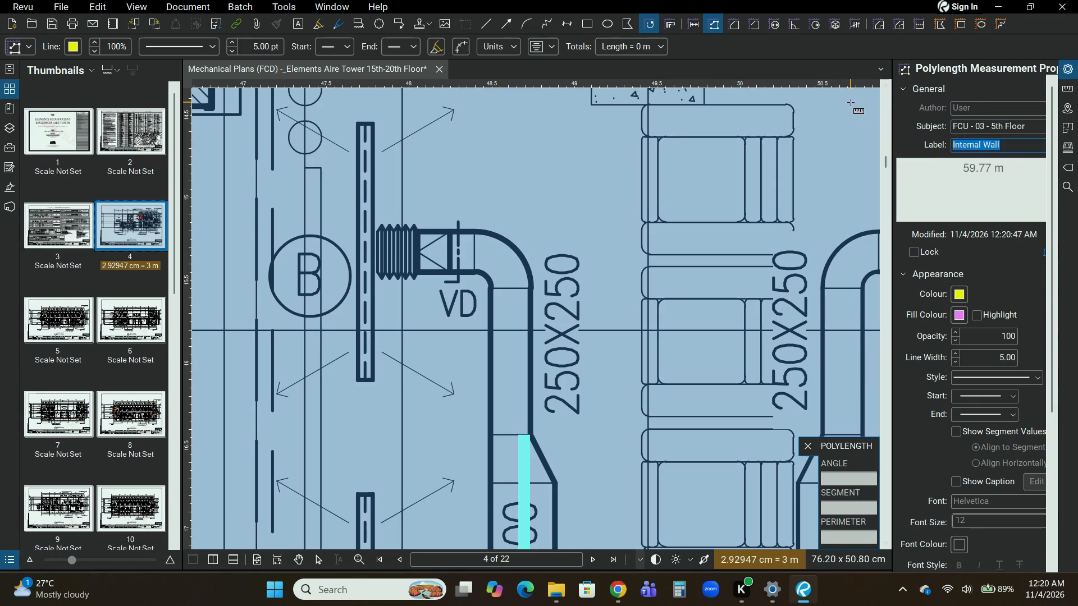
type("SAD")
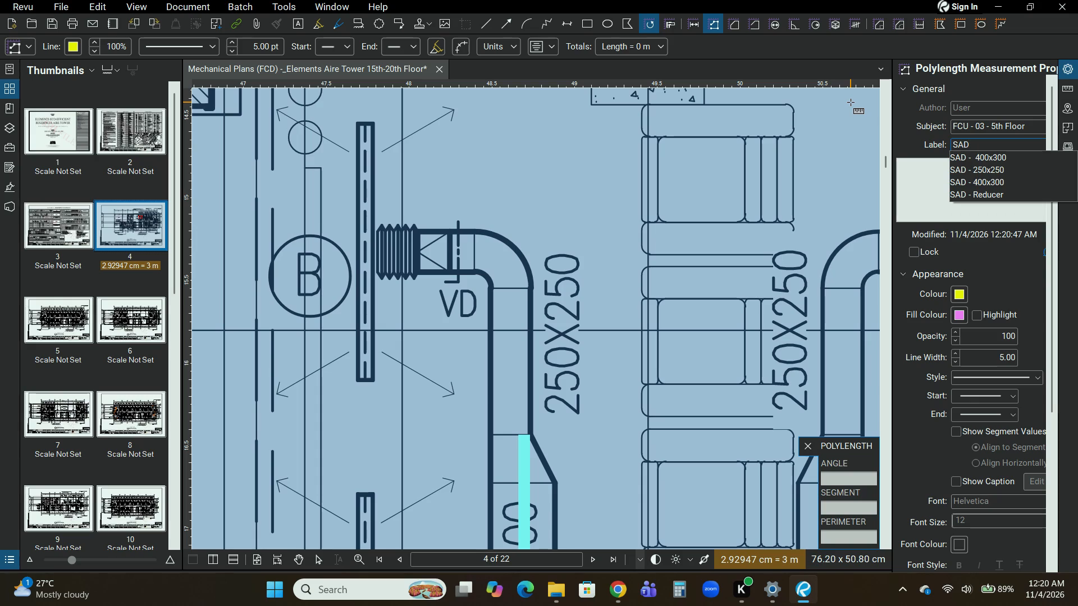
key("space")
type("-")
key("space")
type("250x250")
key("Return")
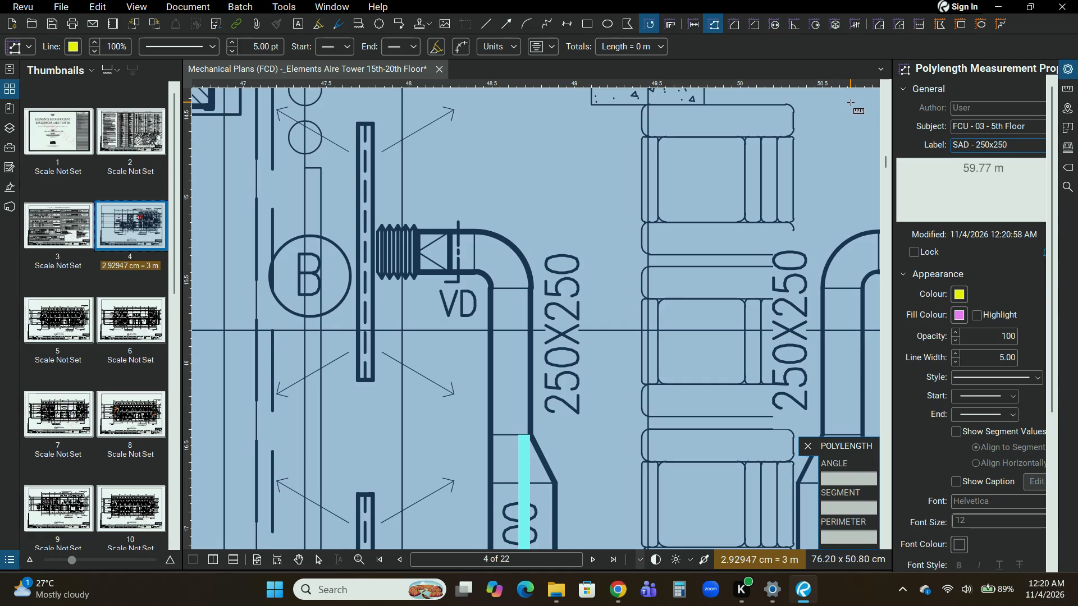
Set the Polylength line colour to light cyan and the line width to 2.00.
left_click(960, 301)
left_click(1022, 313)
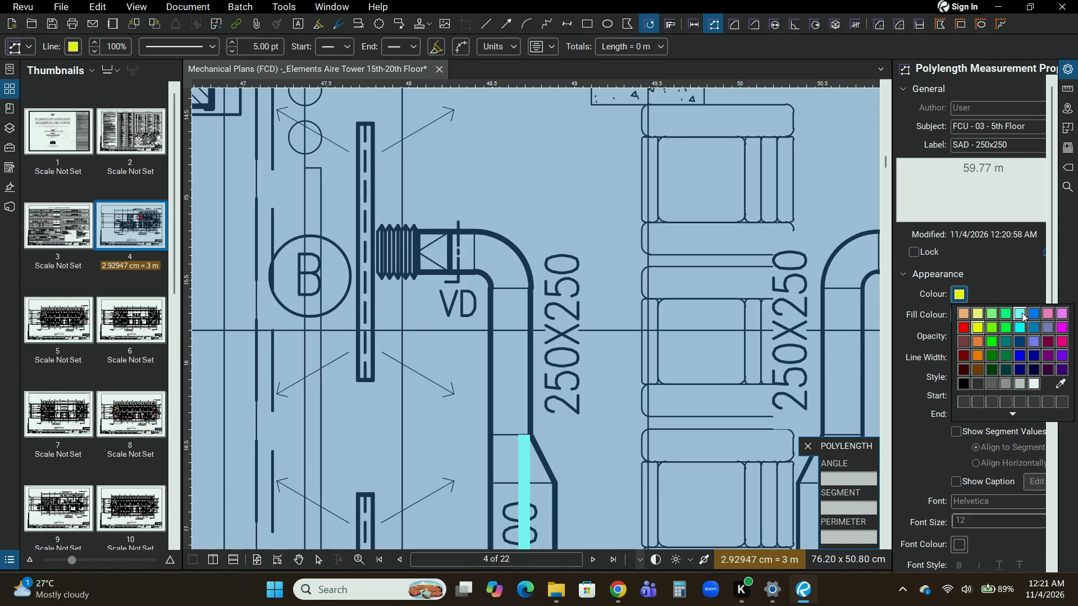
left_click_drag(975, 351, 1038, 371)
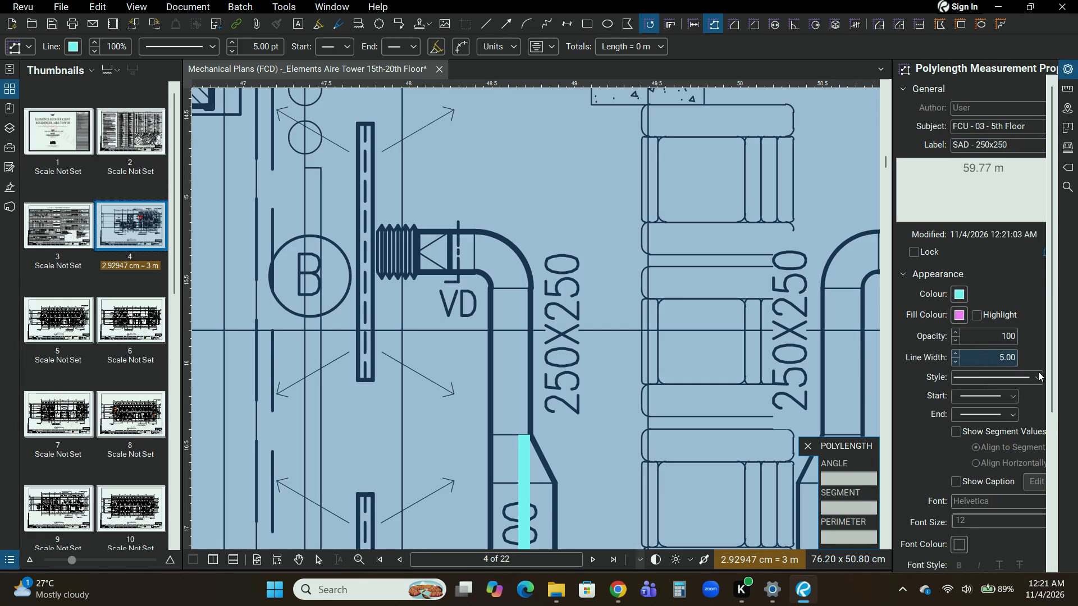
left_click_drag(1038, 371, 1039, 371)
left_click_drag(994, 357, 1048, 356)
key("2")
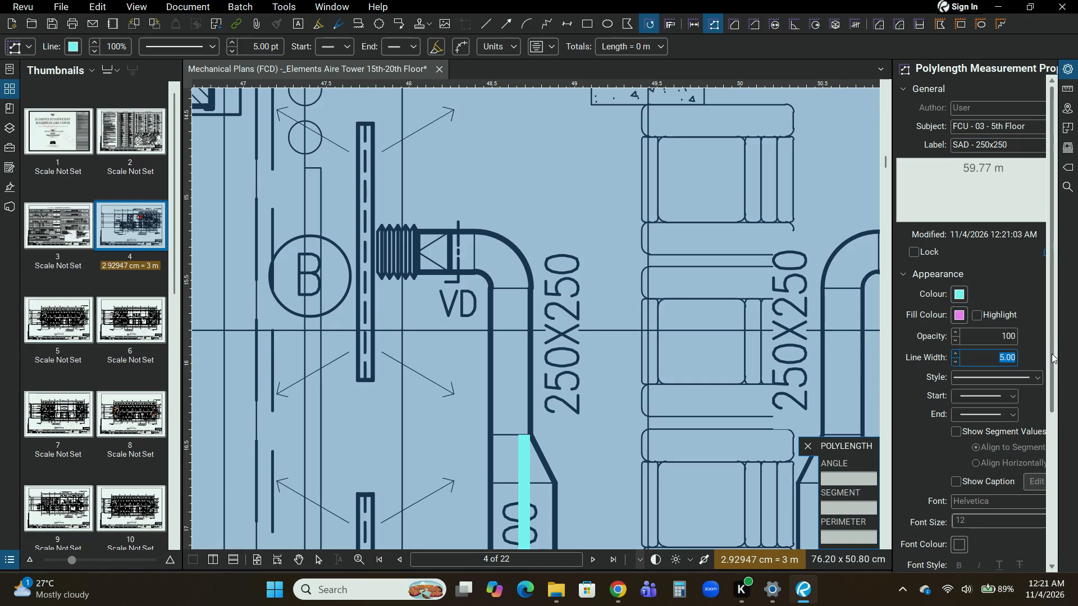
key("Return")
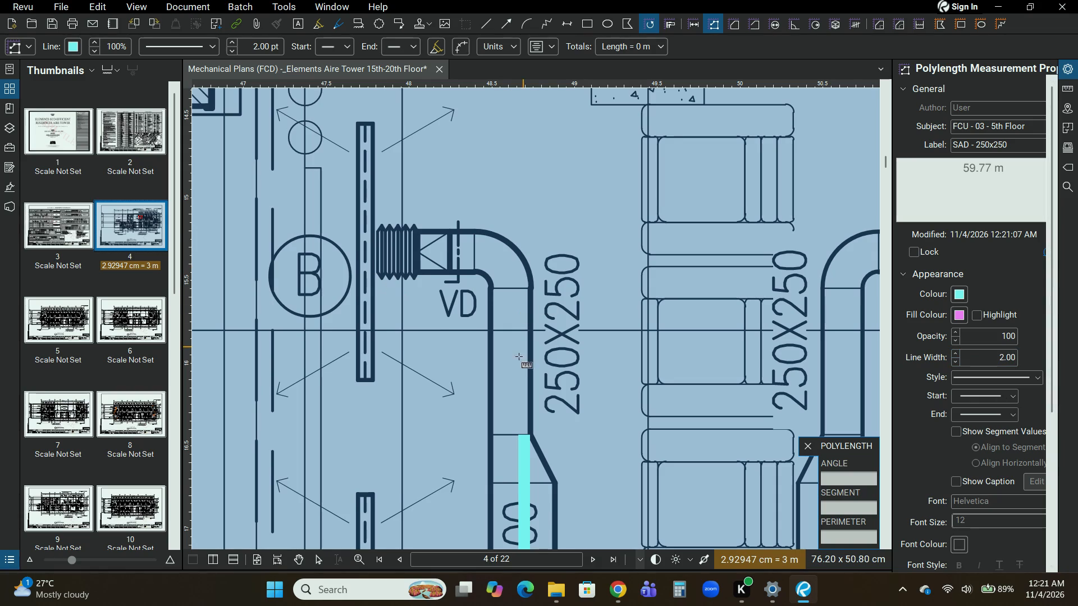
Measure the 250x250 duct with an L-shaped polylength about 1.50 m long, from the reducer's narrow end around the elbow to the volume damper.
middle_click_drag(517, 374, 485, 321)
scroll(435, 311, "up", 2)
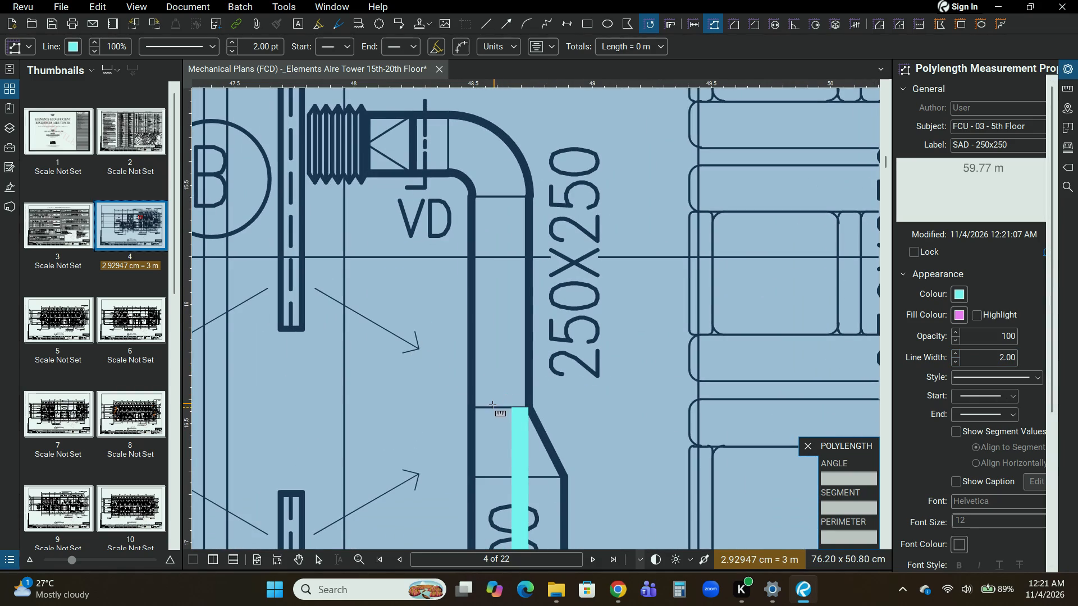
left_click(499, 405)
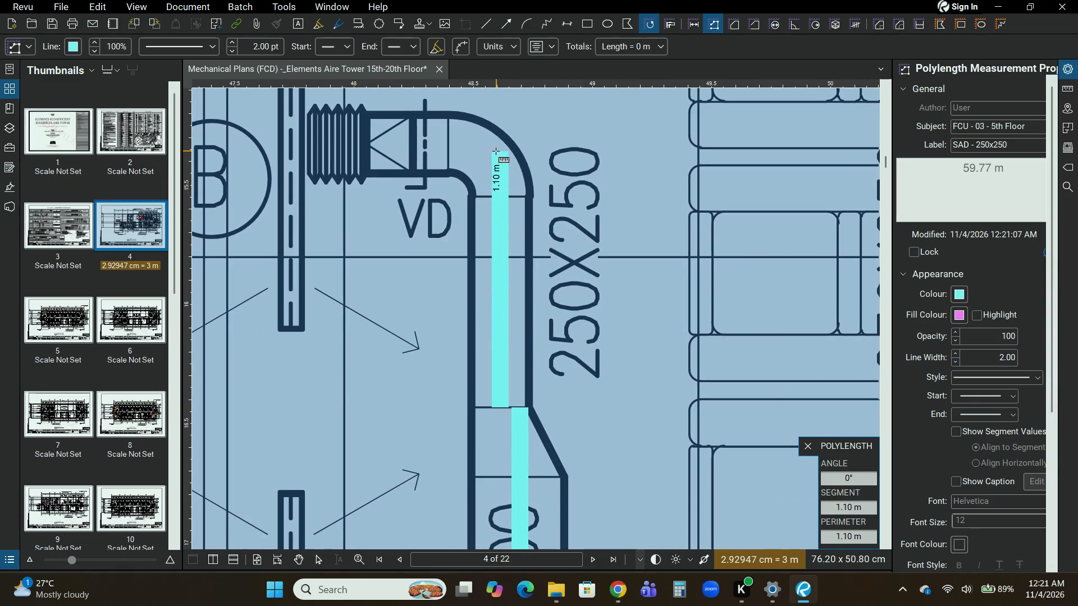
left_click(496, 151)
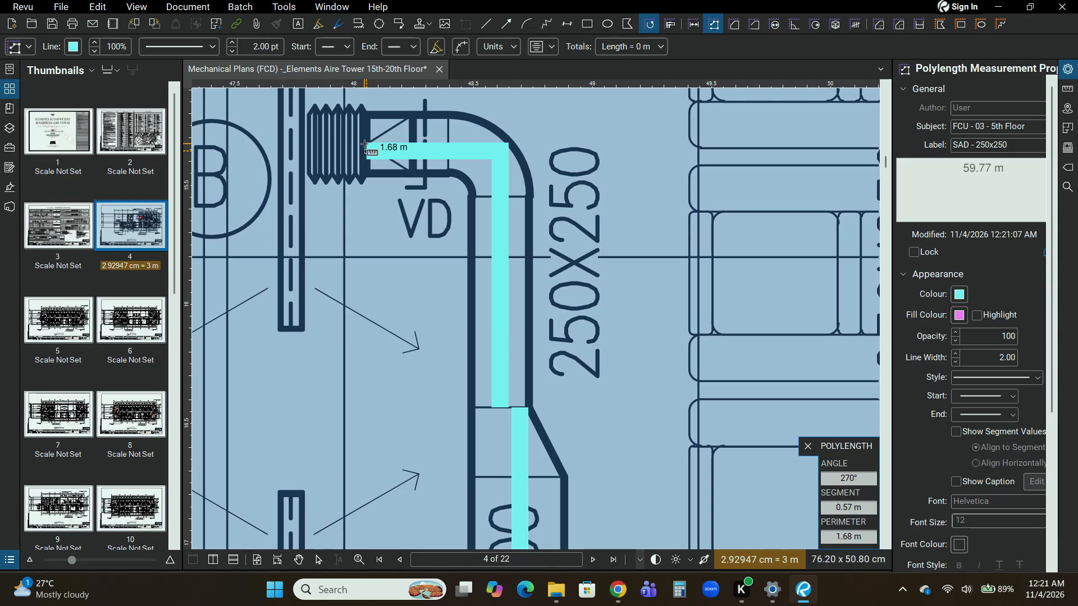
left_click(406, 158)
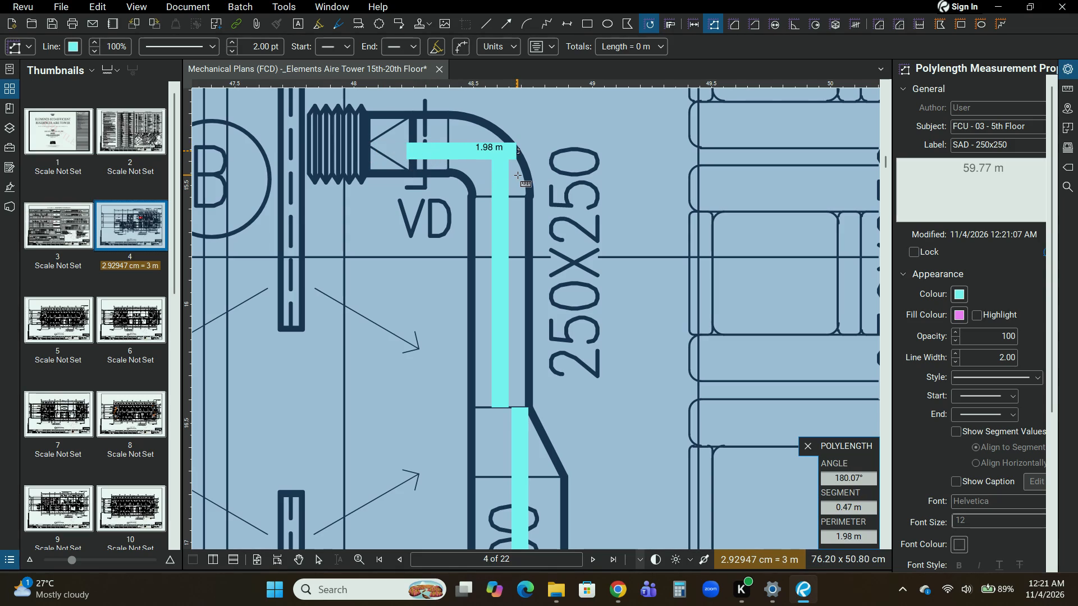
key("Return")
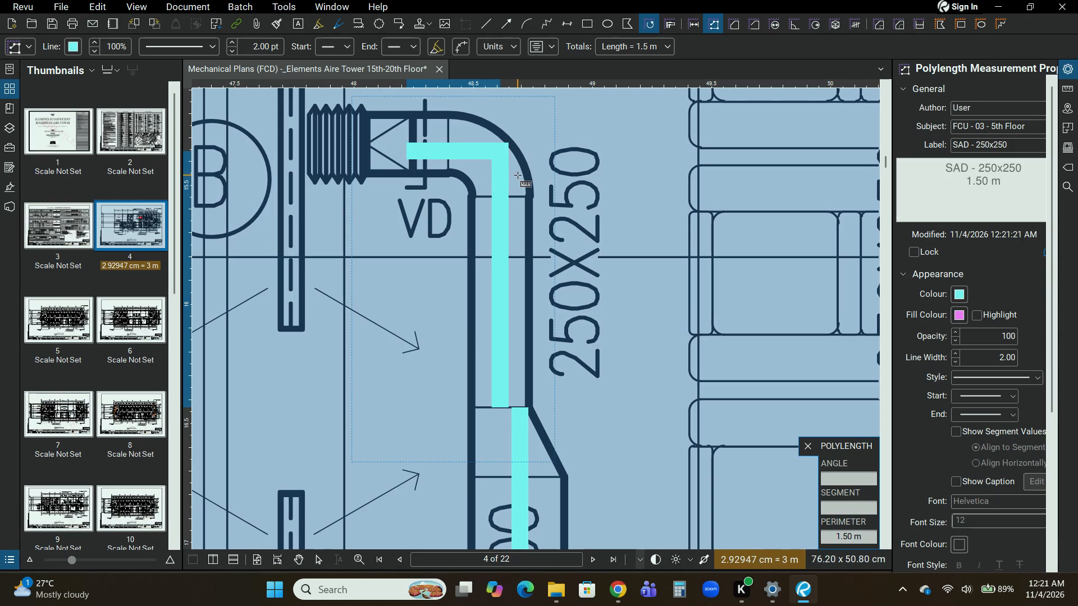
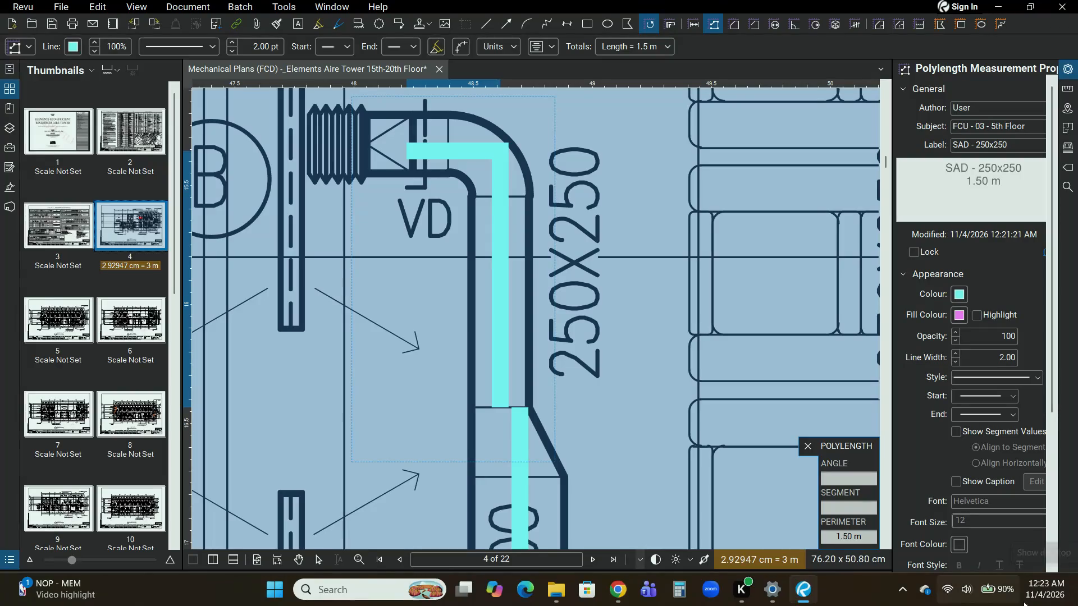
Examine the 250x250 and 400x300 duct runs on both sides of the mini theater, and end the Polylength measurement.
scroll(1026, 601, "down", 2)
middle_click_drag(672, 470, 537, 263)
scroll(479, 320, "down", 2)
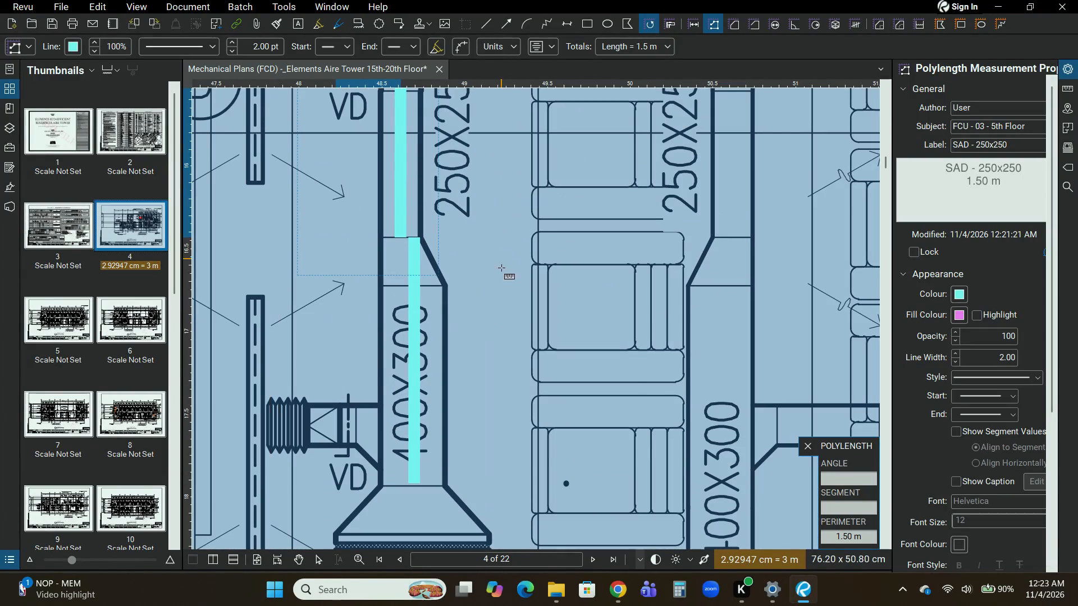
scroll(569, 176, "down", 1)
middle_click_drag(569, 177, 586, 188)
middle_click_drag(619, 250, 559, 292)
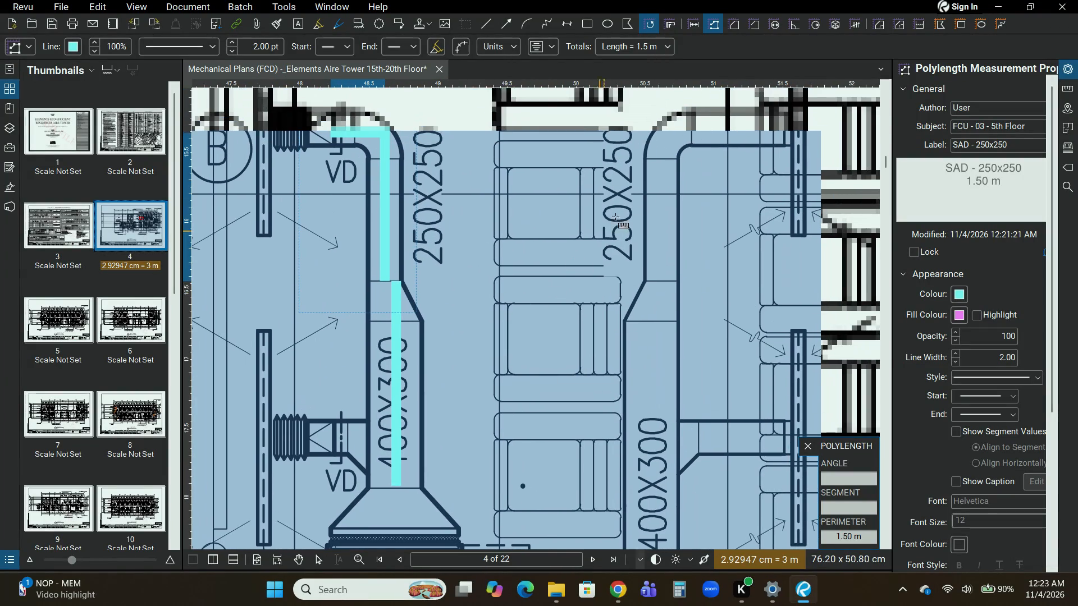
middle_click_drag(605, 240, 643, 197)
key("Return")
key("Escape")
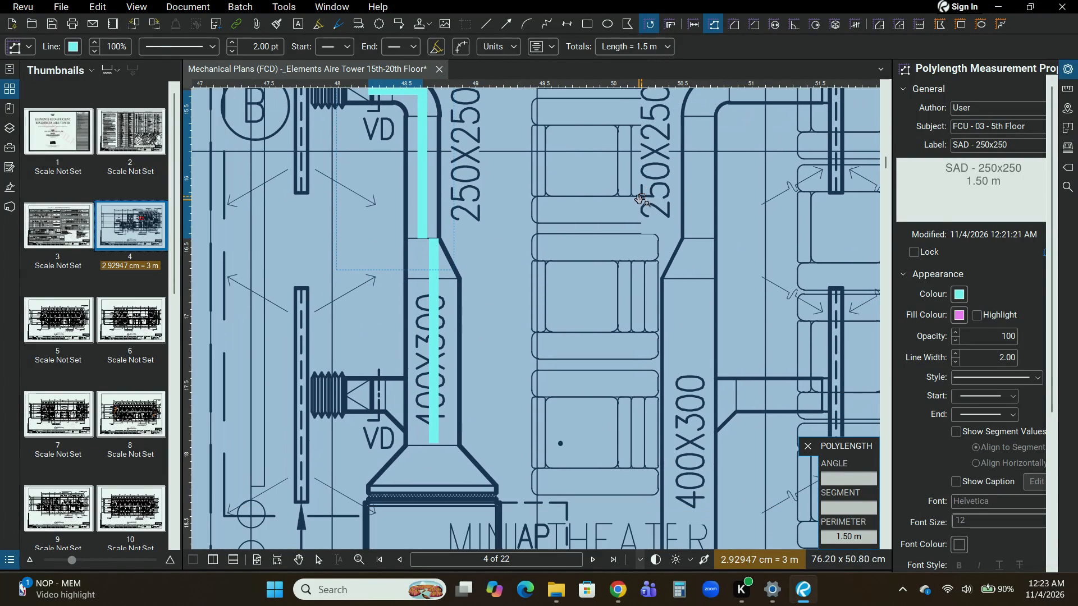
Measure the width of the wide end of the transition between the 400x300 duct and the FCU-03 unit.
middle_click_drag(485, 420, 582, 286)
scroll(580, 349, "up", 4)
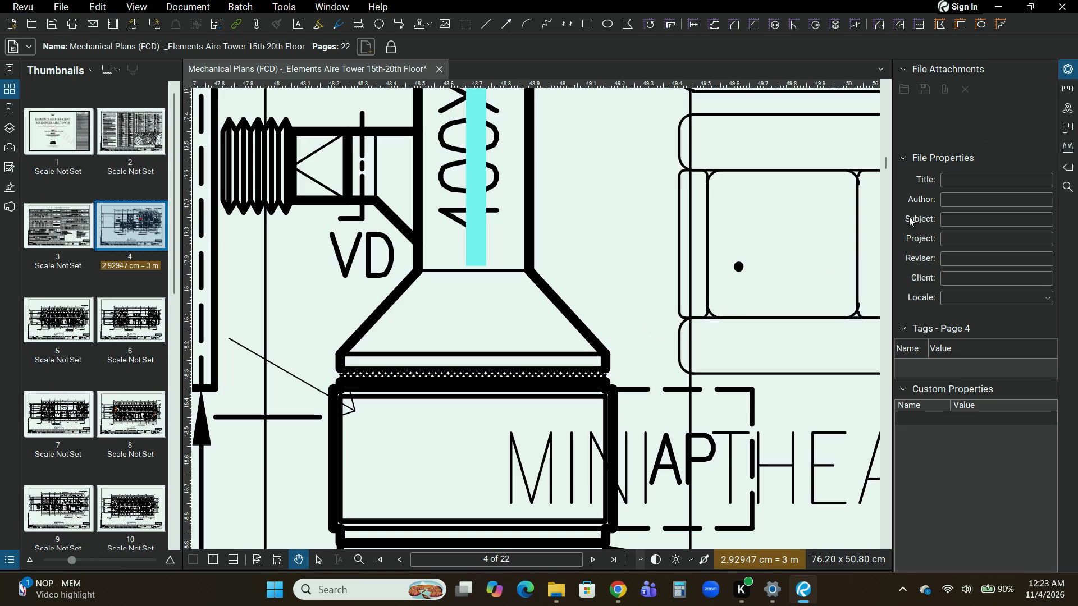
left_click(1066, 87)
left_click(919, 102)
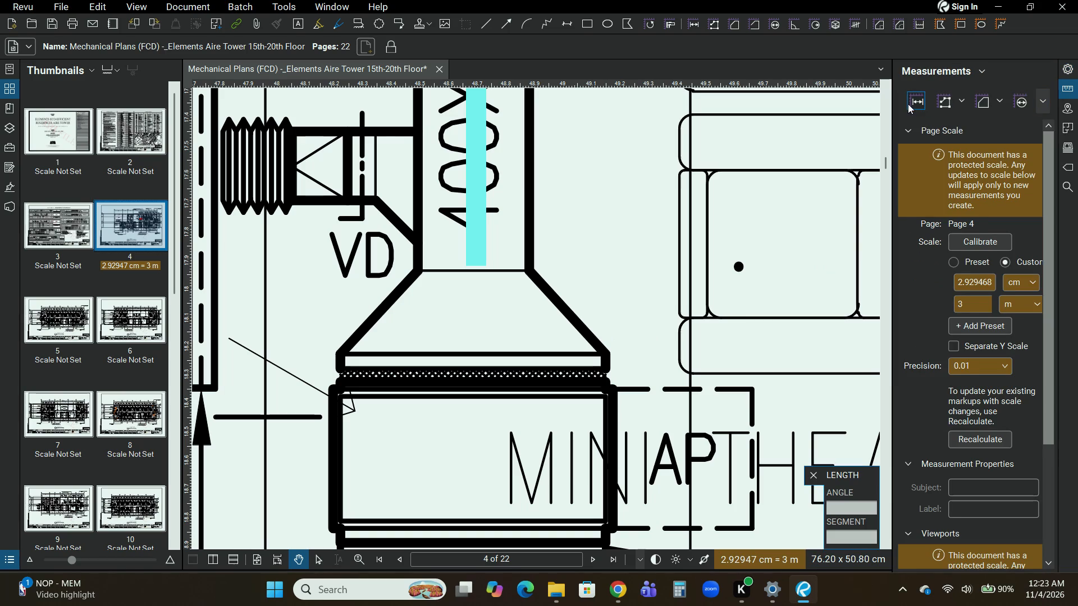
scroll(428, 329, "up", 4)
scroll(396, 346, "down", 2)
scroll(506, 364, "down", 3)
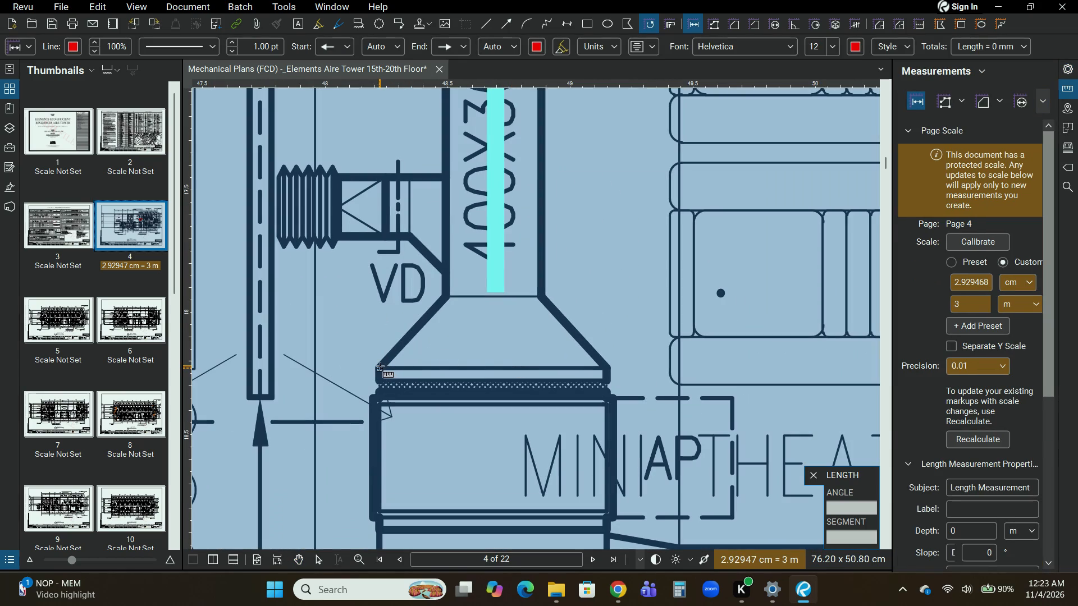
left_click(379, 366)
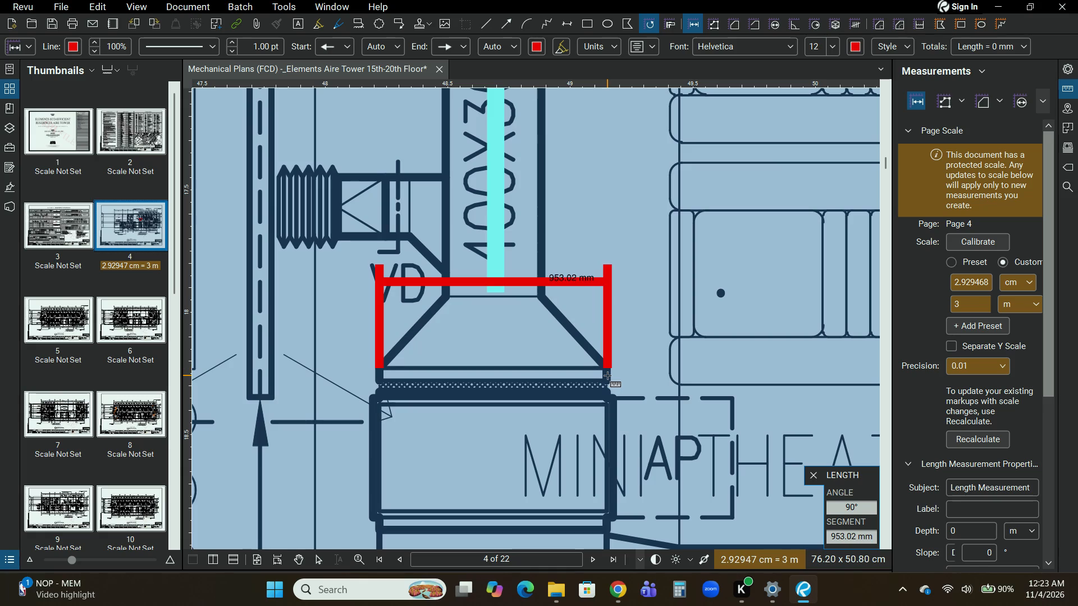
key("Escape")
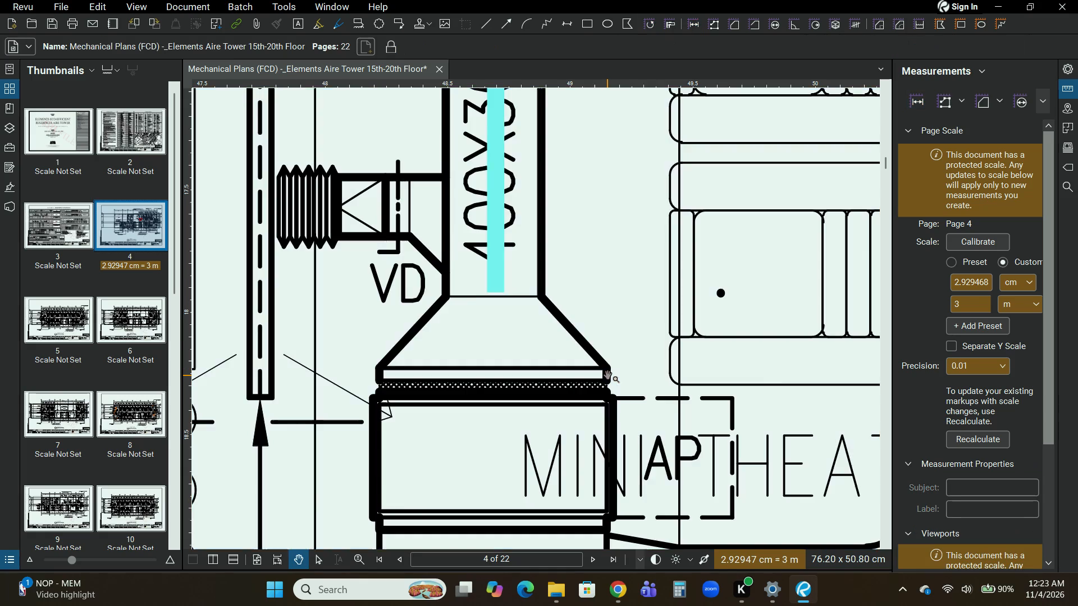
Examine the FCU-03 ductwork, the surrounding 5th floor layout and its notes, ending at the transition above the unit.
scroll(607, 375, "down", 6)
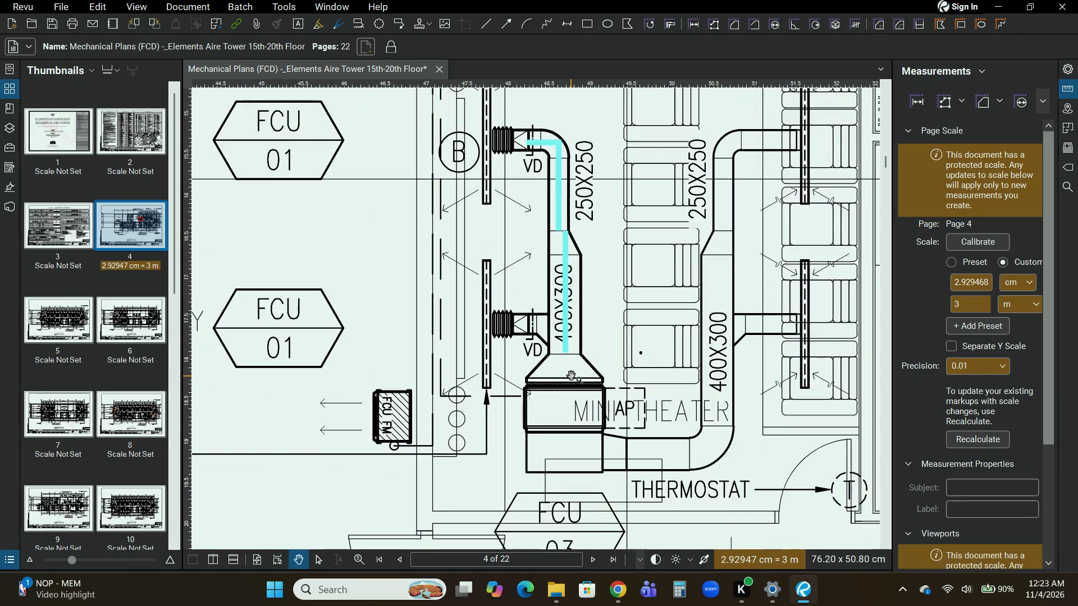
scroll(584, 400, "down", 2)
middle_click_drag(601, 400, 574, 322)
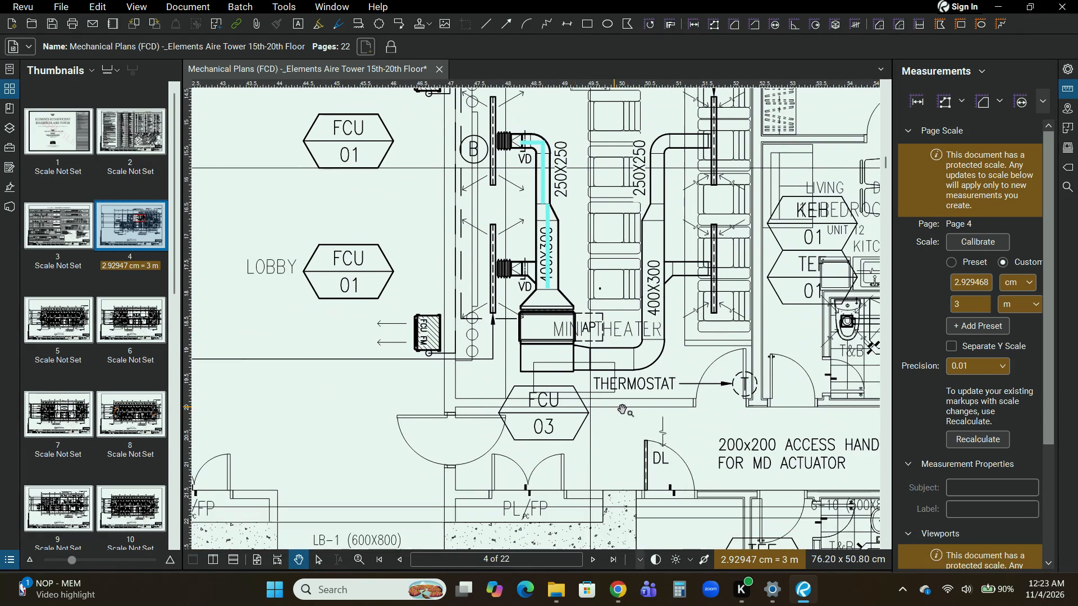
middle_click_drag(639, 417, 598, 333)
middle_click_drag(618, 425, 621, 328)
scroll(623, 323, "down", 4)
scroll(645, 396, "down", 3)
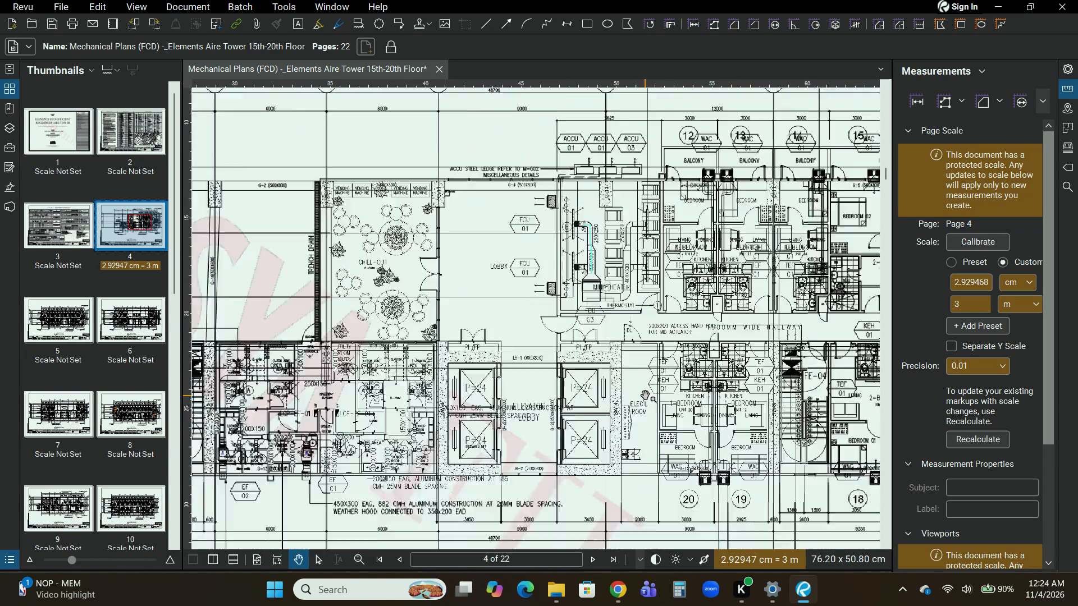
scroll(645, 396, "down", 1)
middle_click_drag(645, 396, 582, 500)
scroll(533, 325, "up", 3)
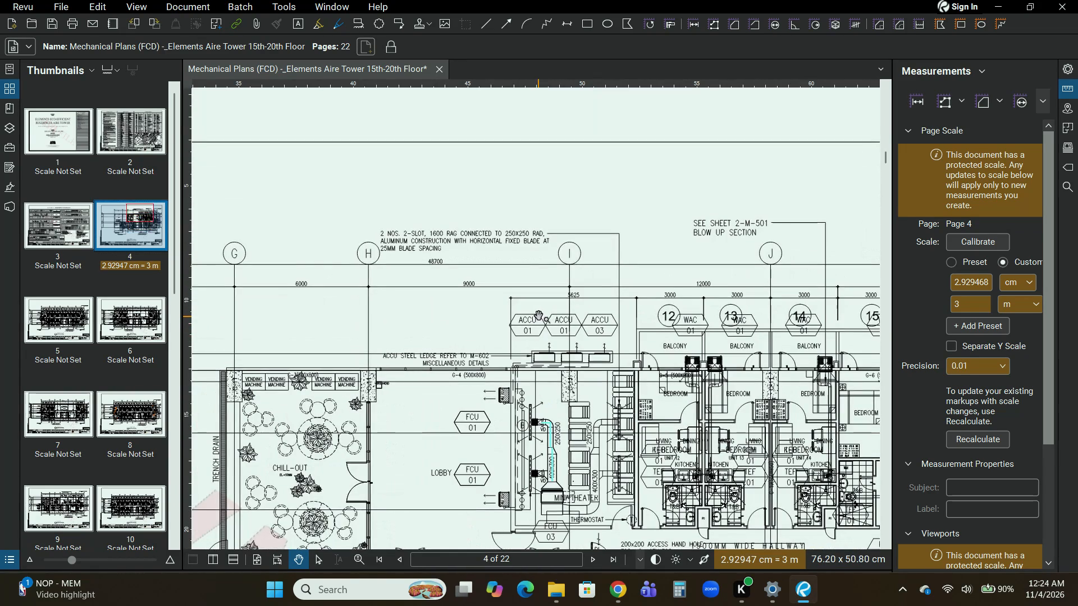
middle_click(538, 316)
scroll(549, 425, "up", 1)
middle_click_drag(549, 425, 503, 300)
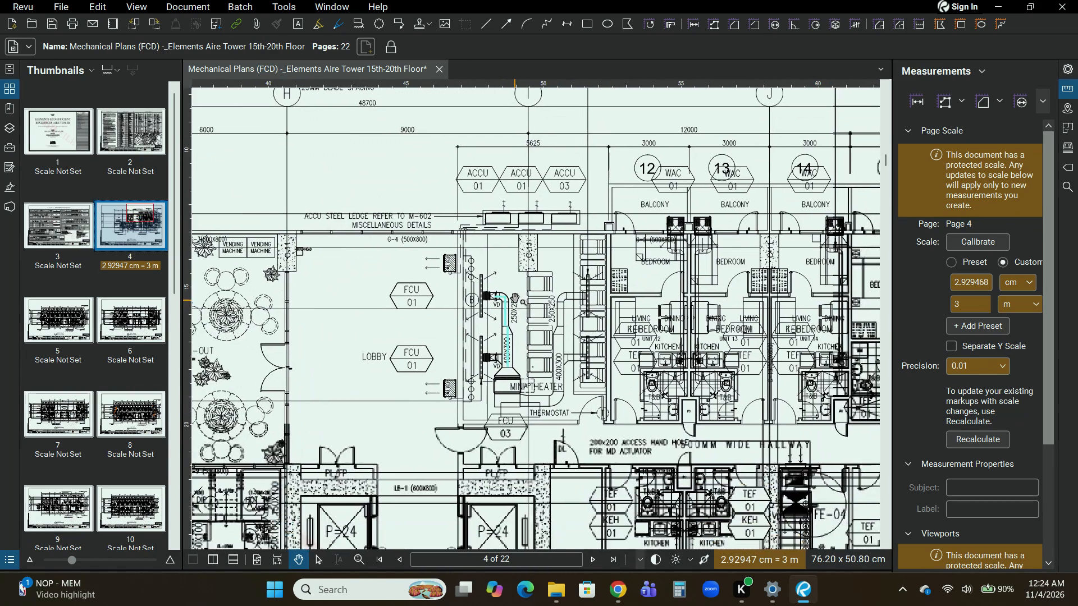
scroll(488, 355, "up", 3)
middle_click_drag(506, 414, 425, 366)
scroll(454, 348, "up", 4)
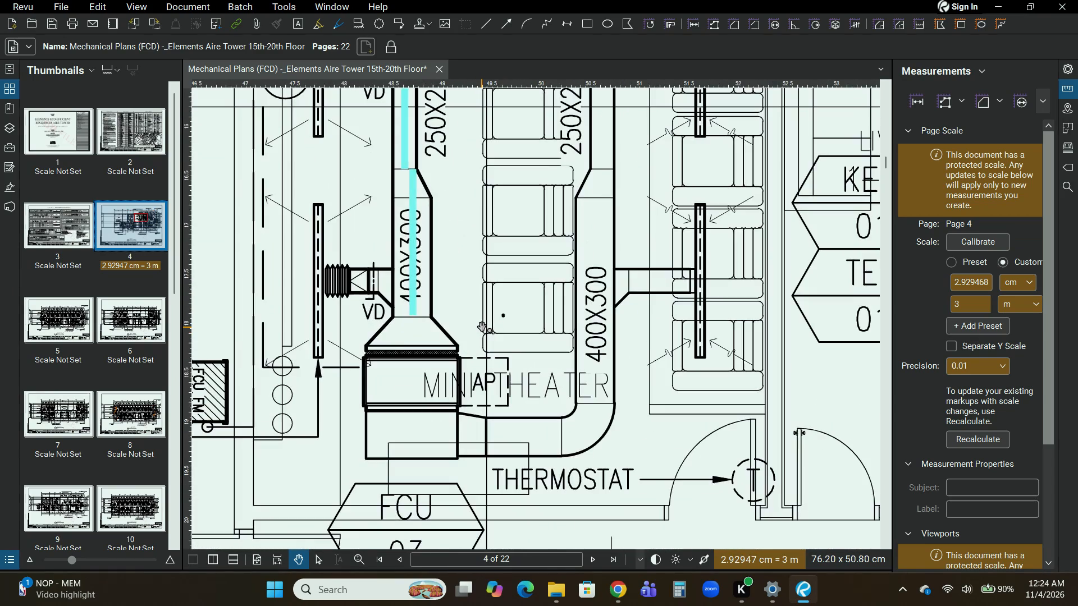
scroll(482, 327, "up", 2)
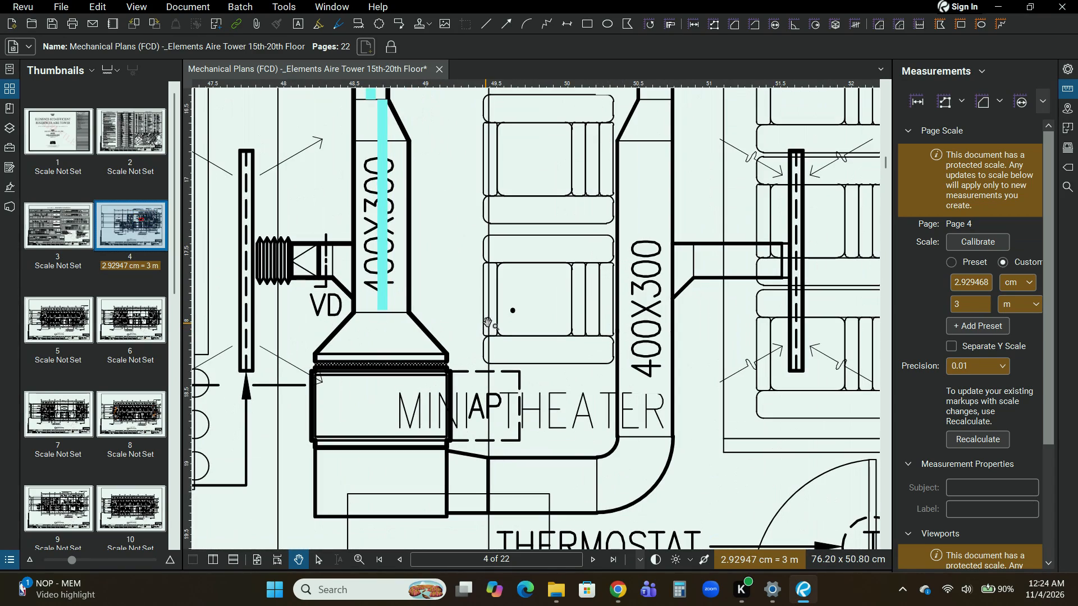
scroll(308, 384, "up", 1)
middle_click_drag(401, 341, 392, 396)
middle_click_drag(399, 392, 401, 404)
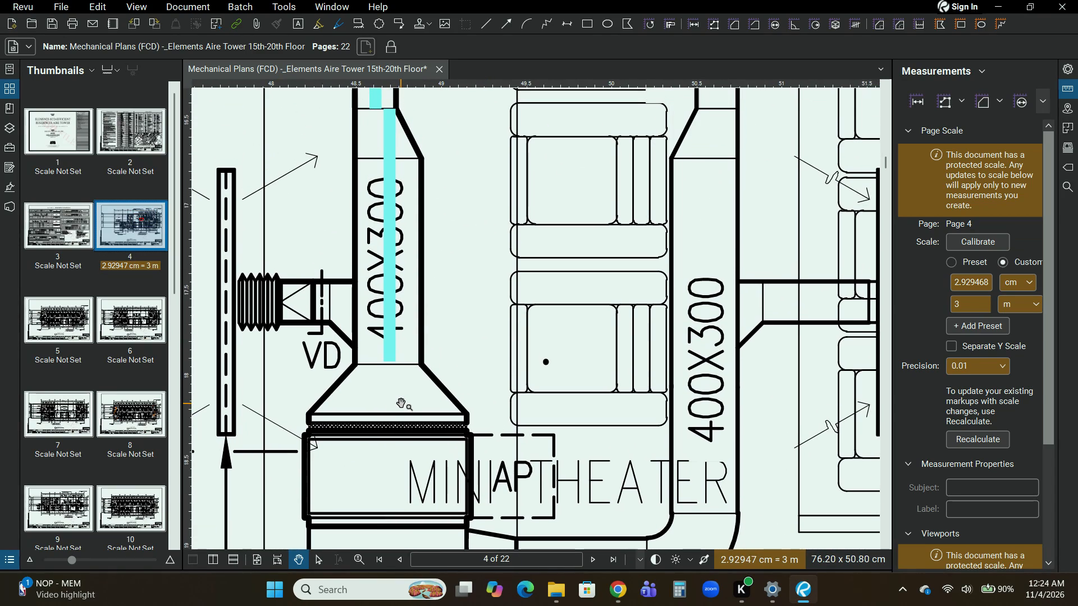
middle_click_drag(395, 389, 392, 407)
middle_click(381, 415)
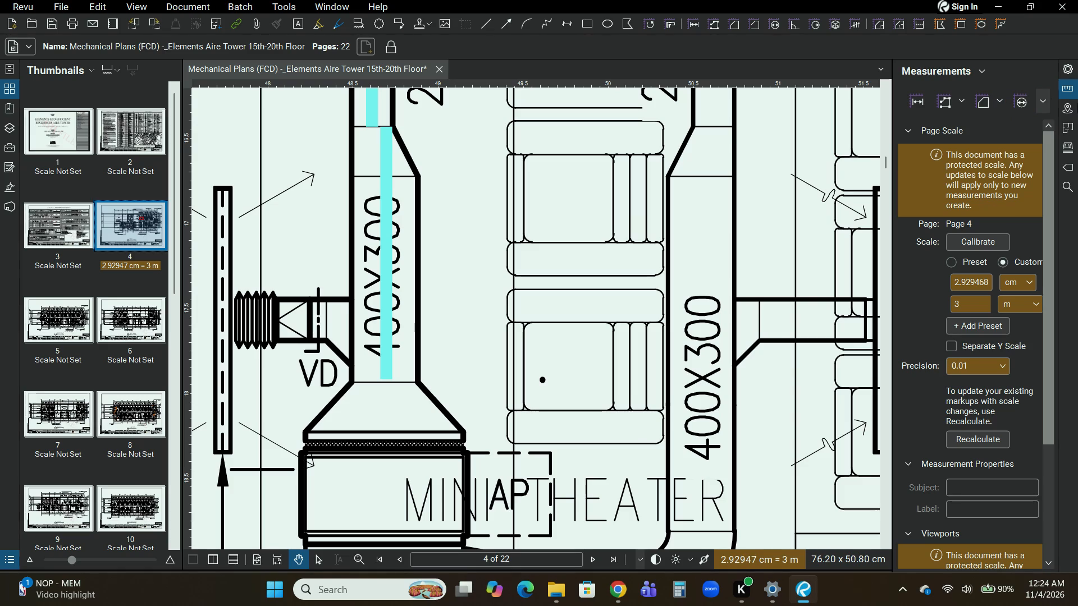
Set up a new Polylength measurement for the FCU-03 transition with subject "FCU - 03 - 5th Floor" and label "SAD - 950x300".
left_click(942, 105)
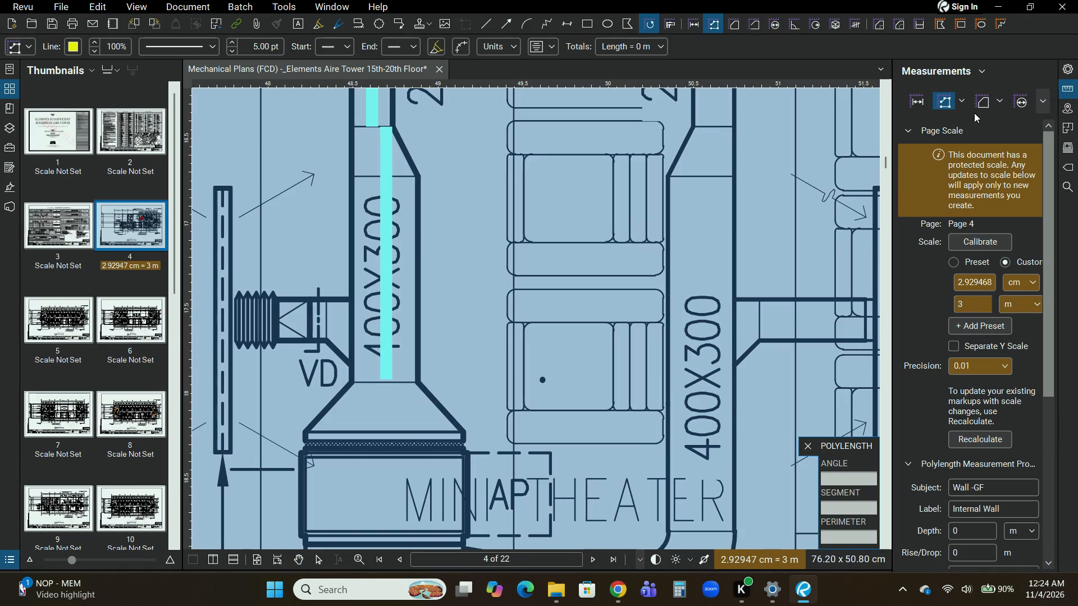
left_click(1073, 71)
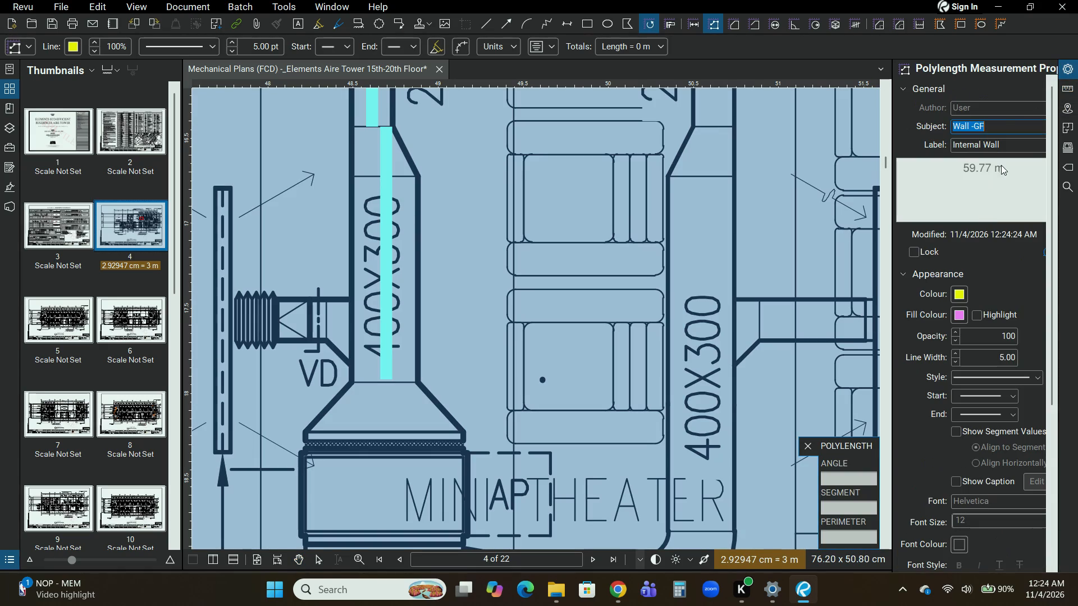
type("FCU")
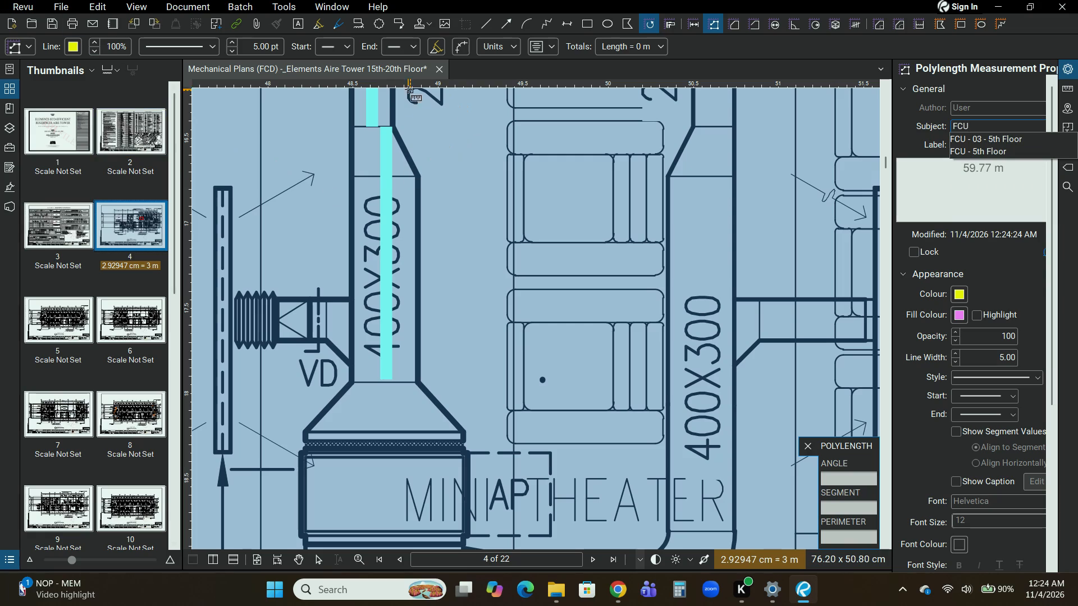
left_click(1026, 138)
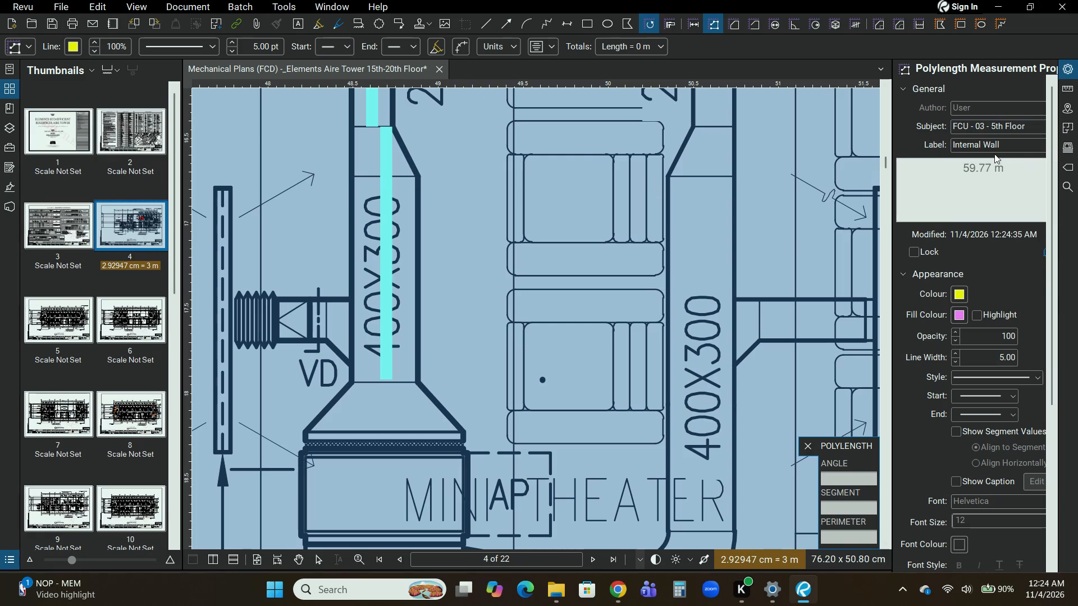
left_click_drag(1014, 150, 1018, 143)
left_click_drag(1018, 142, 889, 127)
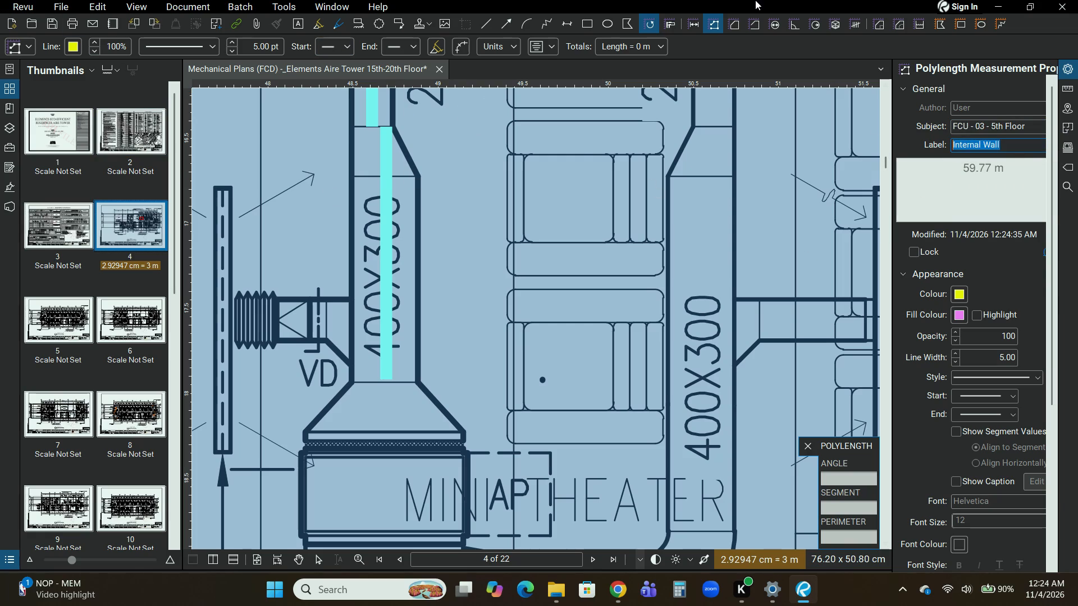
type("SAD -")
key("space")
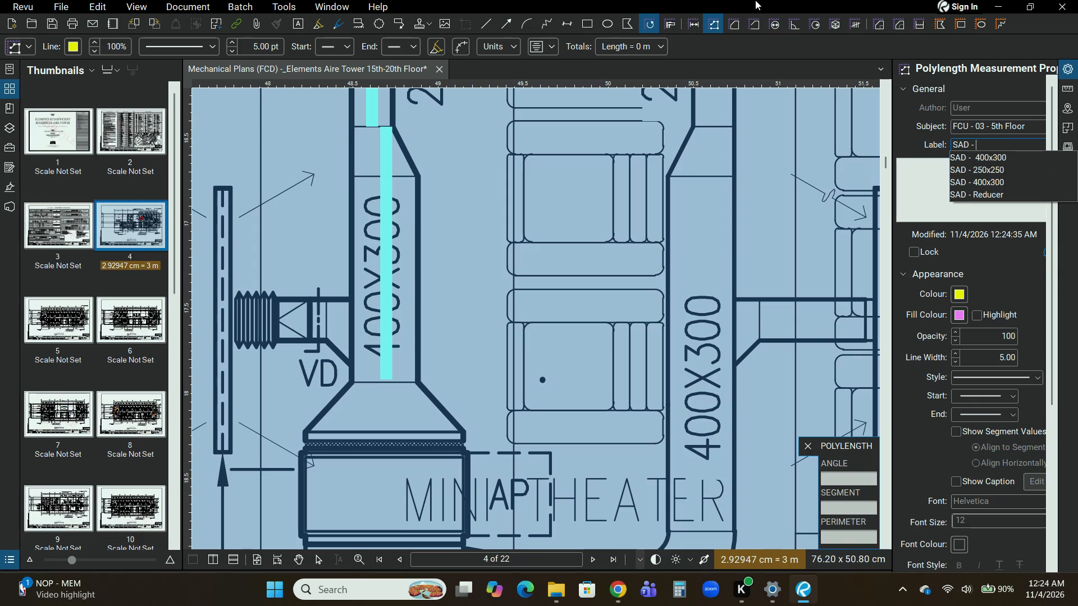
type("95")
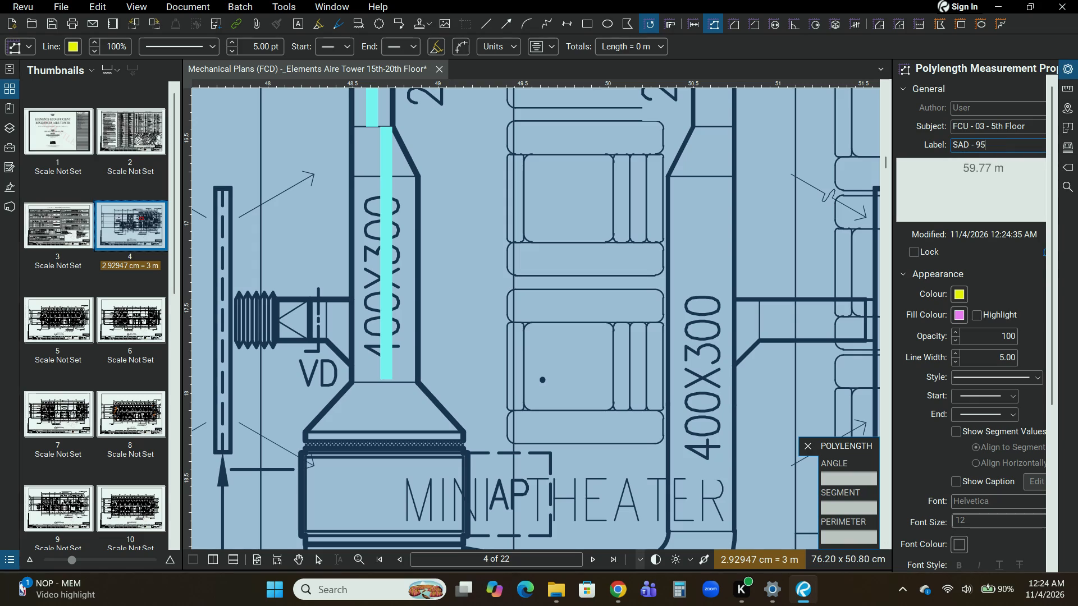
type("0x")
type("300")
key("Return")
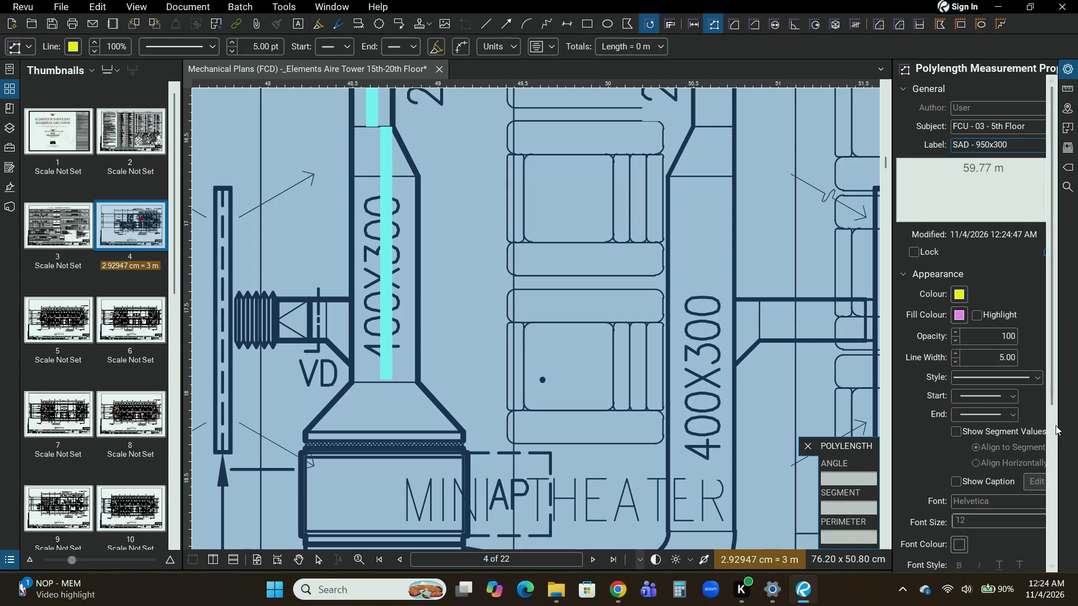
Set the Polylength line colour to light cyan and the line width to 2.00.
left_click(961, 291)
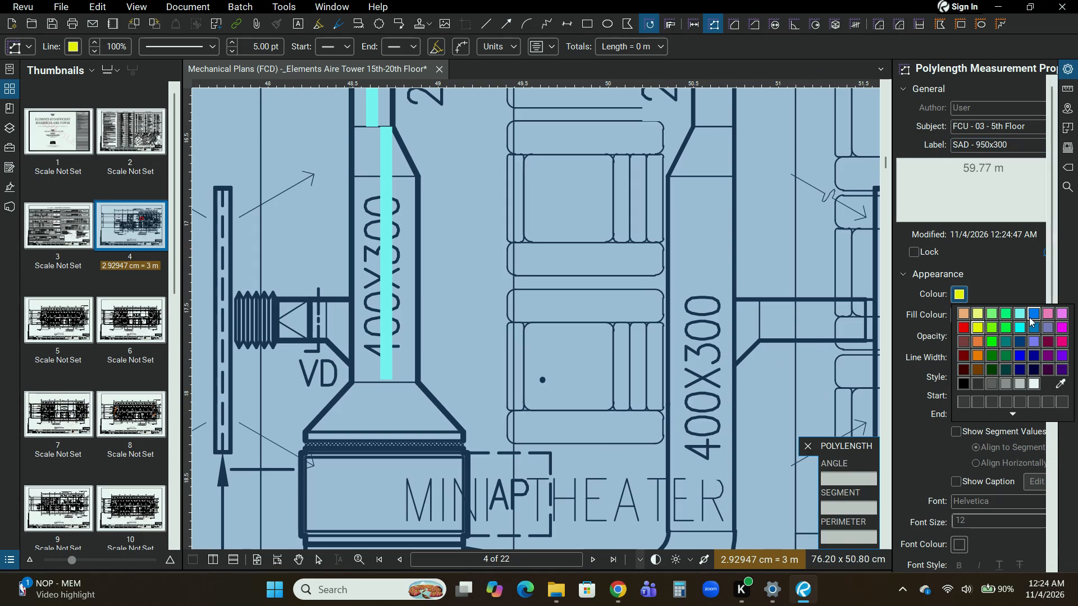
left_click(1022, 319)
left_click_drag(995, 355, 1039, 353)
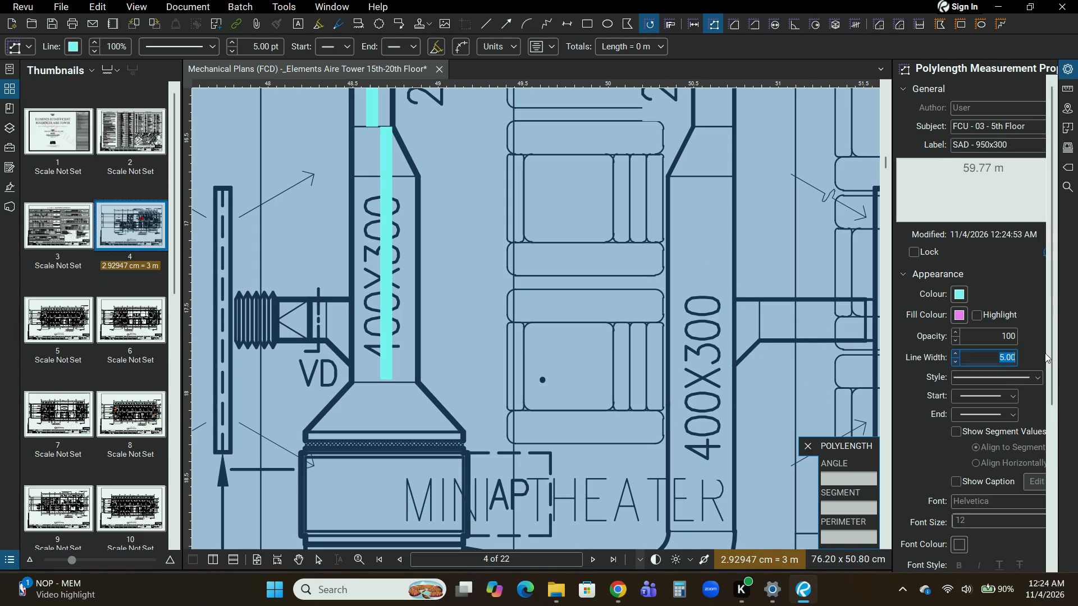
key("2")
key("Return")
key("backslash")
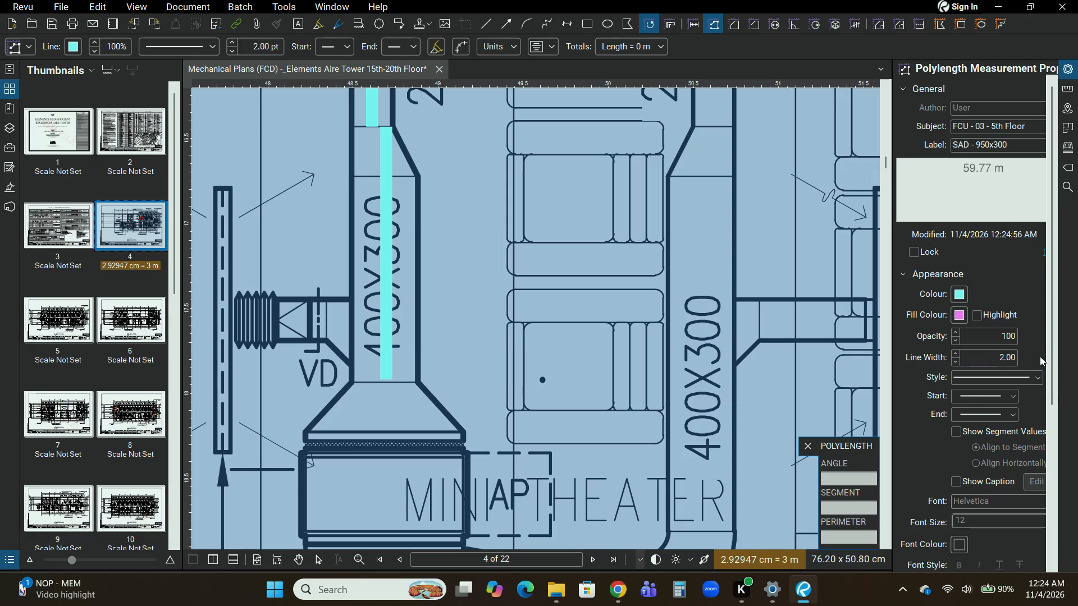
Measure the transition with a straight polylength about 0.35 m long, from its wide end at FCU-03 to the 400x300 duct.
middle_click_drag(405, 413, 456, 341)
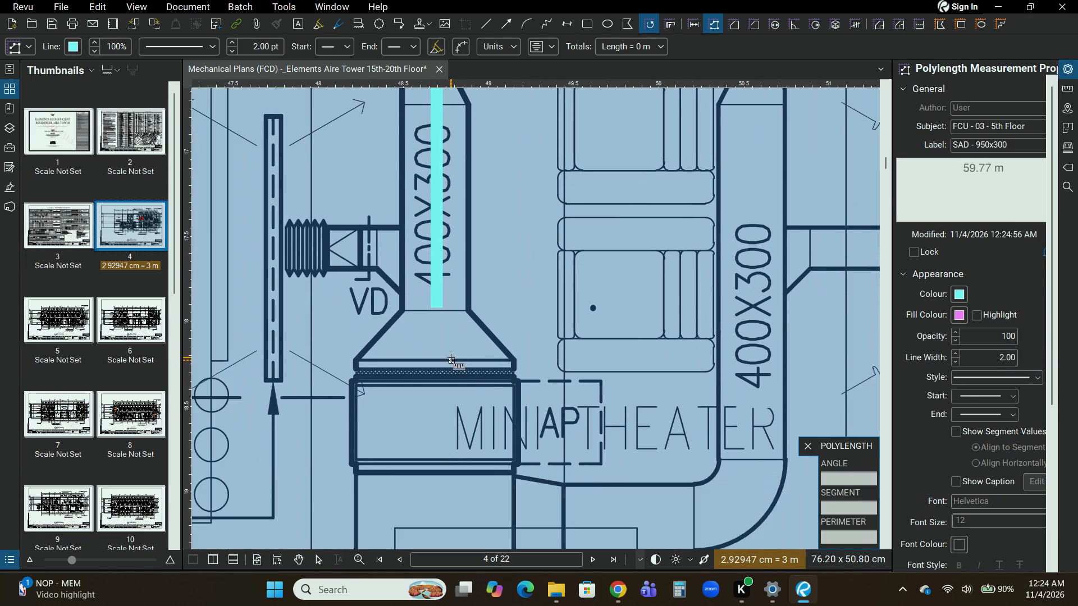
scroll(451, 357, "up", 3)
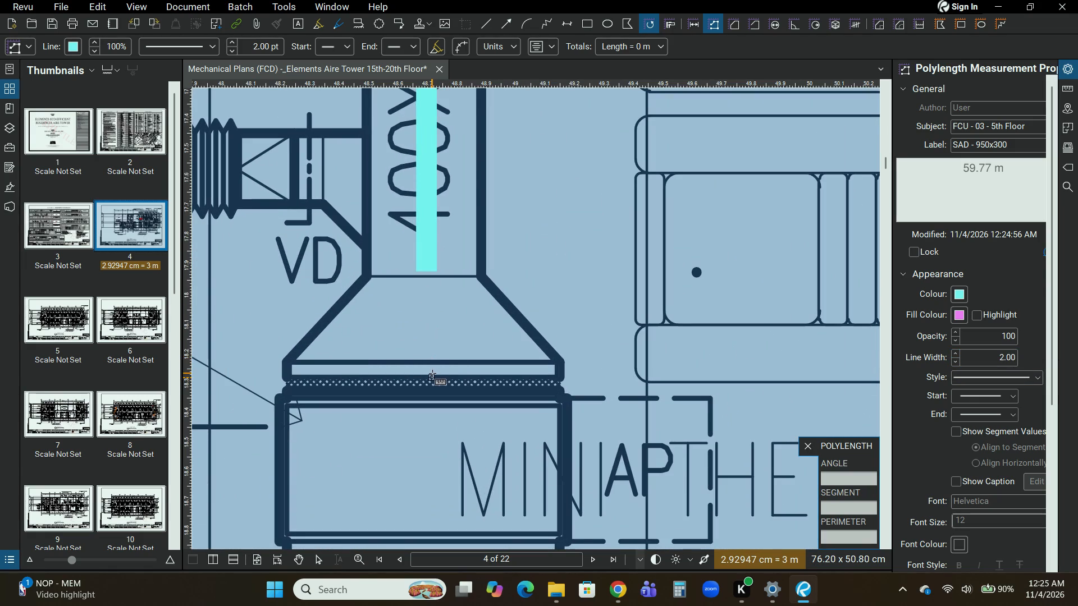
left_click(426, 372)
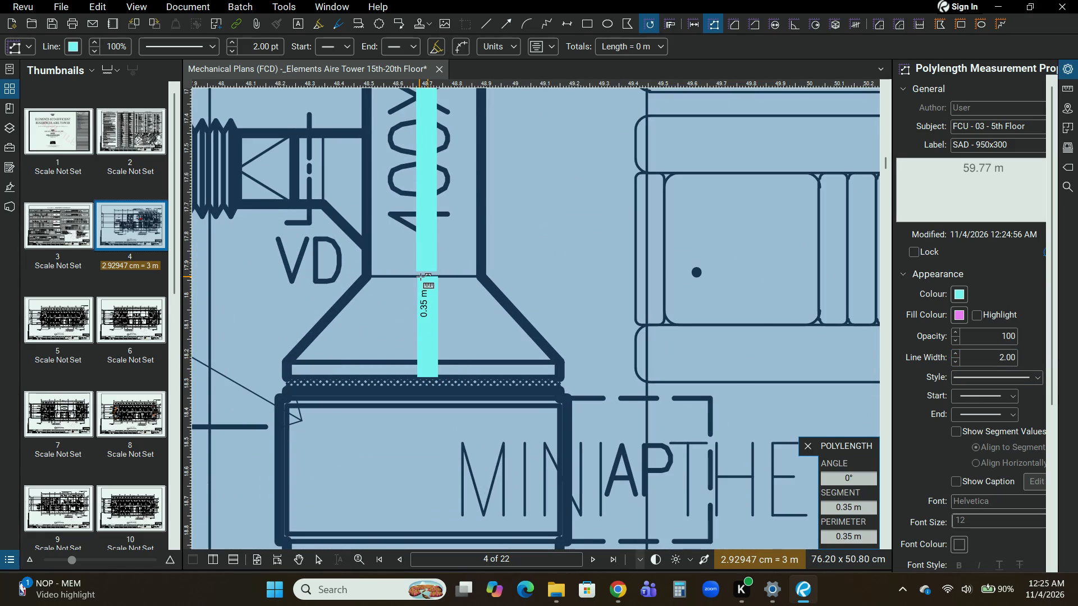
left_click(421, 277)
key("Return")
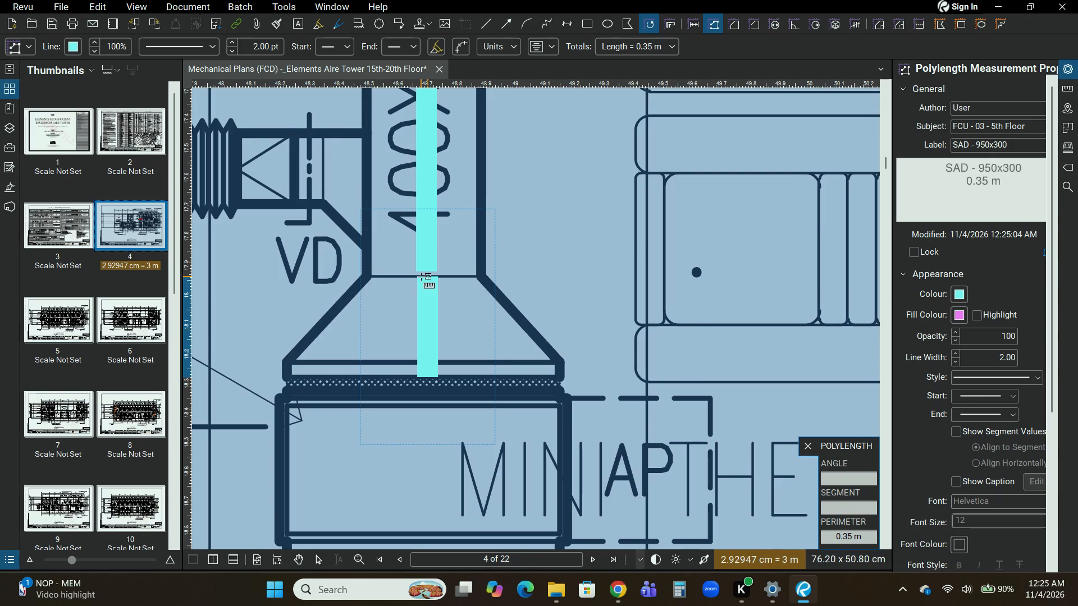
scroll(465, 305, "down", 8)
scroll(542, 319, "down", 4)
scroll(464, 291, "up", 3)
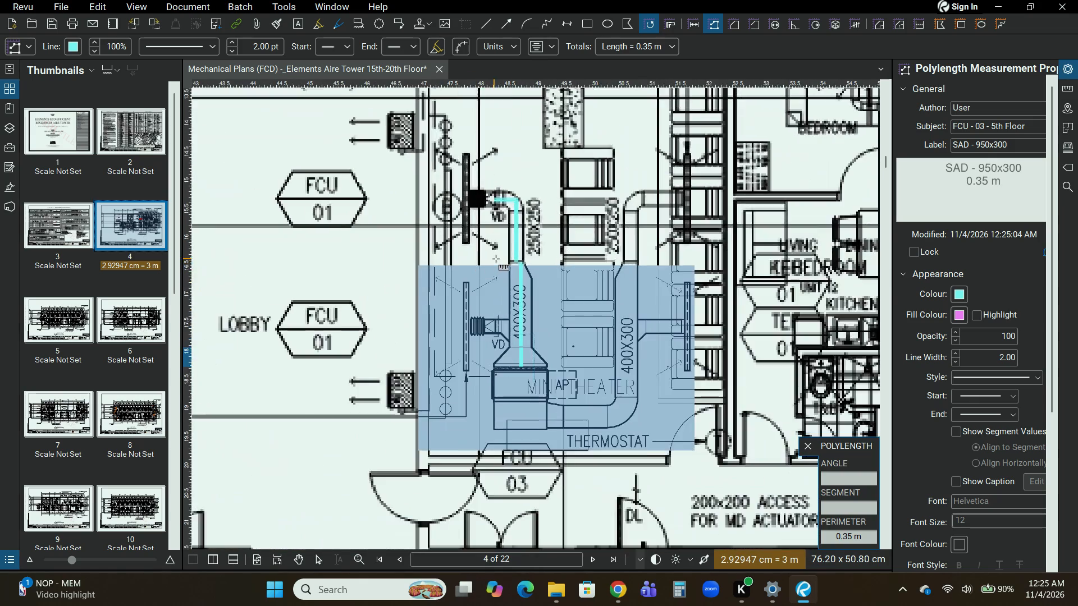
Set up a new Polylength measurement for the FCU-03 return duct with subject "FCU - 03 - 5th Floor" and label "RAD - 400x300".
scroll(506, 256, "up", 1)
middle_click_drag(707, 304, 538, 311)
middle_click_drag(638, 403, 609, 359)
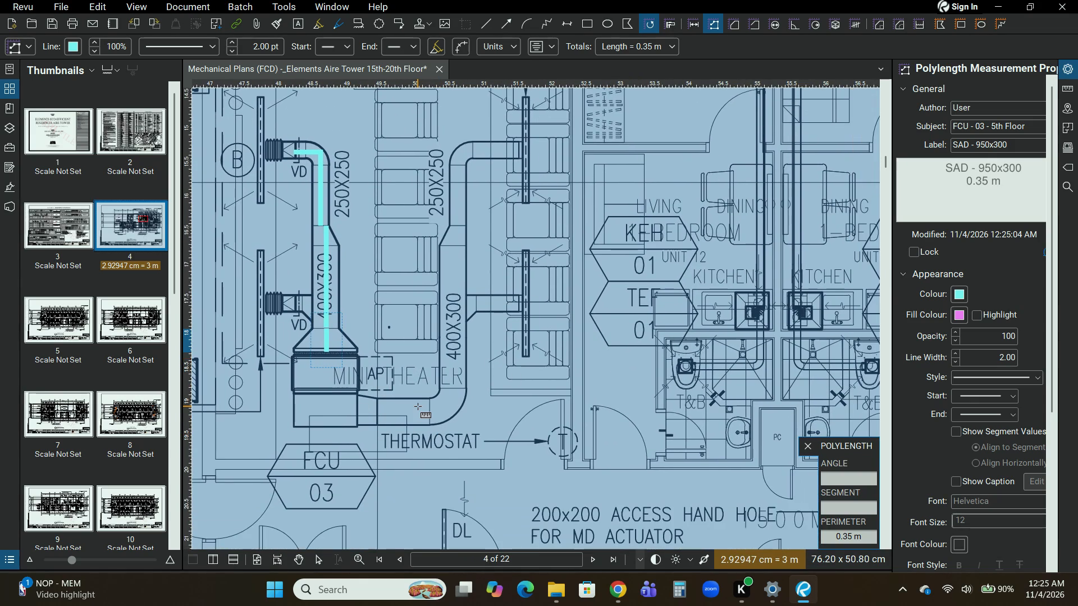
key("Return")
key("Escape")
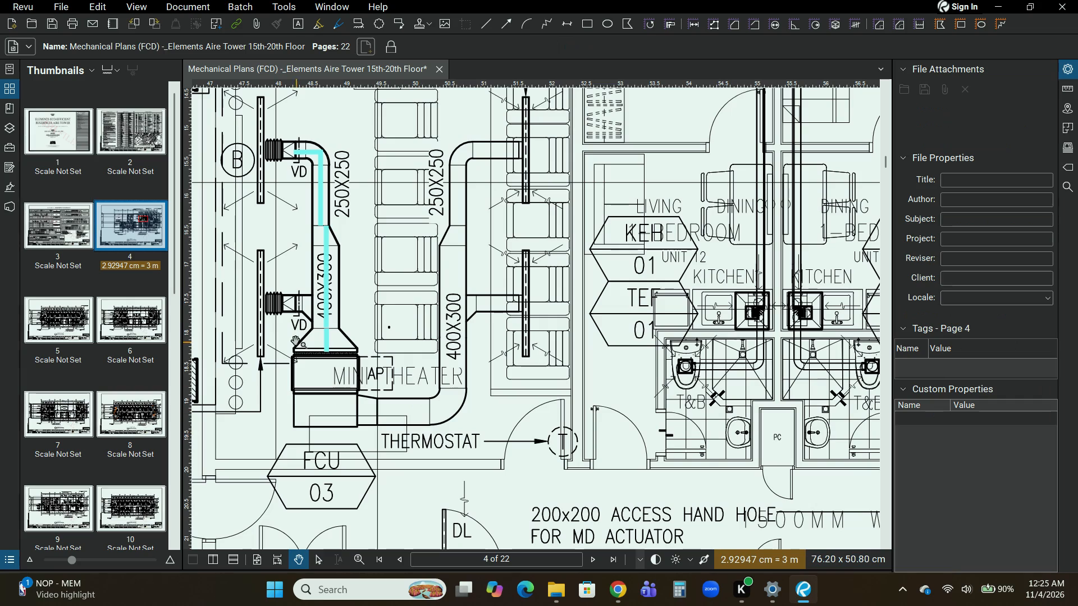
middle_click_drag(632, 371, 600, 373)
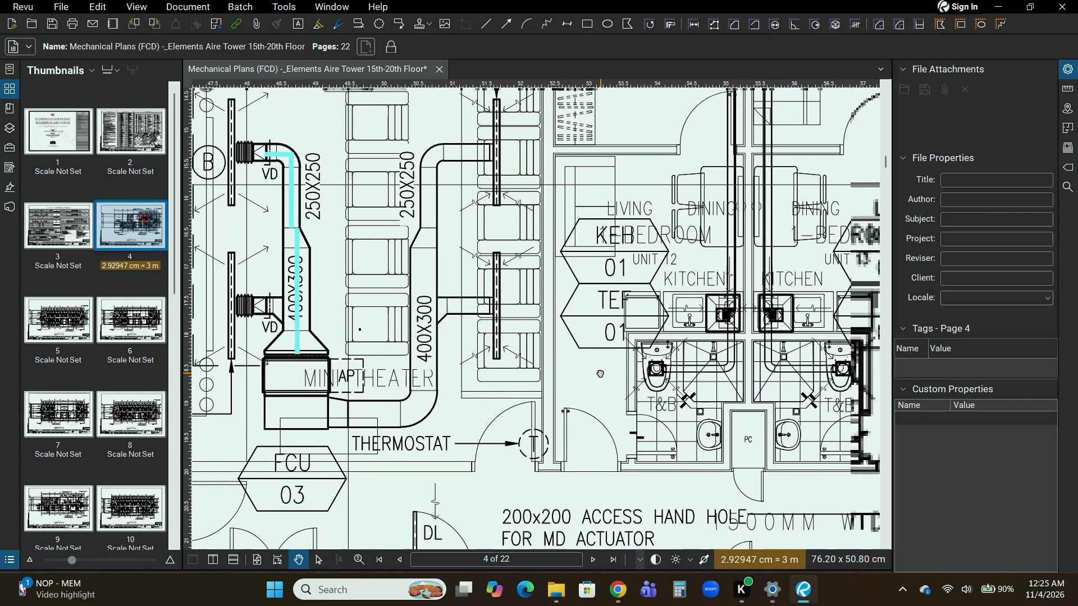
middle_click_drag(600, 373, 595, 373)
middle_click_drag(579, 374, 556, 345)
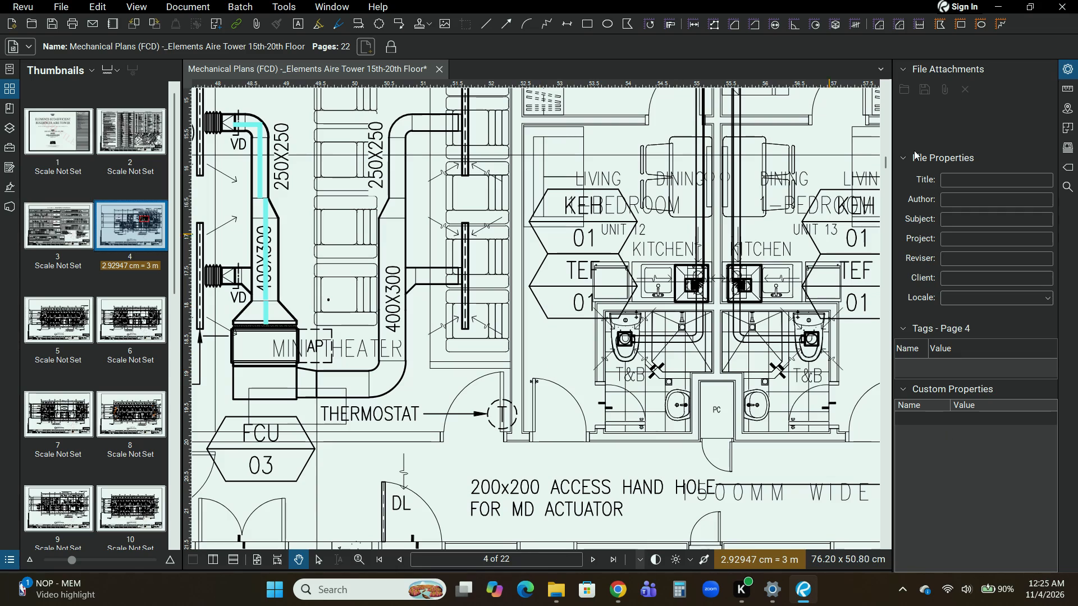
left_click(1067, 85)
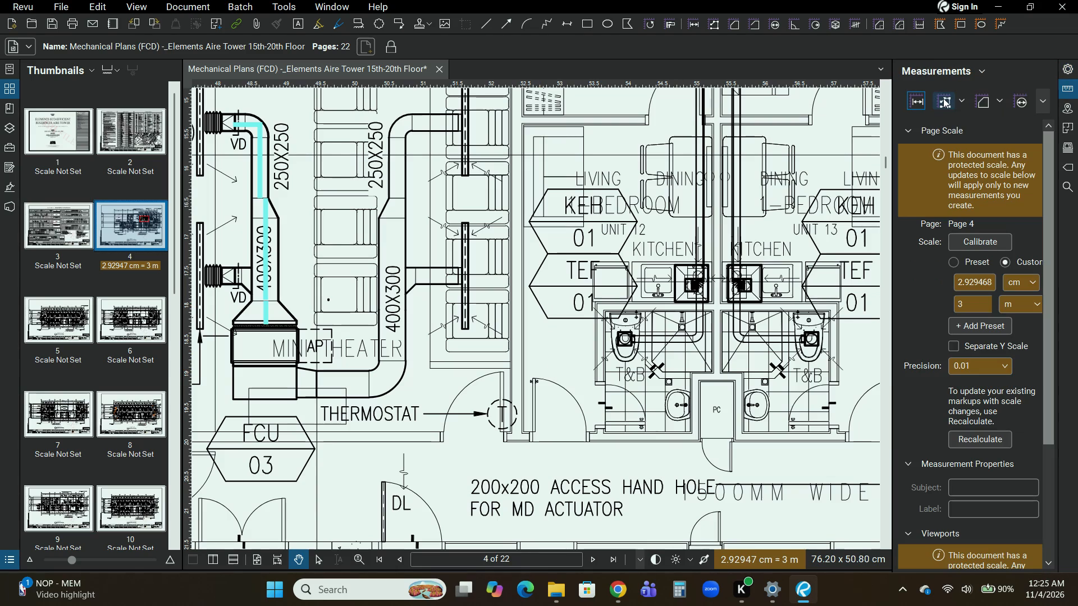
left_click(945, 98)
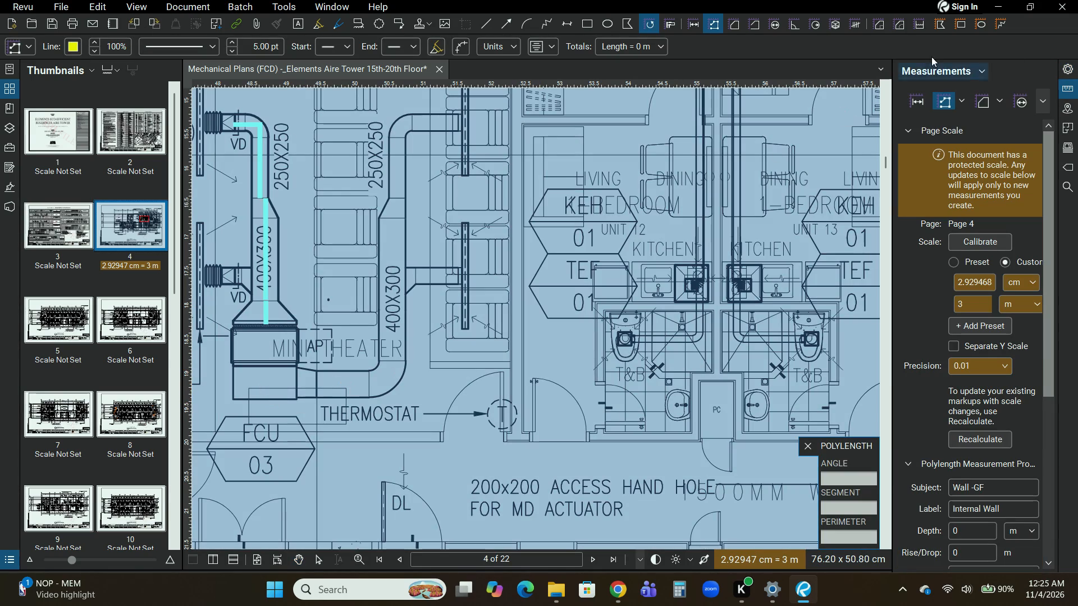
left_click(1071, 66)
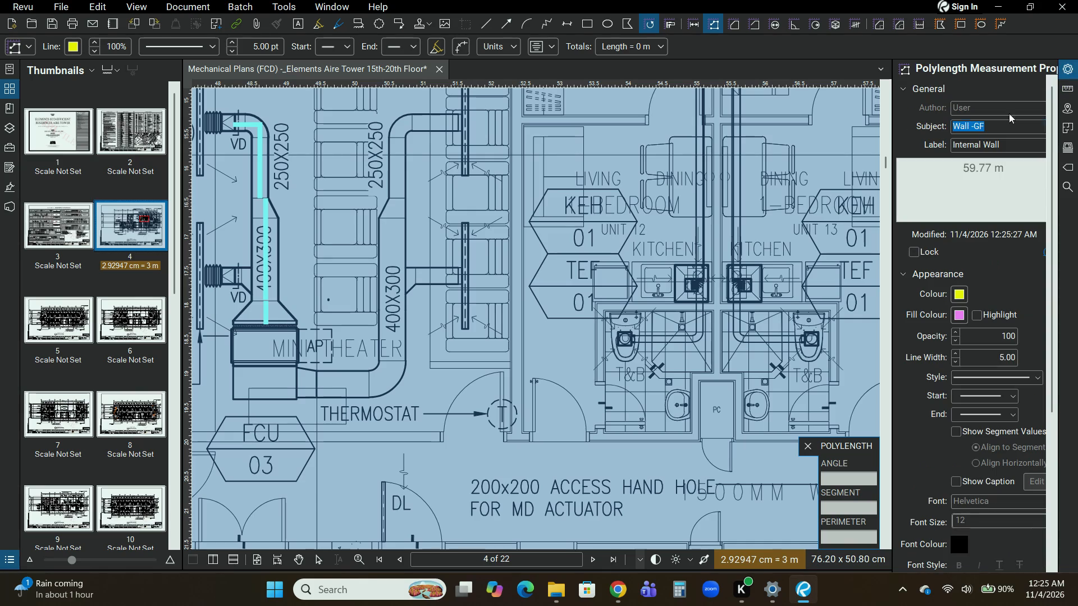
type("FCU")
key("Down")
key("Return")
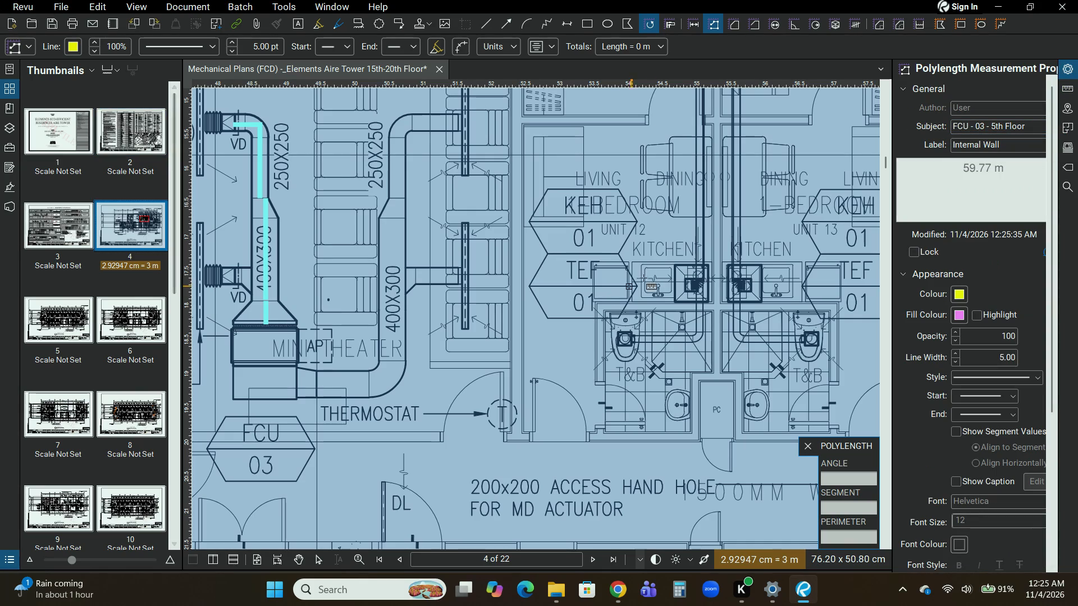
left_click(1018, 140)
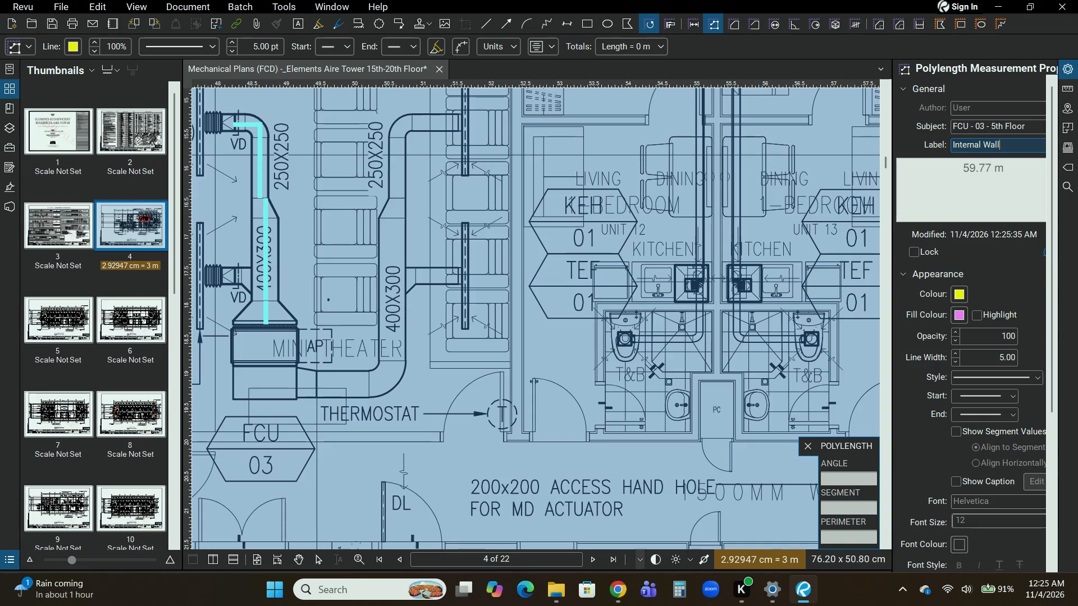
left_click_drag(1016, 143, 920, 141)
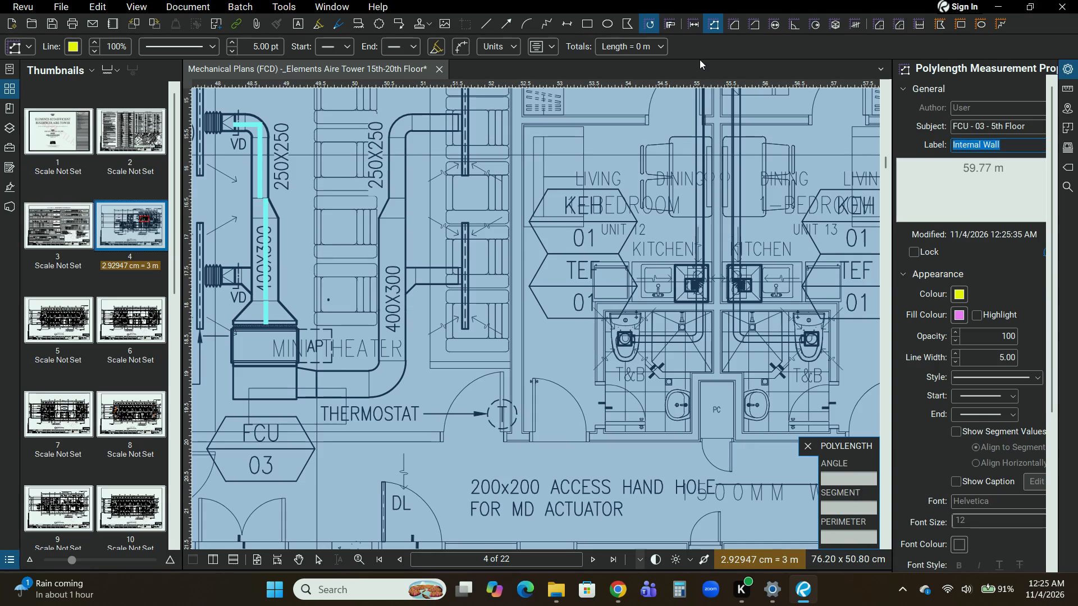
type("RAD -")
key("space")
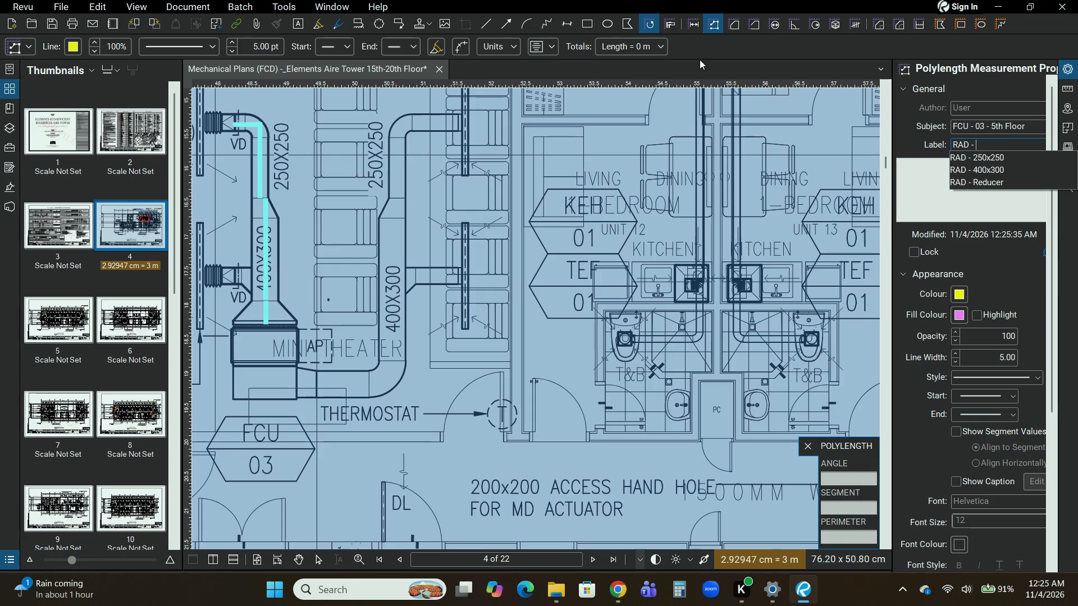
left_click(1000, 168)
Set the Polylength line colour to blue and the line width to 2.00.
scroll(376, 381, "up", 2)
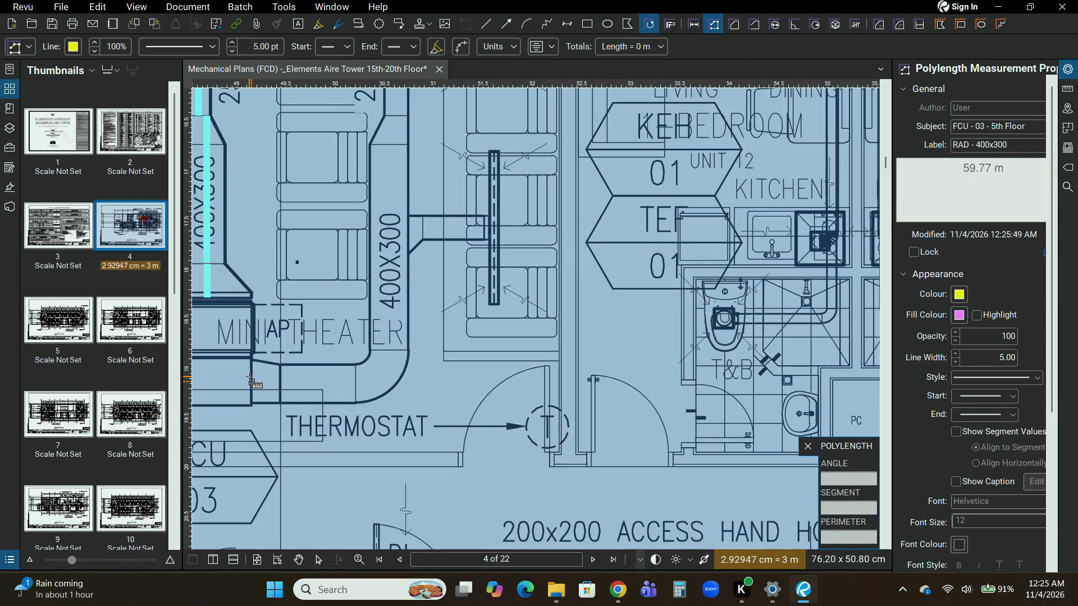
scroll(254, 380, "up", 4)
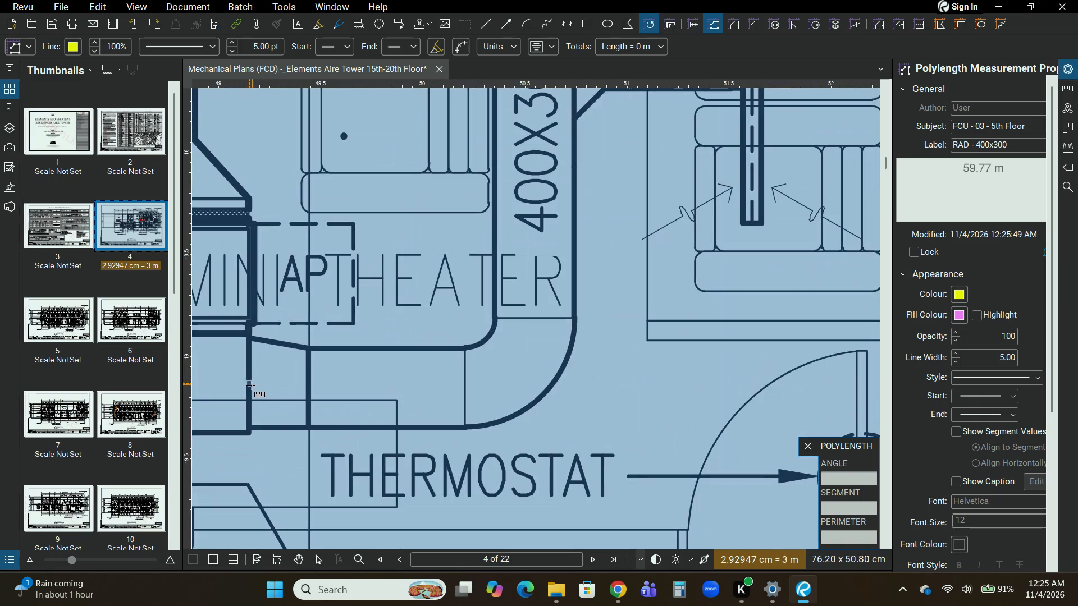
left_click(248, 381)
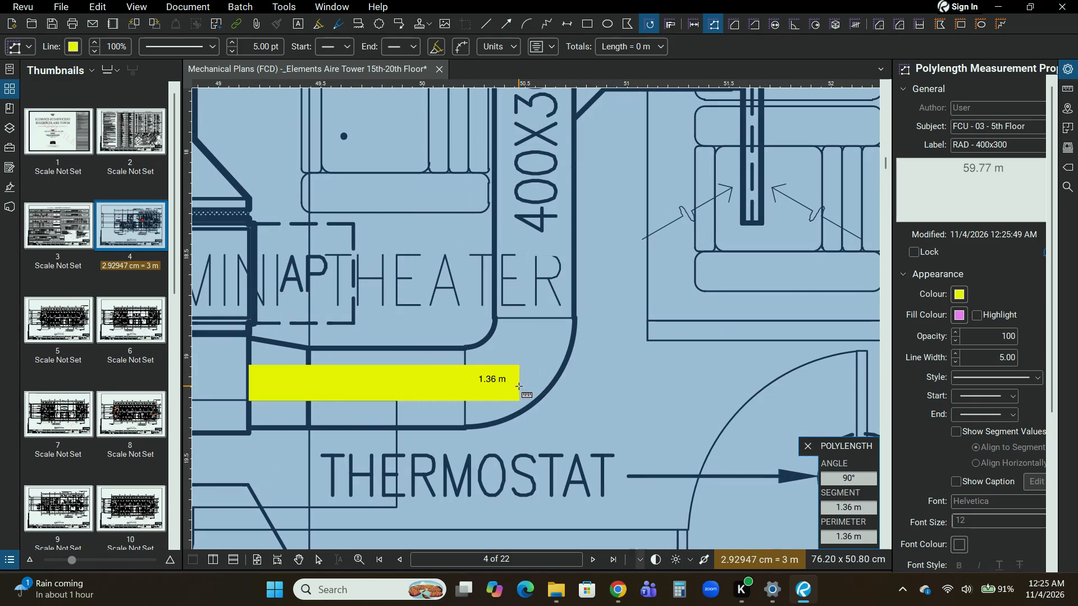
key("ctrl+z")
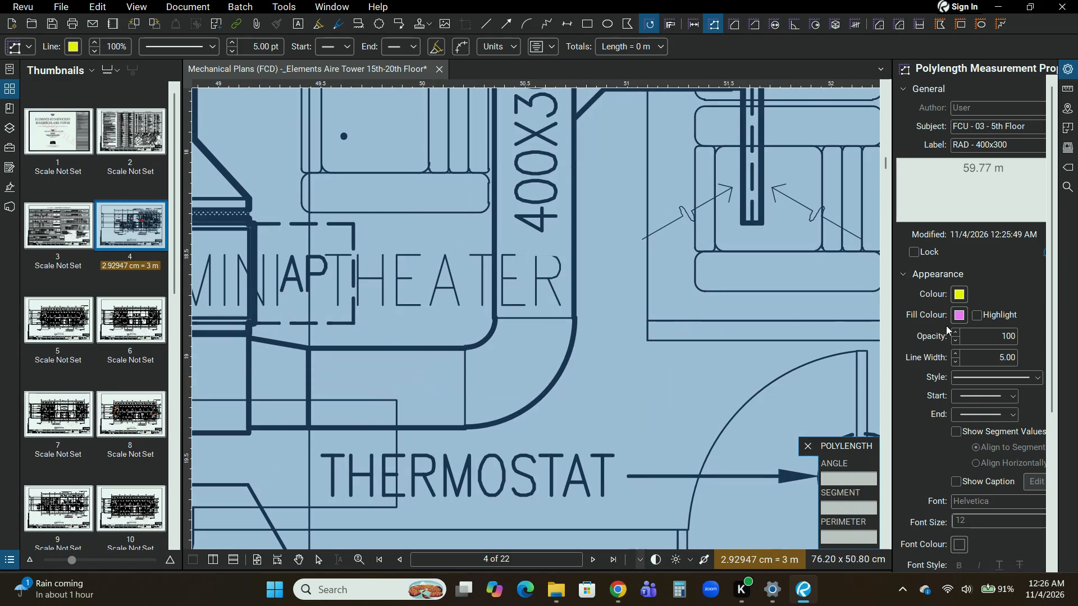
left_click(960, 297)
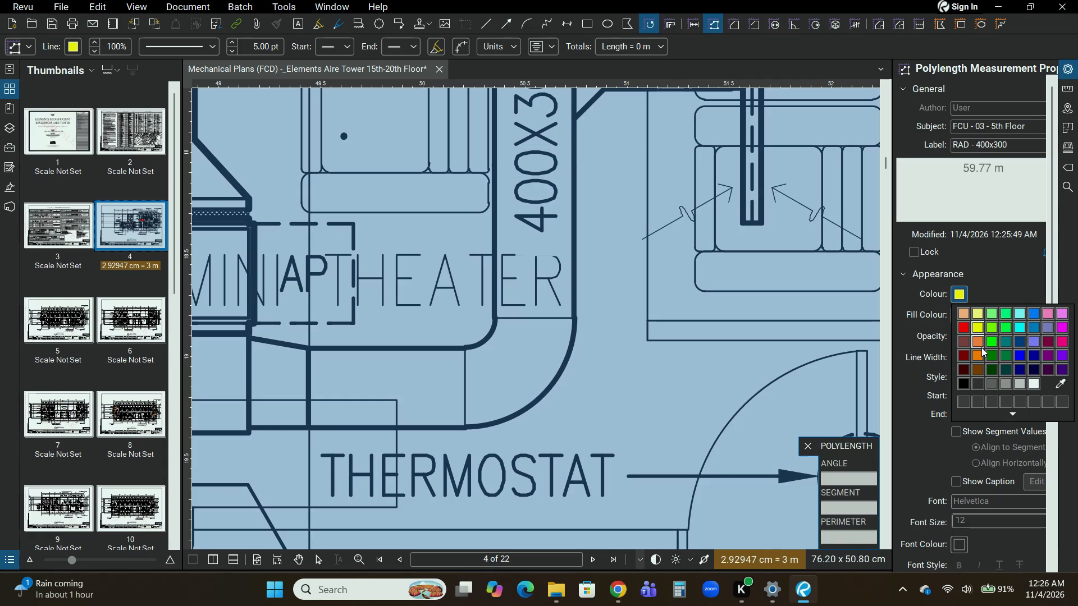
left_click(1036, 315)
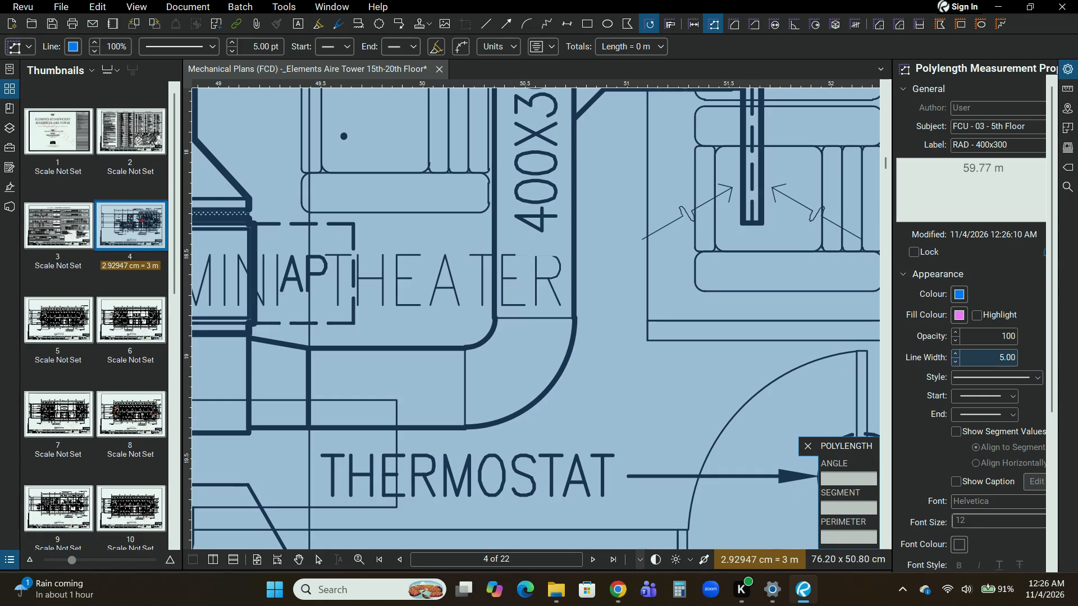
left_click_drag(992, 357, 1028, 352)
key("2")
key("Return")
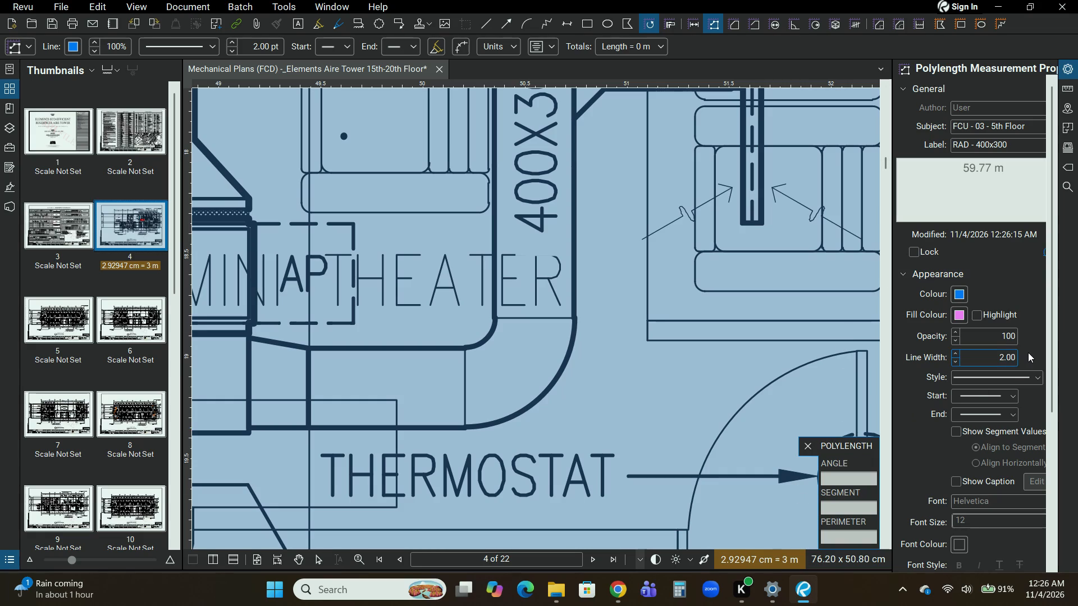
Measure the 400x300 return duct with an L-shaped polylength about 4.17 m long, from FCU-03 to the start of the 250x250 duct.
left_click(248, 383)
left_click(529, 385)
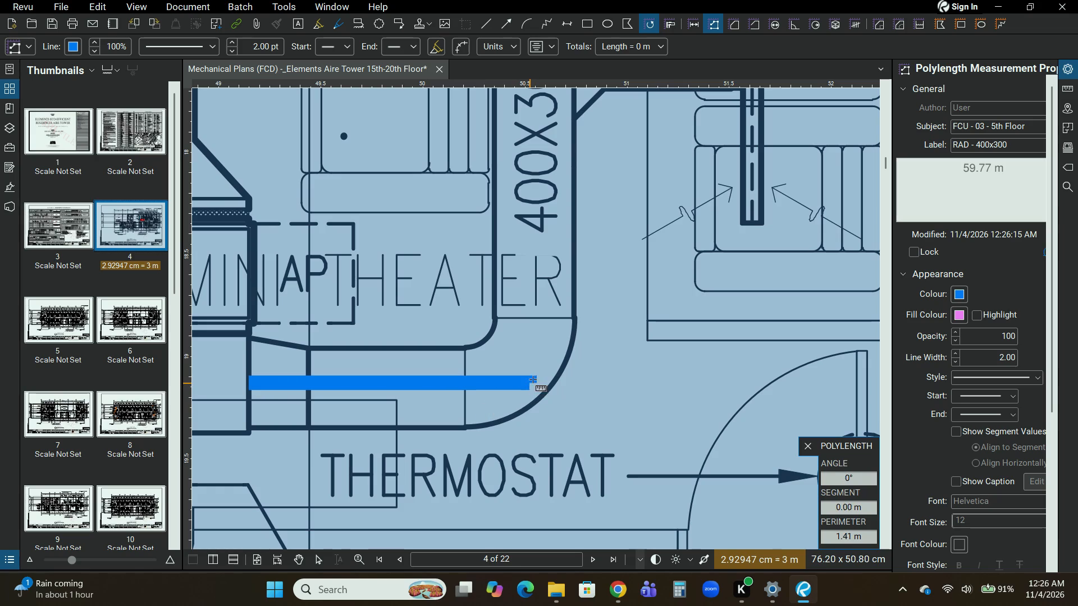
scroll(537, 240, "down", 1)
middle_click_drag(537, 240, 502, 466)
scroll(501, 127, "up", 4)
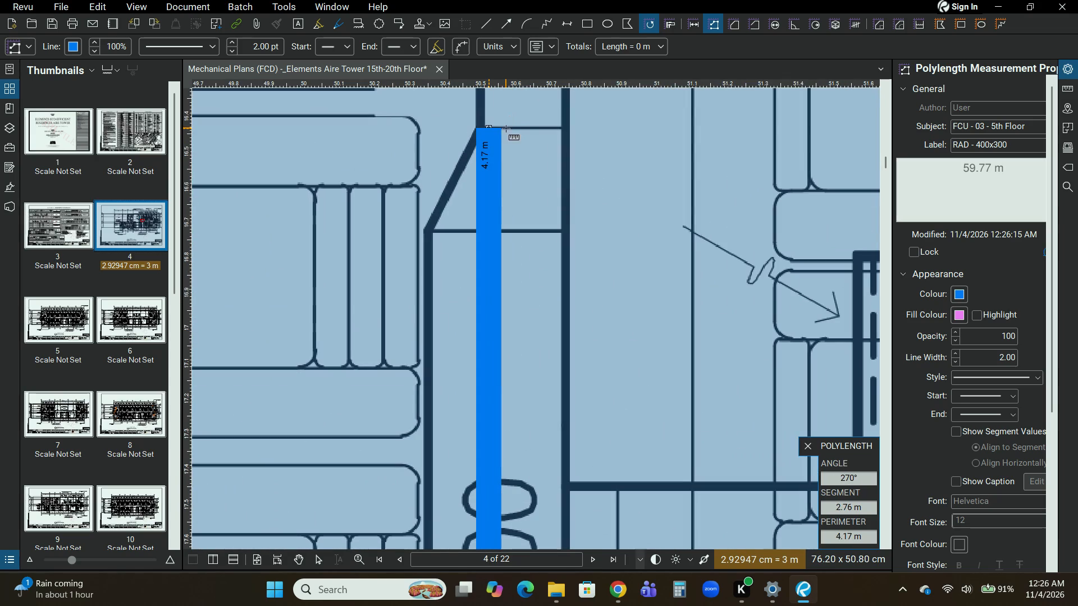
left_click(503, 129)
key("Return")
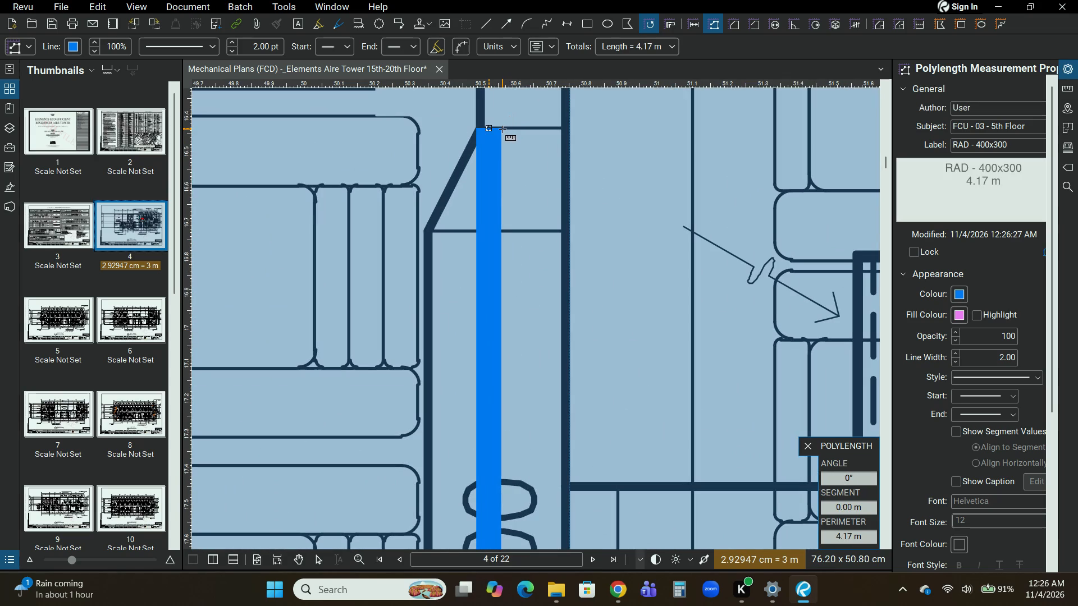
scroll(549, 148, "down", 8)
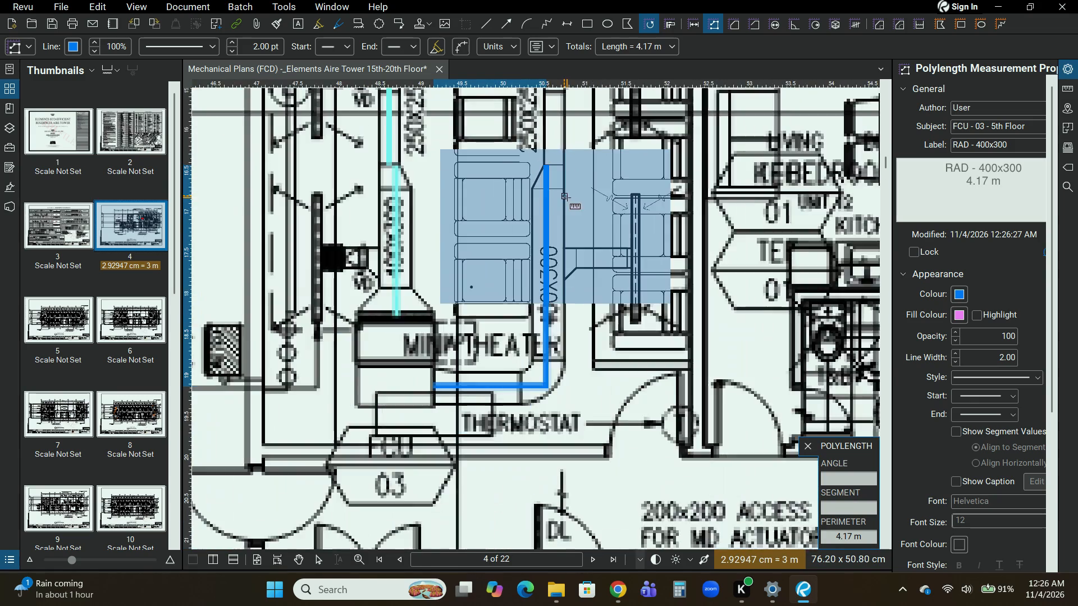
middle_click_drag(580, 204, 531, 355)
middle_click_drag(495, 267, 510, 307)
scroll(514, 306, "up", 4)
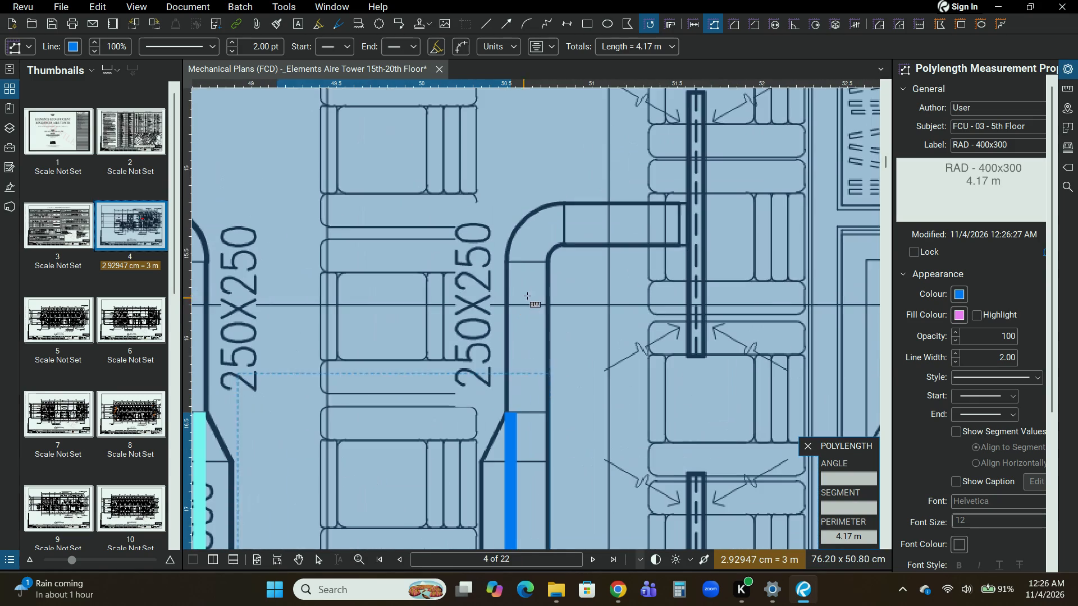
key("Return")
key("Escape")
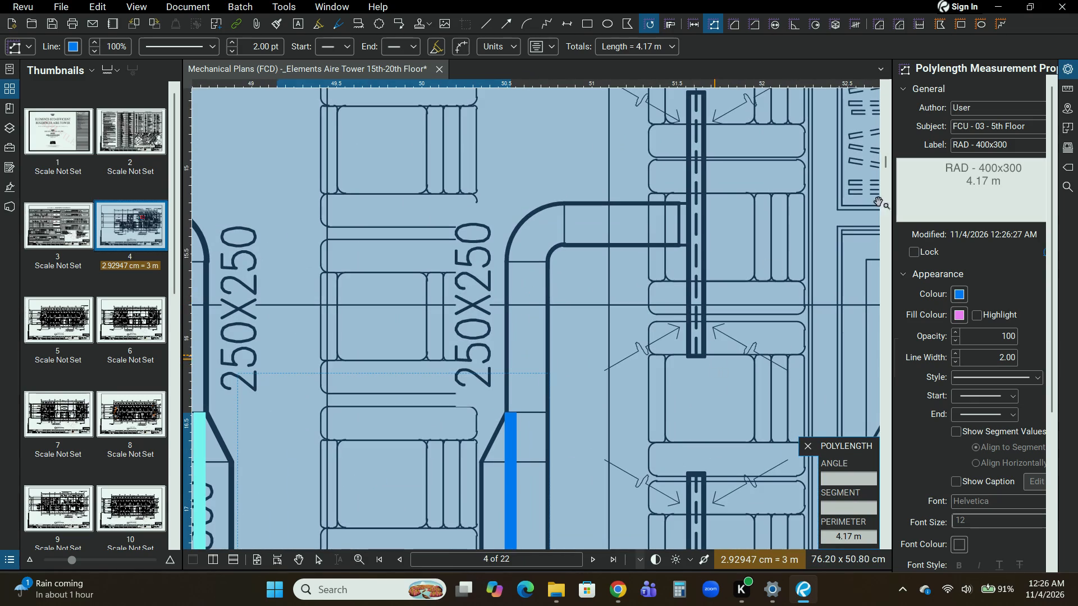
Set up a new Polylength measurement for the smaller return duct with subject "FCU - 03 - 5th Floor" and label "RAD - 250x250".
left_click(1070, 84)
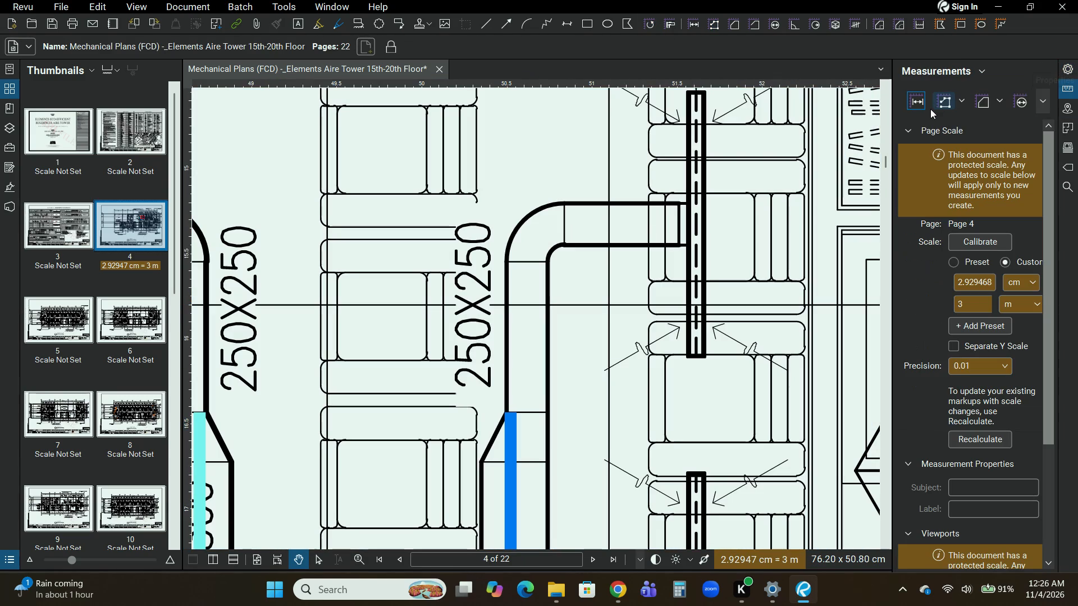
left_click(940, 103)
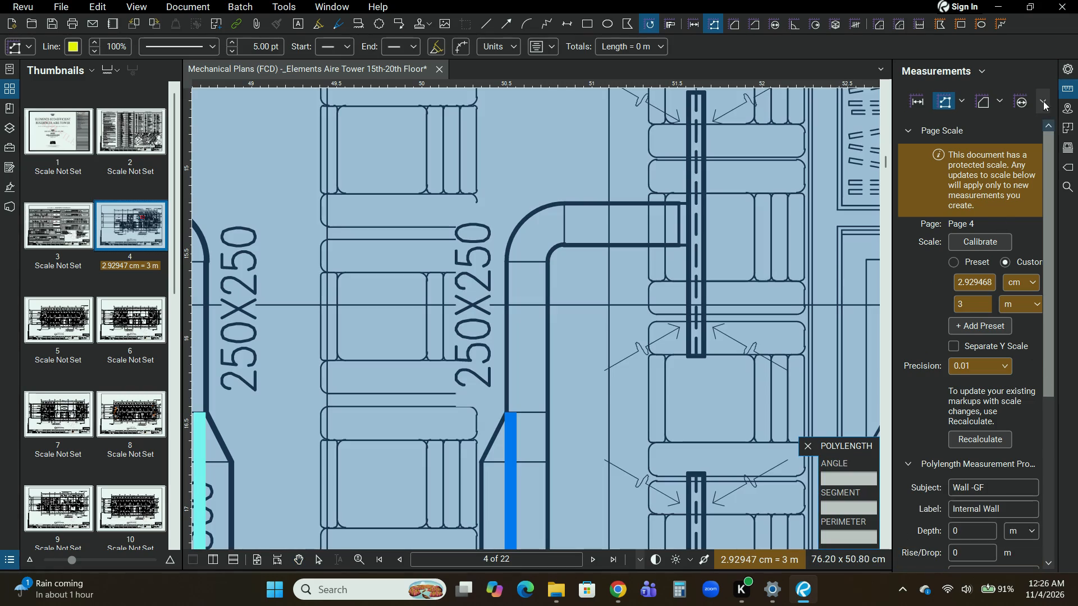
left_click(1067, 72)
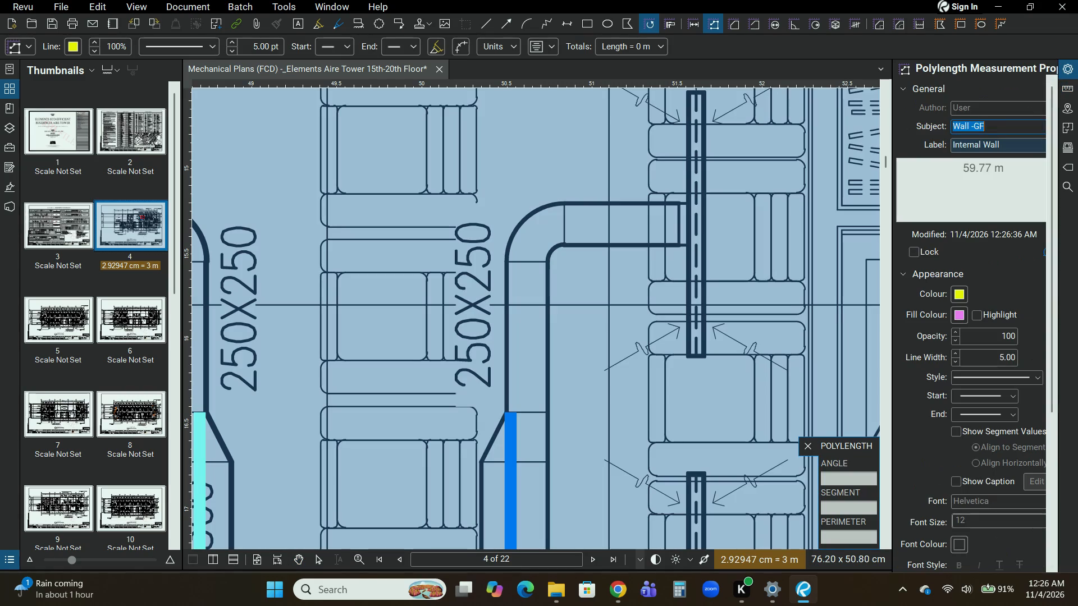
type("FC")
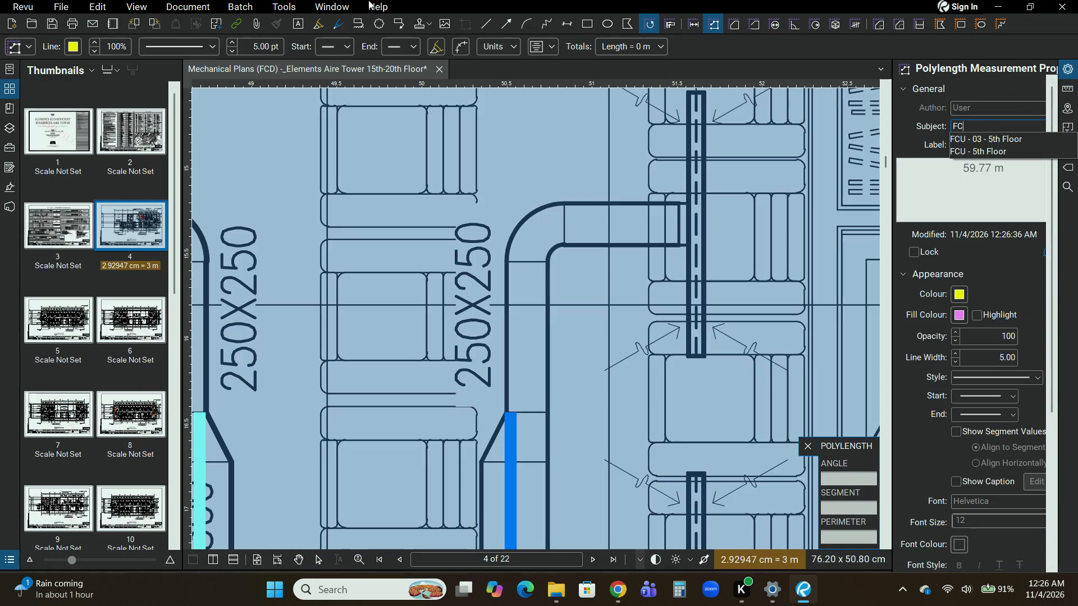
key("shift+u")
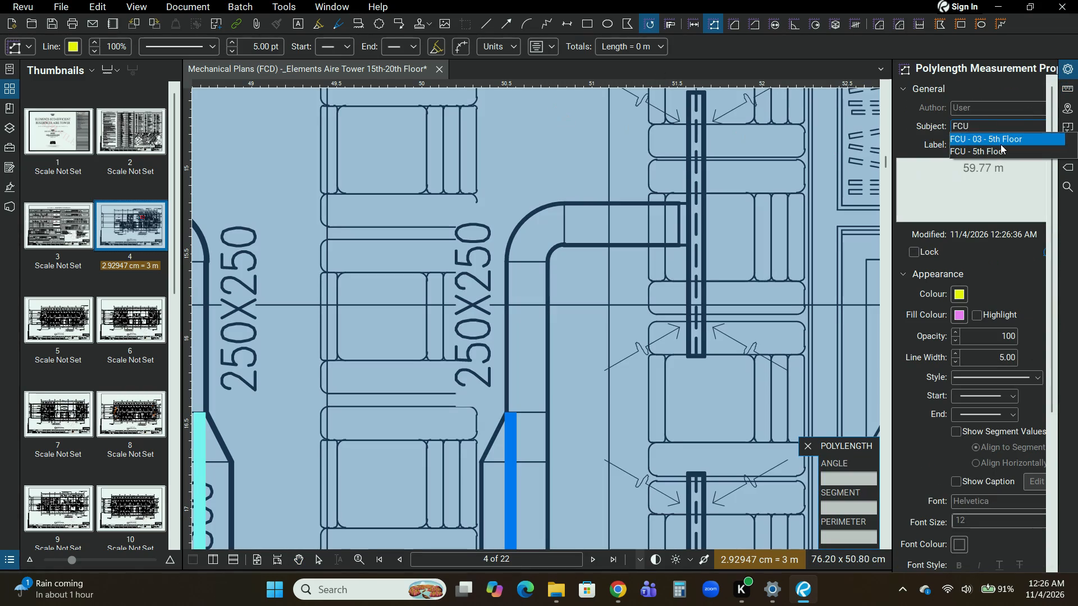
left_click(1003, 143)
left_click_drag(1003, 143, 889, 126)
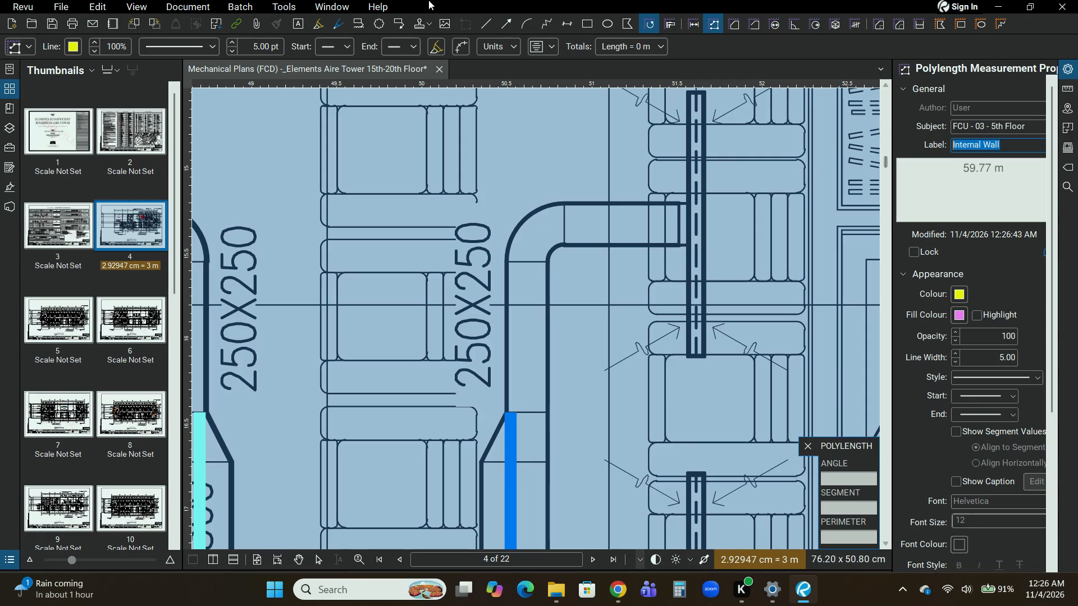
key("shift+r")
type("AD")
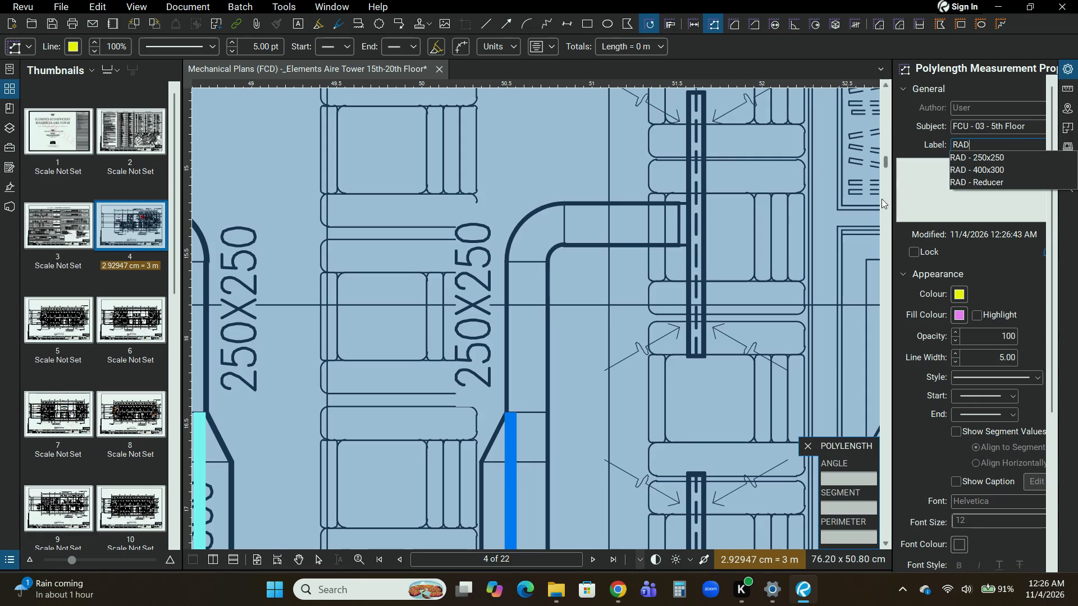
left_click(994, 160)
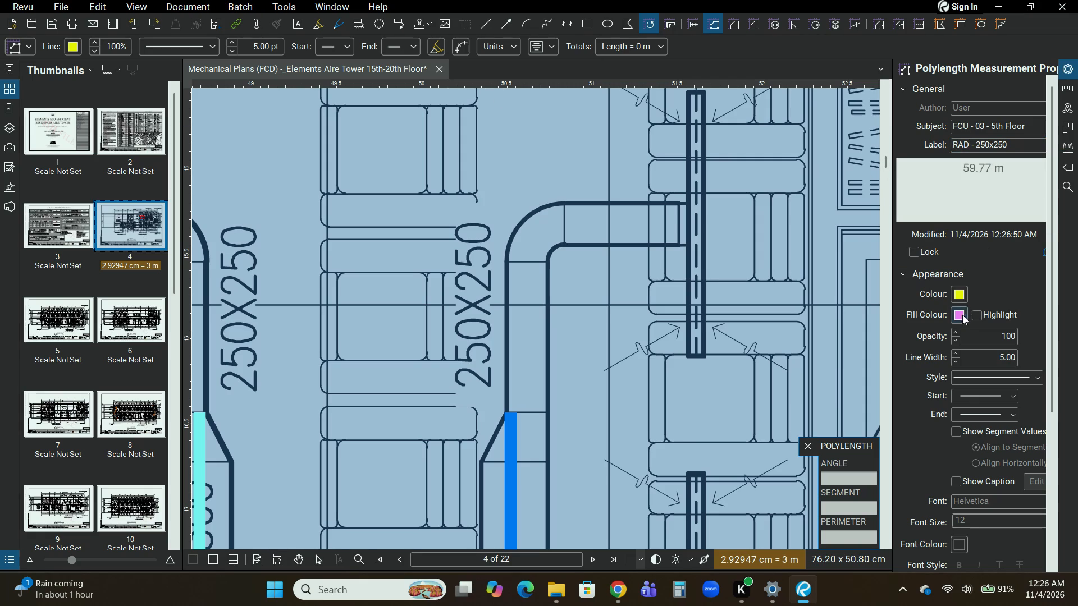
Set the Polylength line colour to blue and the line width to 2.00.
left_click(959, 297)
left_click(1040, 311)
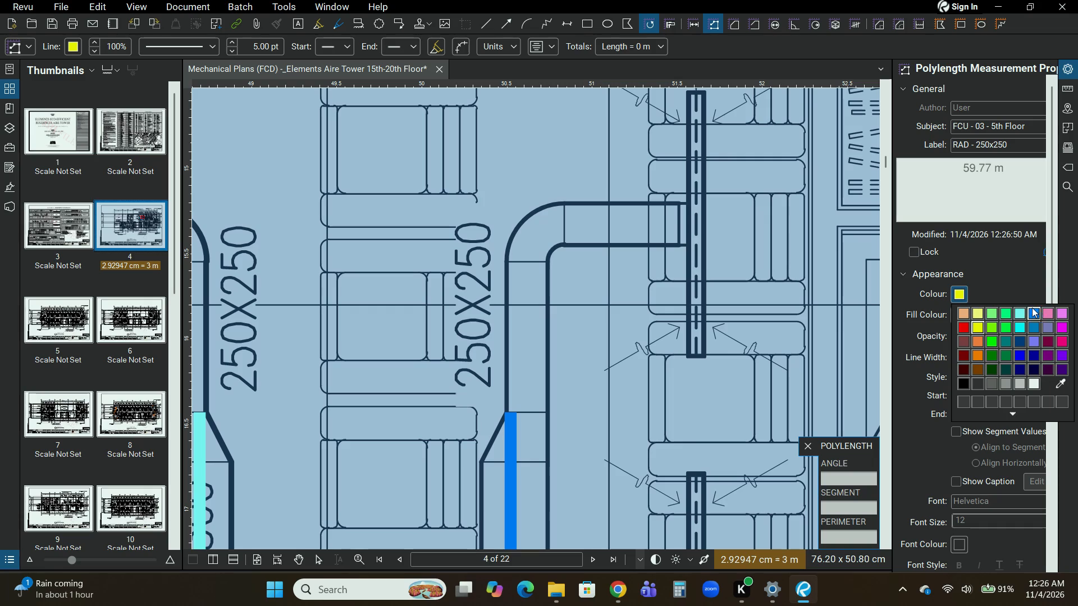
left_click_drag(989, 359, 1017, 359)
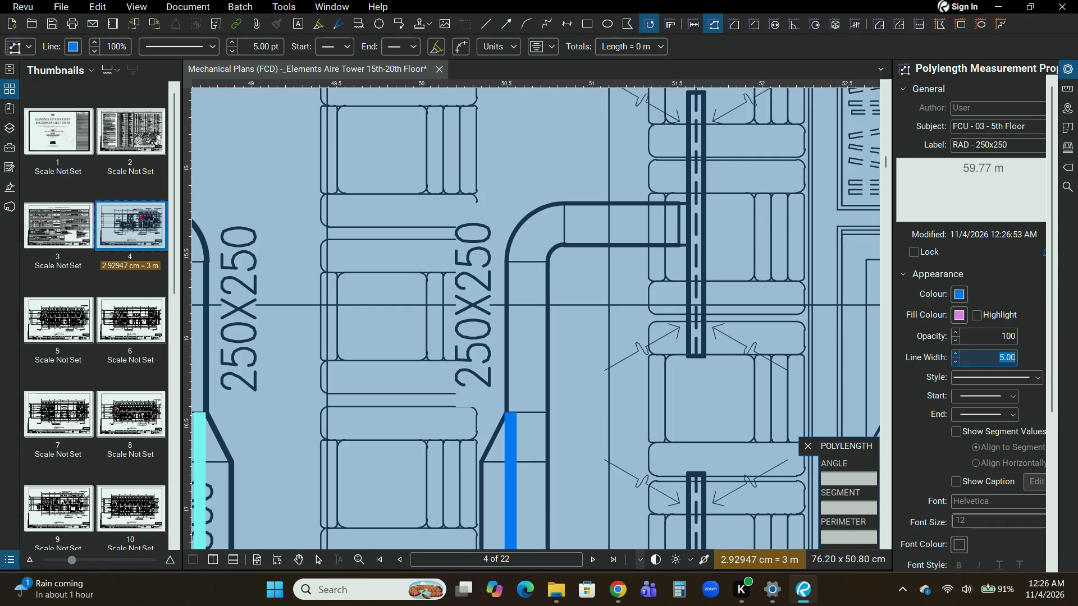
left_click_drag(1017, 359, 1033, 359)
key("2")
key("Return")
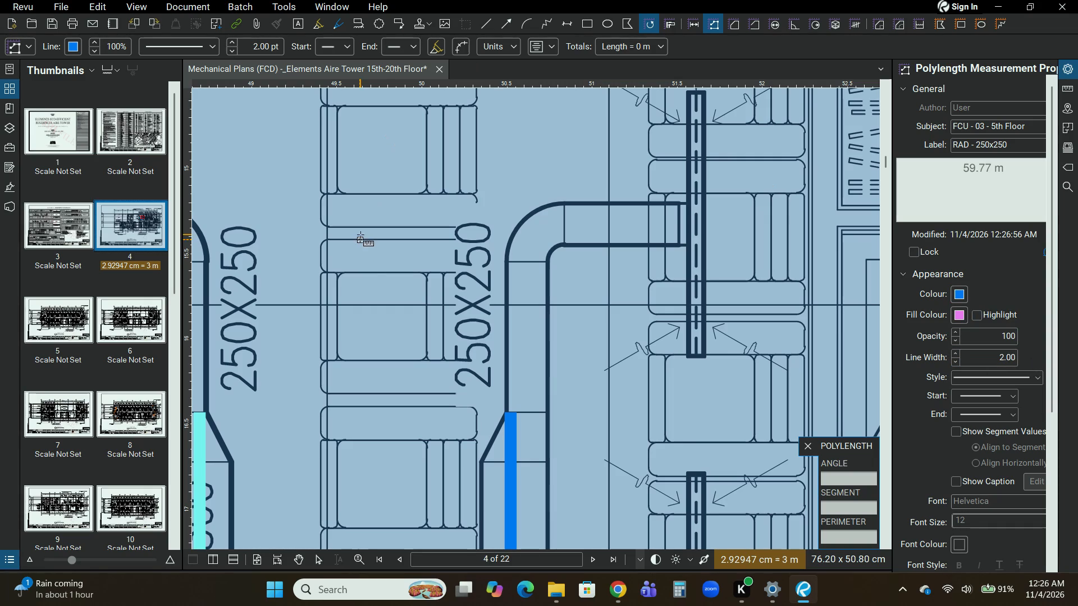
Measure the 250x250 return duct with an L-shaped polylength about 2.08 m long, from the end of the 400x300 duct around the bend to the diffuser.
scroll(605, 387, "up", 2)
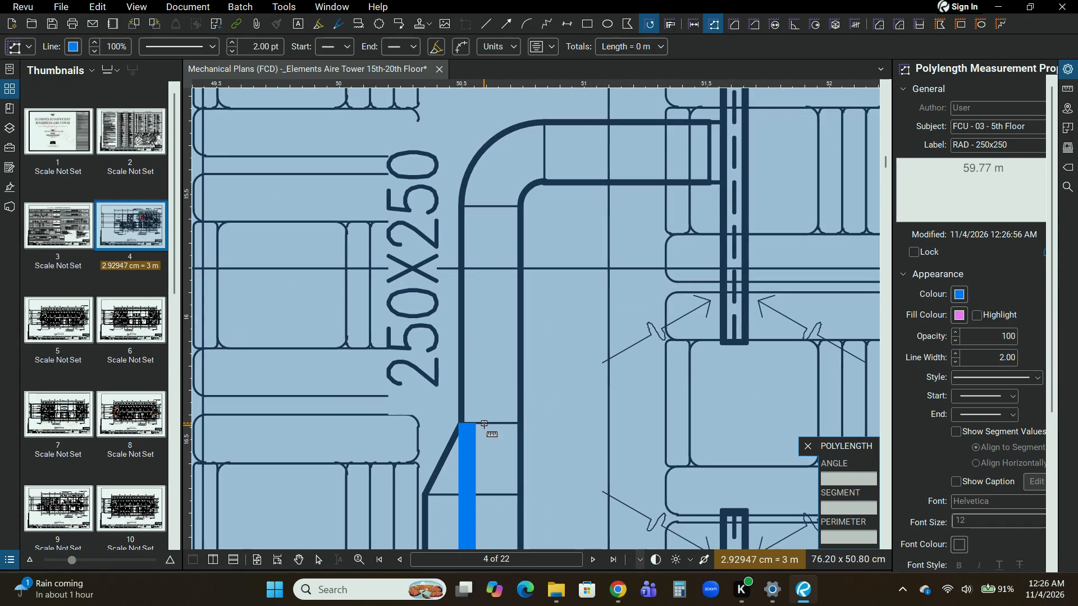
left_click(488, 423)
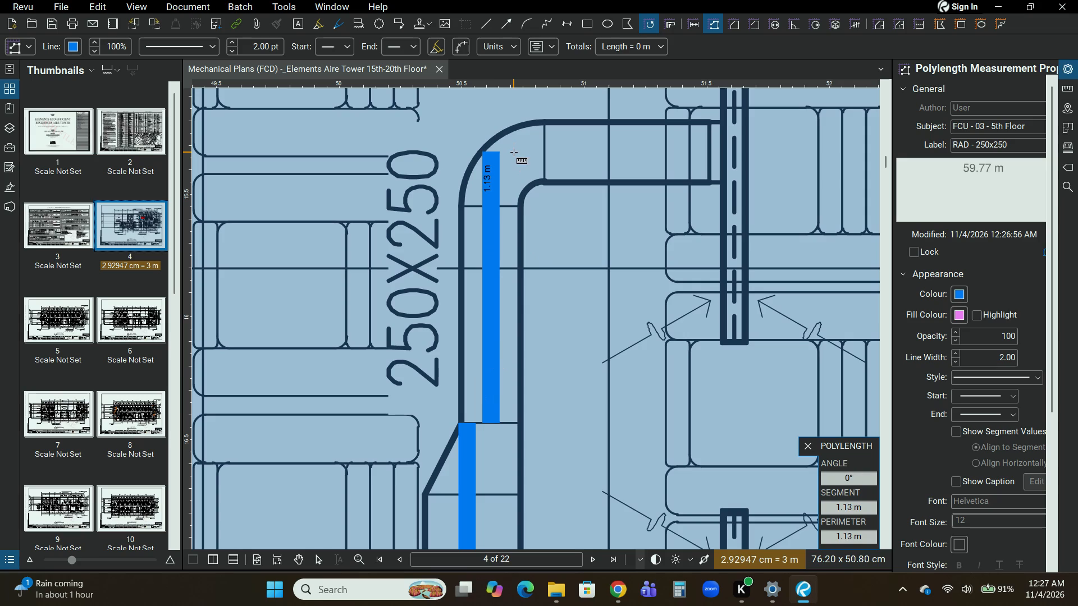
left_click(496, 155)
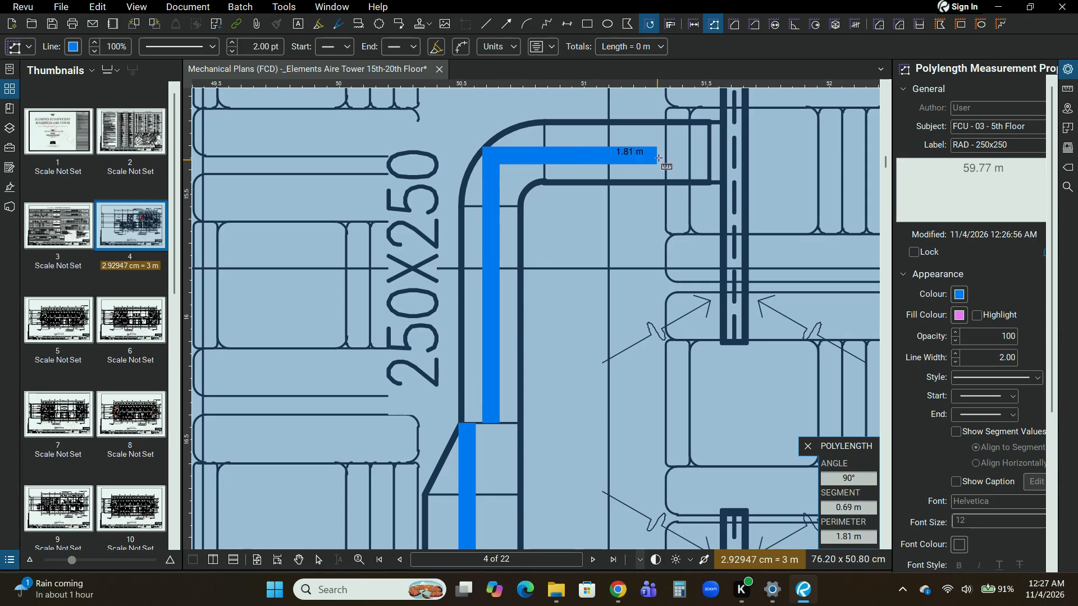
left_click(719, 153)
key("Return")
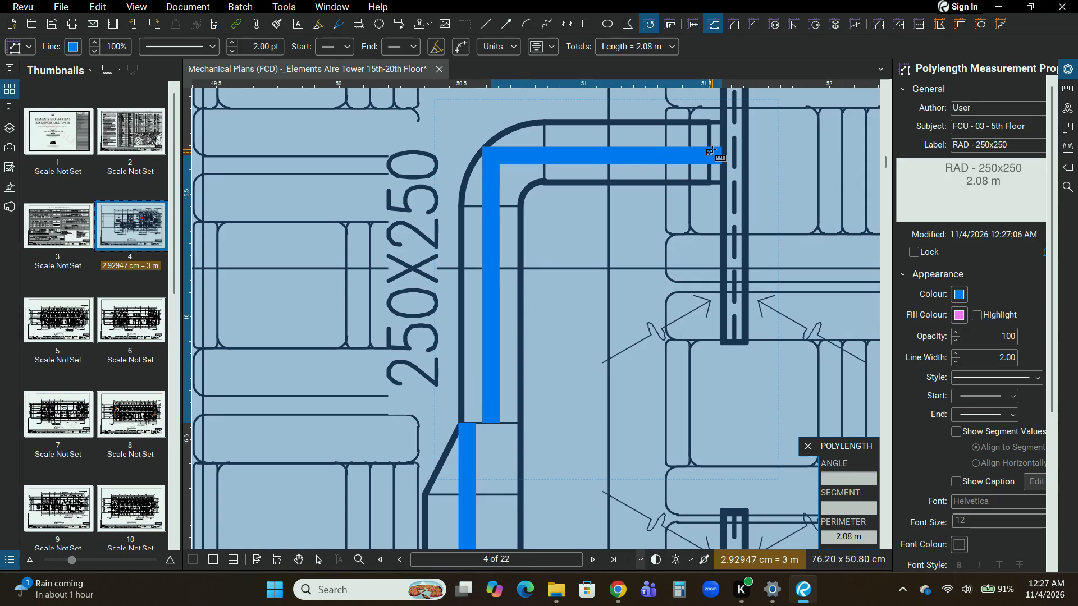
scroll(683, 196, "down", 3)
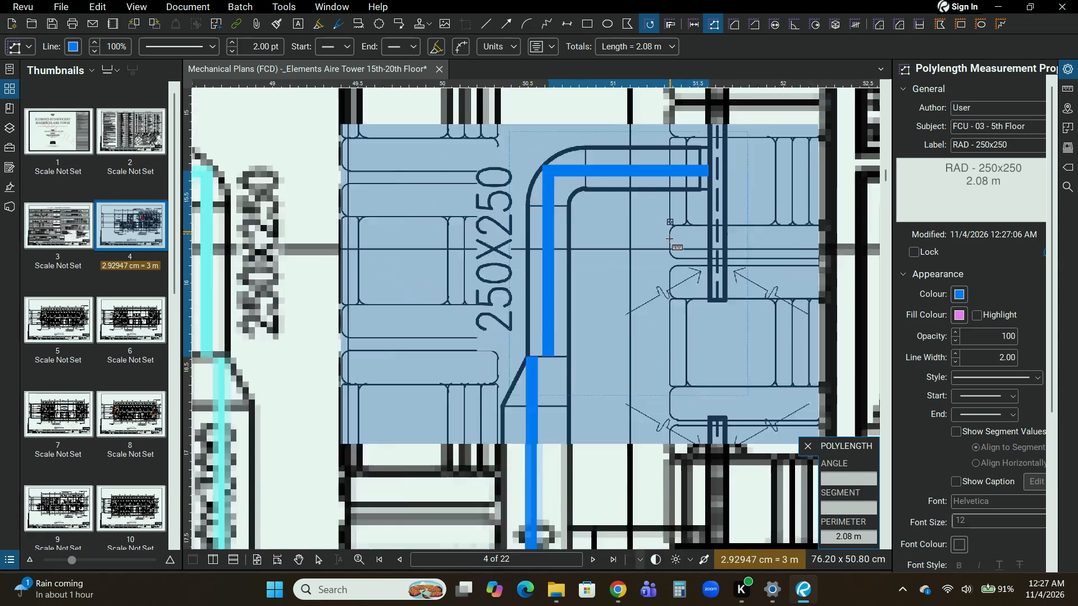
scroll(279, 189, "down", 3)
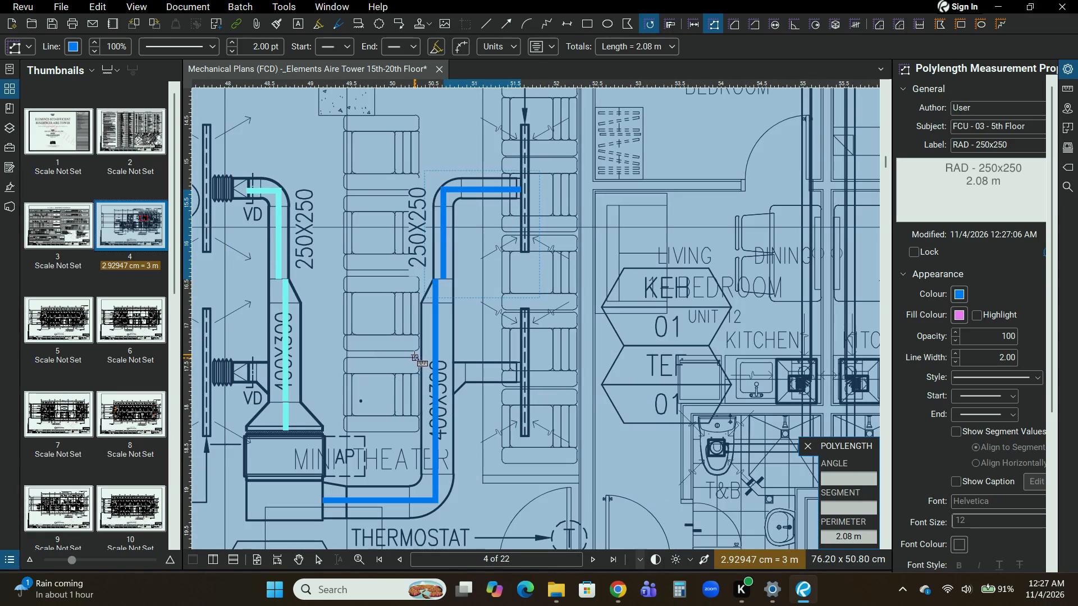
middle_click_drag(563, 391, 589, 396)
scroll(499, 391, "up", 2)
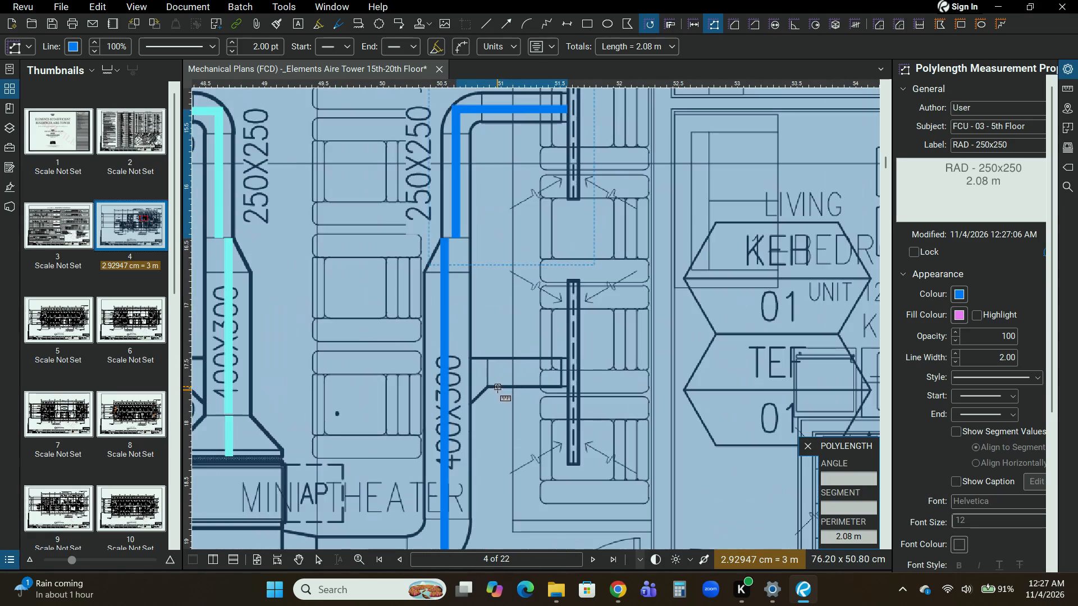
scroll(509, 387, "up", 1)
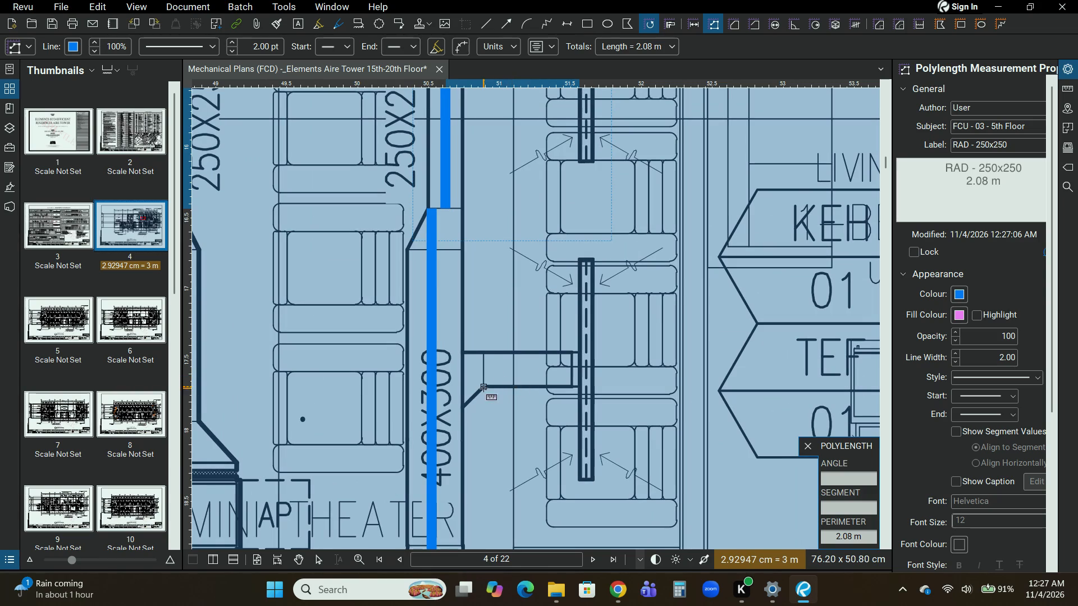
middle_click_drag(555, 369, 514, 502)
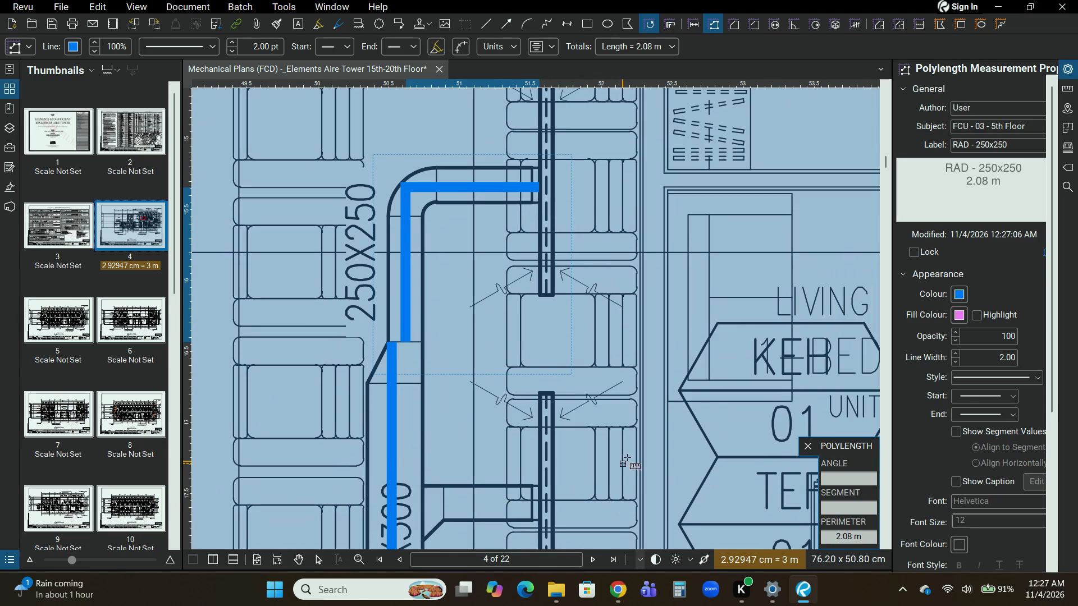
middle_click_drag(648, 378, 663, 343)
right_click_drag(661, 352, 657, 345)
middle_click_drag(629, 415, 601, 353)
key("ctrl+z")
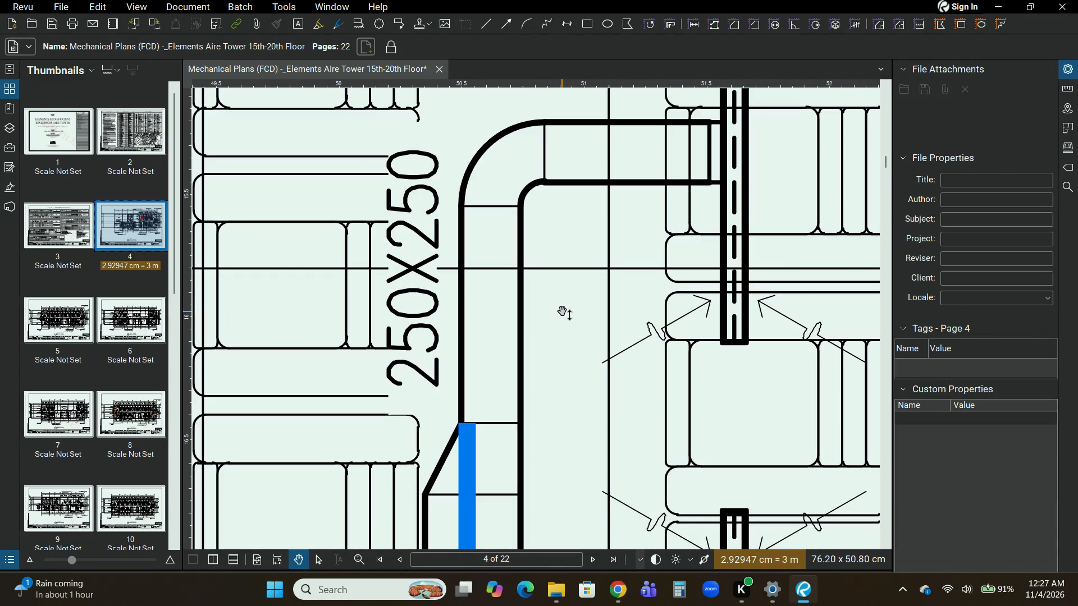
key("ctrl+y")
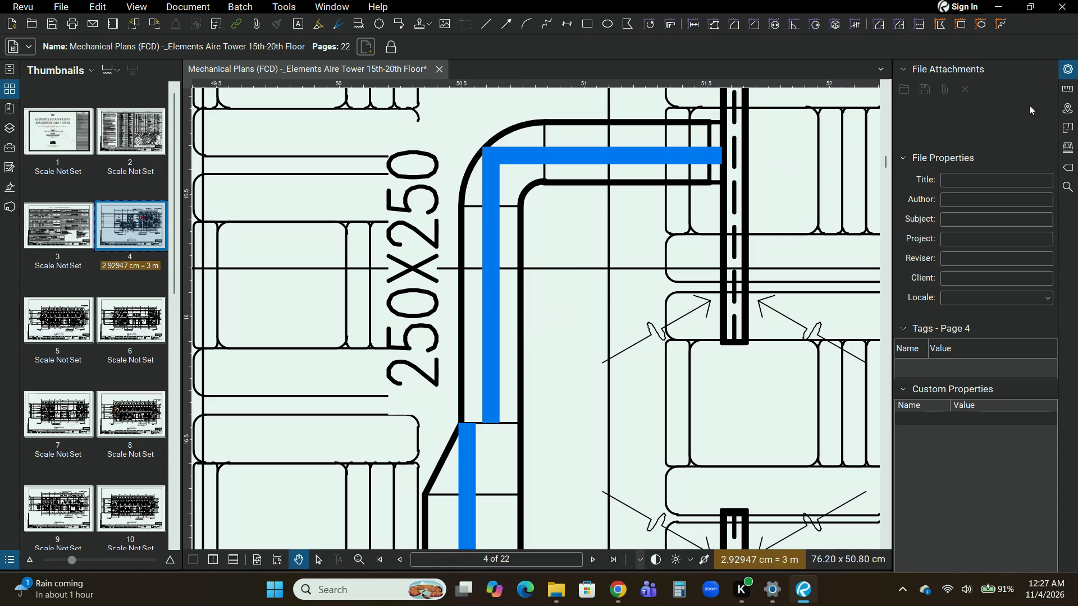
Set up a new Polylength measurement for the short return branch with subject "FCU - 03 - 5th Floor" and label "RAD - 250x250".
left_click(1077, 82)
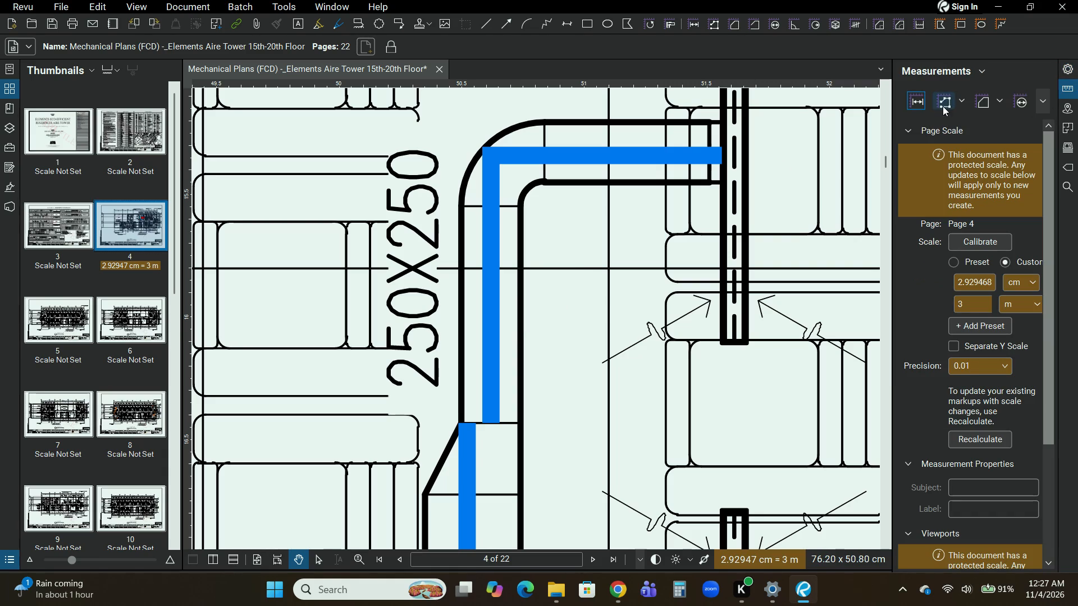
left_click(948, 103)
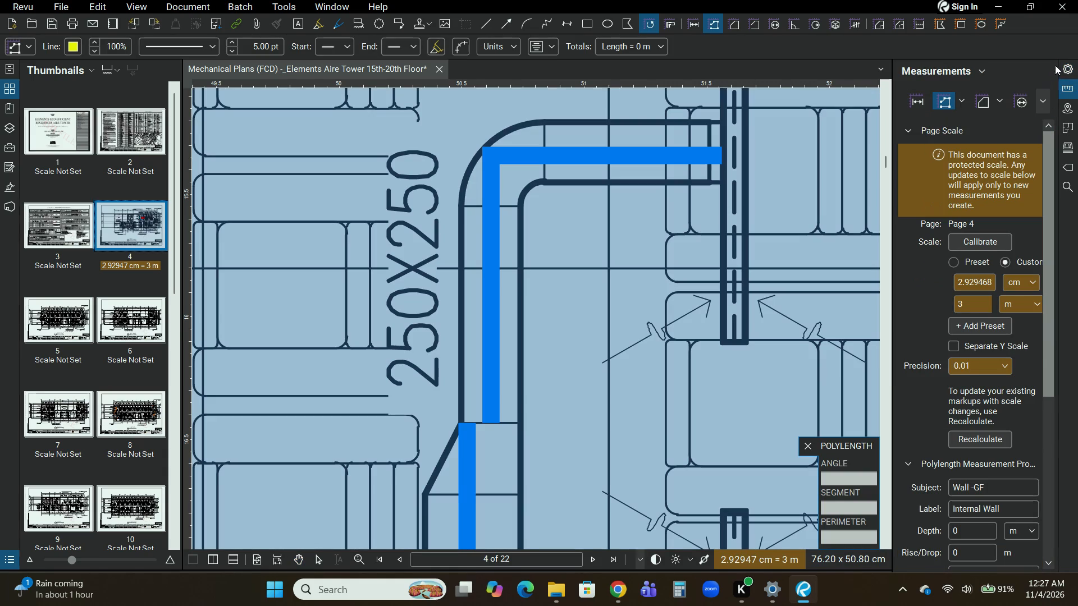
left_click(1070, 67)
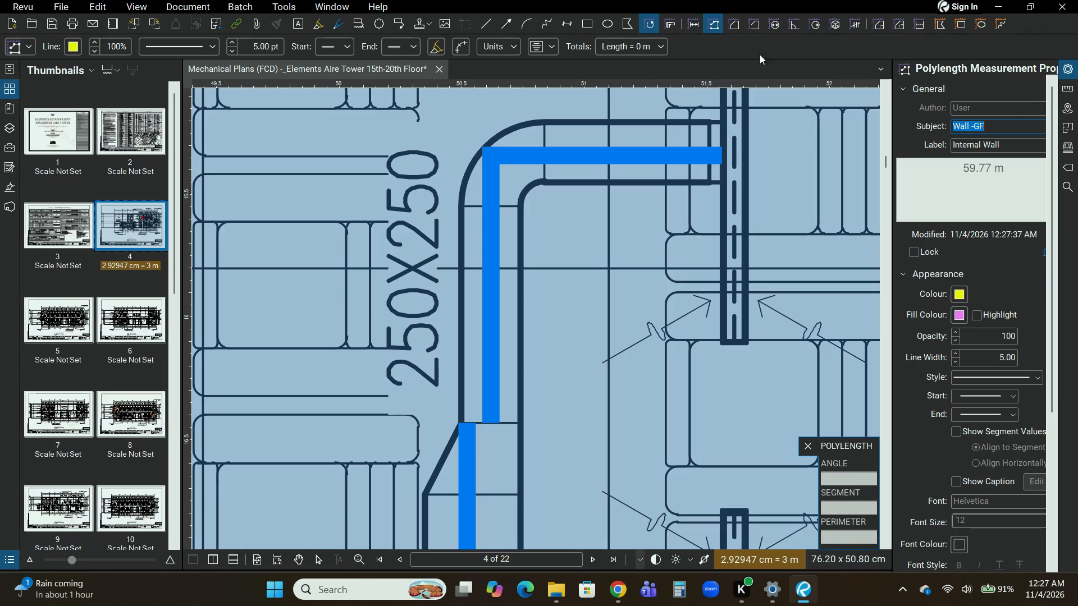
type("FC")
key("shift+u")
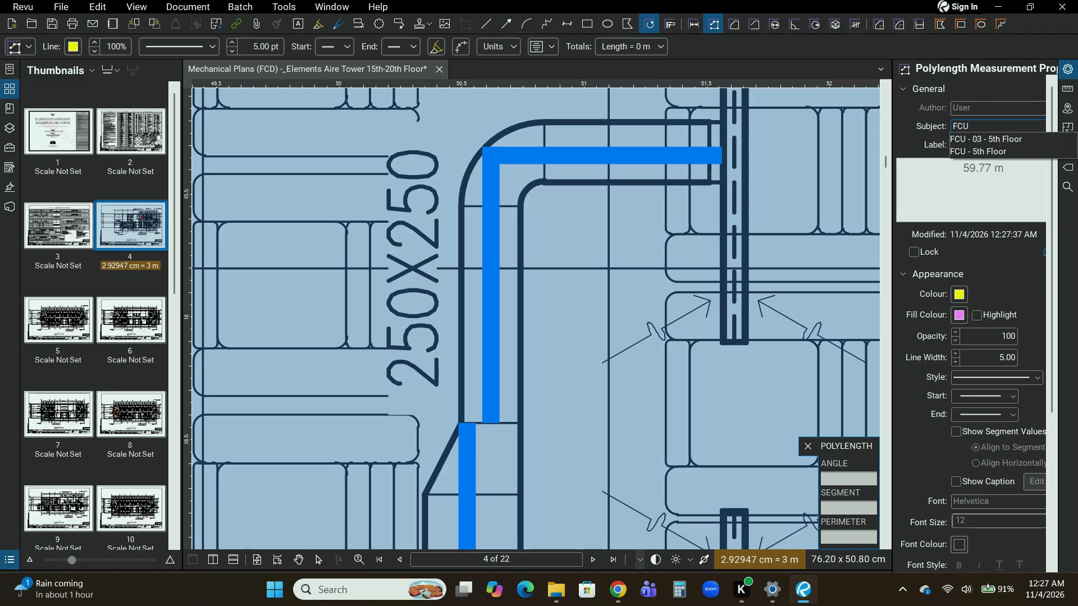
left_click(1006, 143)
left_click_drag(1006, 145, 999, 145)
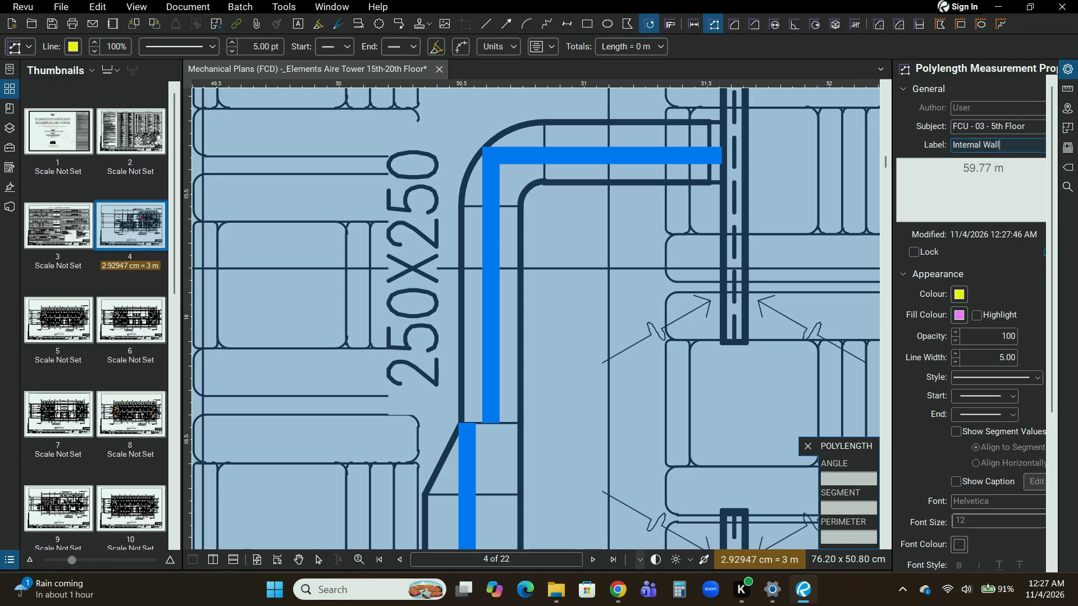
left_click_drag(999, 145, 885, 135)
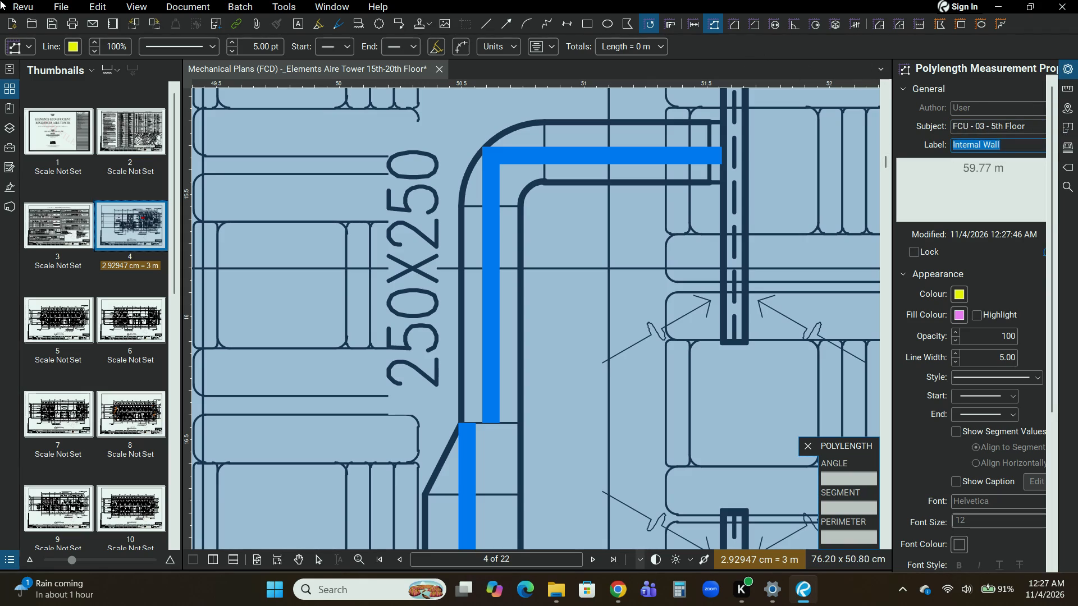
type("RAD")
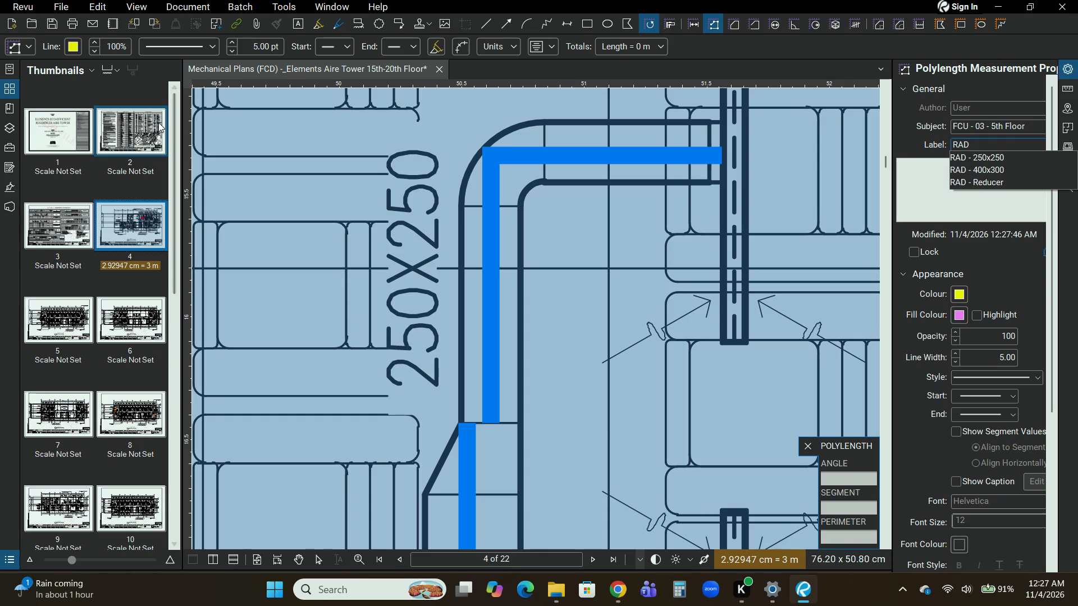
left_click(1016, 159)
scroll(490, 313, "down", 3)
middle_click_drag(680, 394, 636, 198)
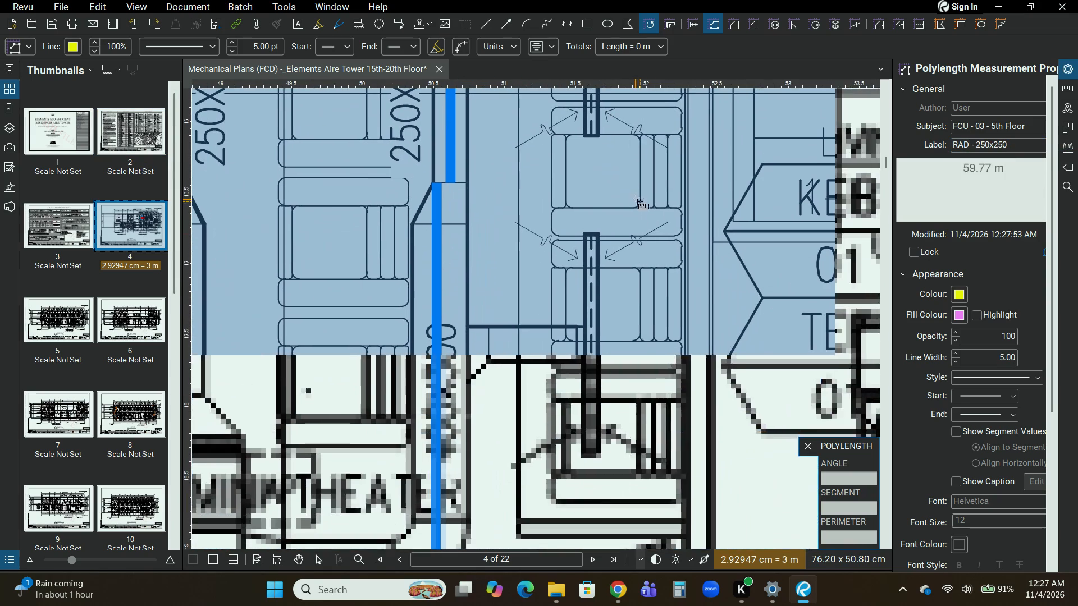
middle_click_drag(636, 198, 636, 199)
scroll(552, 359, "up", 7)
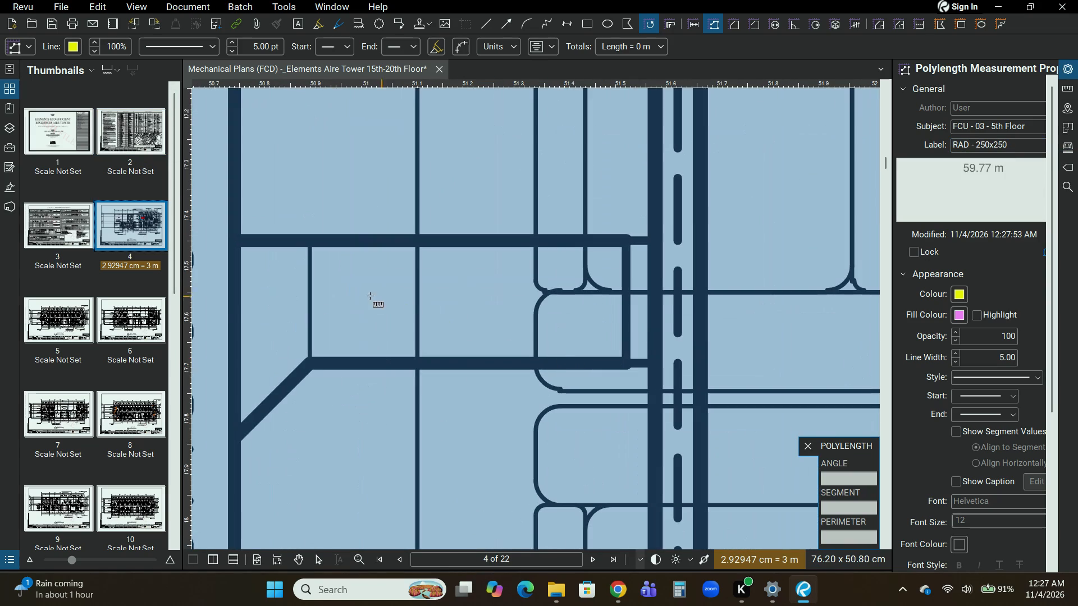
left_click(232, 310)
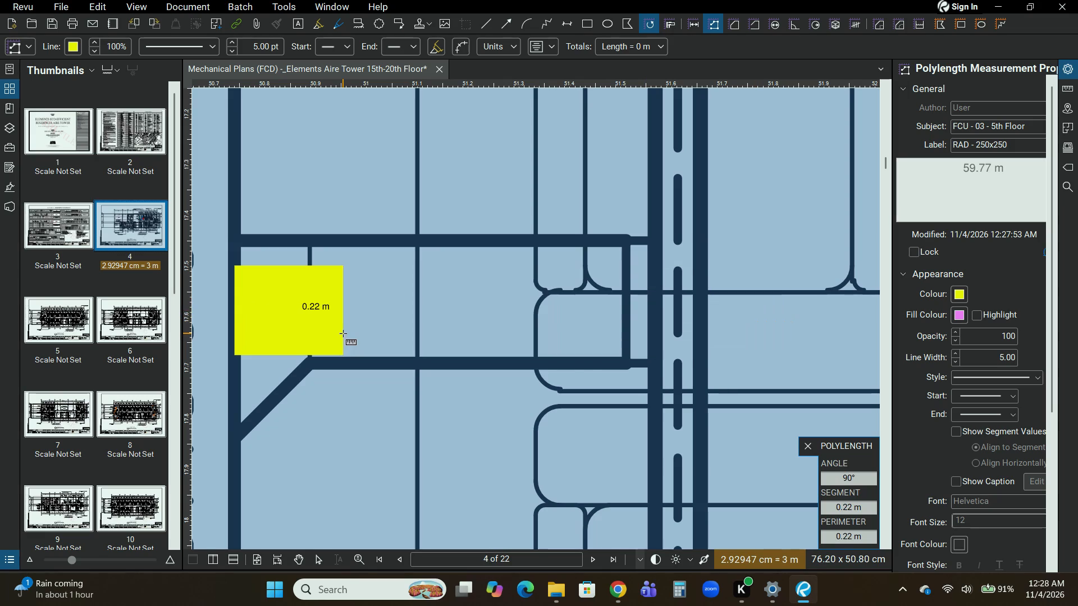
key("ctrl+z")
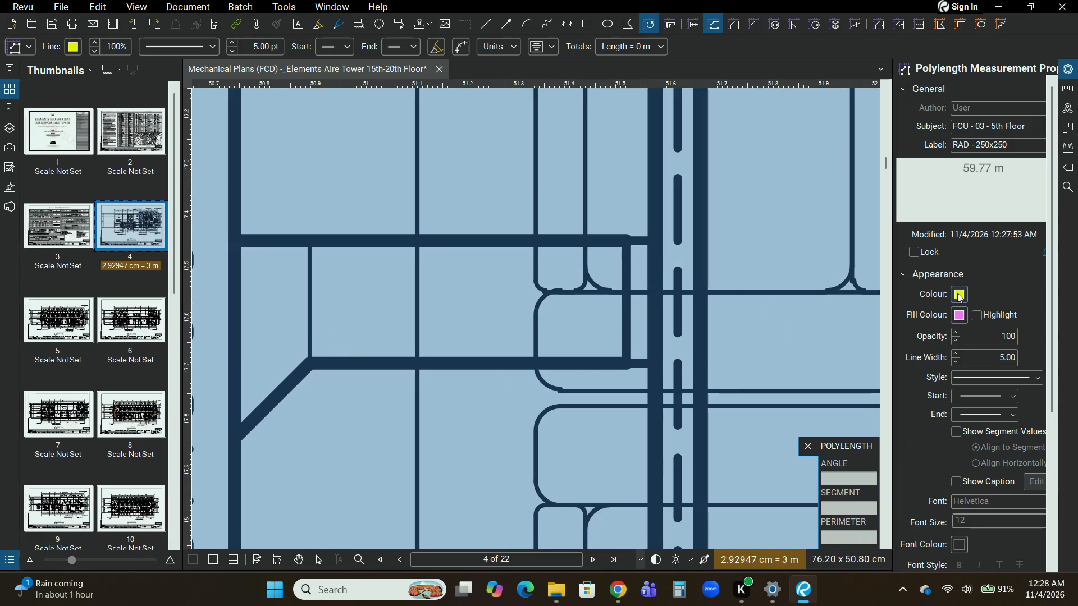
Set the Polylength line colour to blue and the line width to 2.00 for the short return branch.
left_click(957, 291)
left_click(1030, 314)
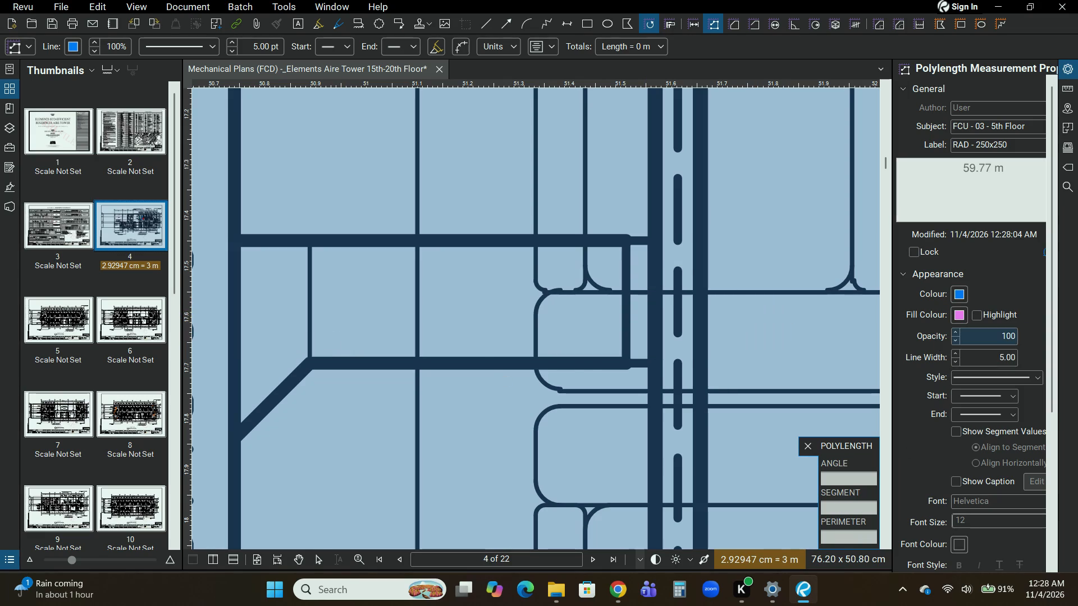
left_click_drag(981, 355, 1030, 356)
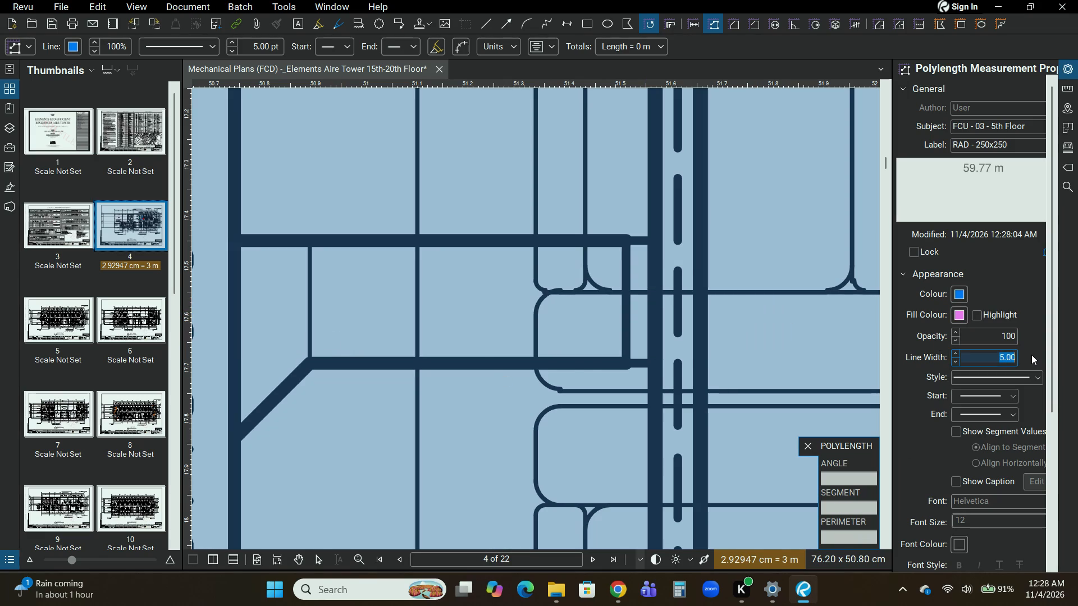
key("2")
key("Return")
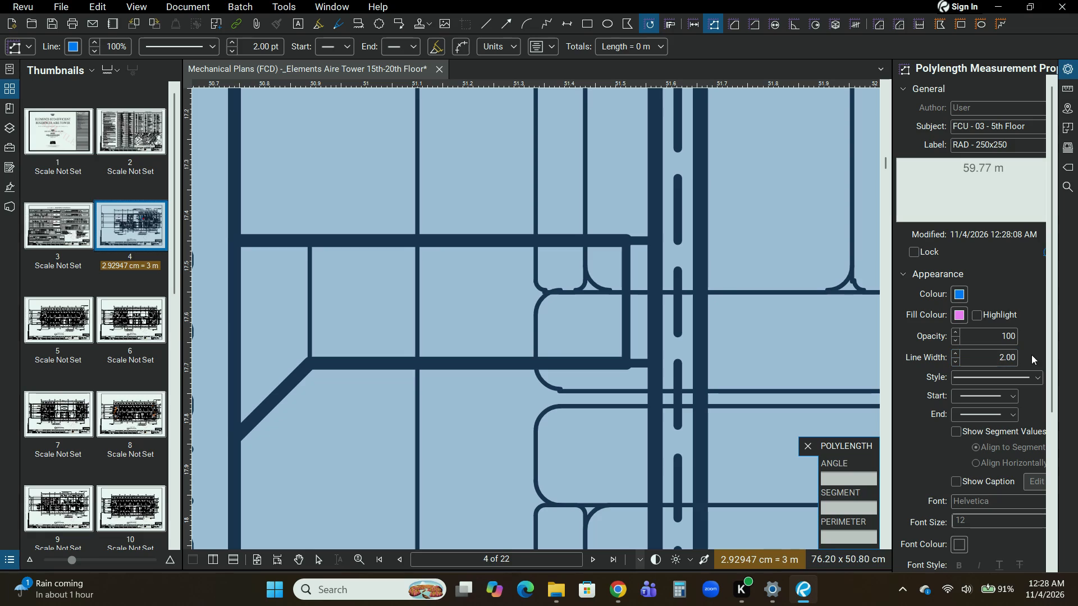
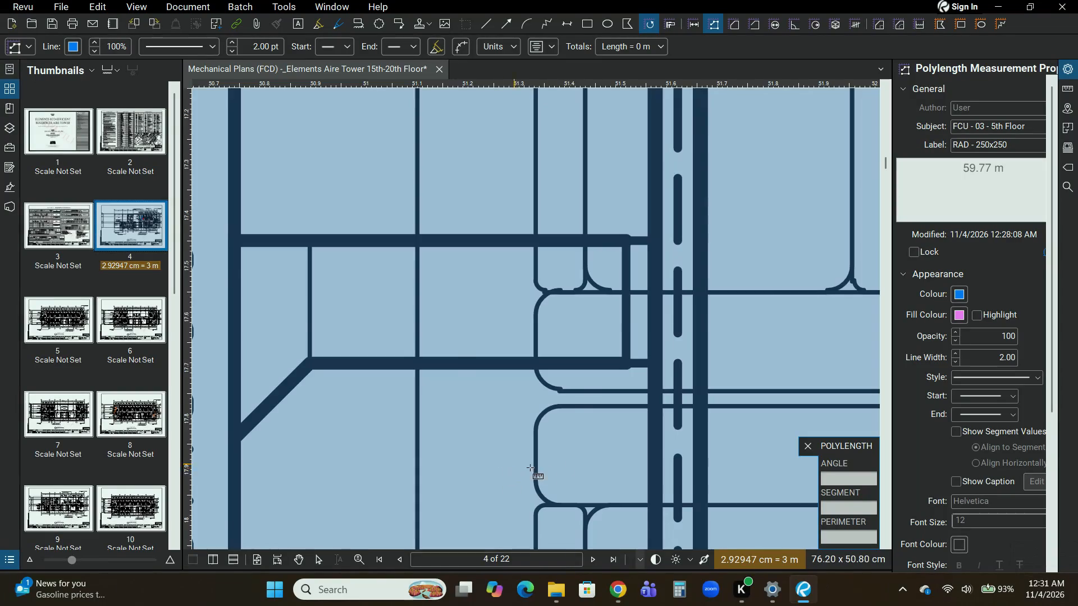
Measure the short 250x250 return branch with a straight polylength about 0.84 m long, from the 400x300 duct's edge to the diffuser.
scroll(640, 413, "down", 7)
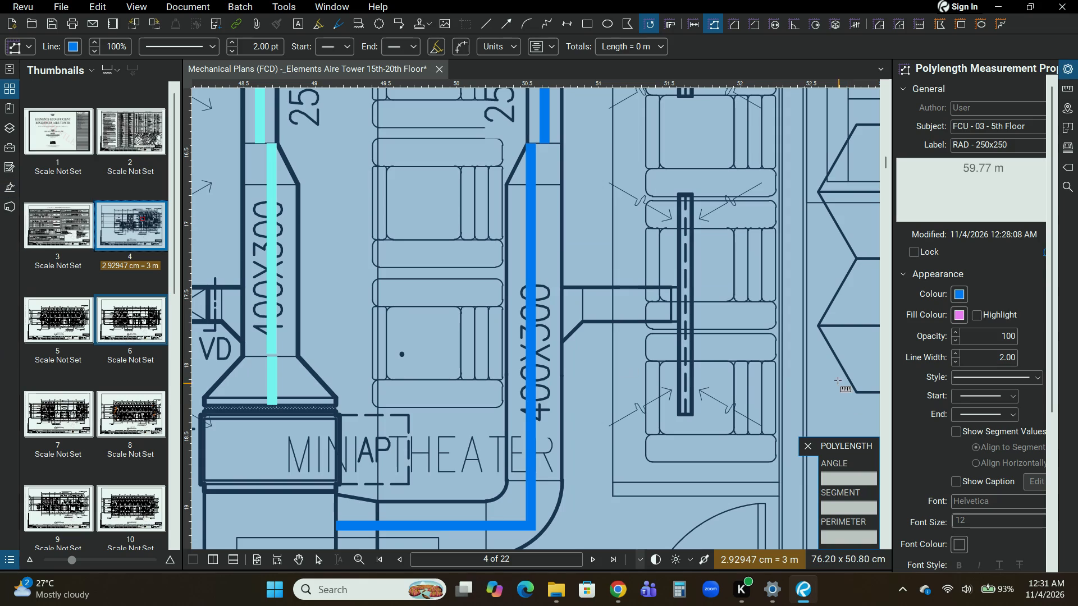
scroll(505, 364, "down", 3)
middle_click_drag(566, 370, 535, 295)
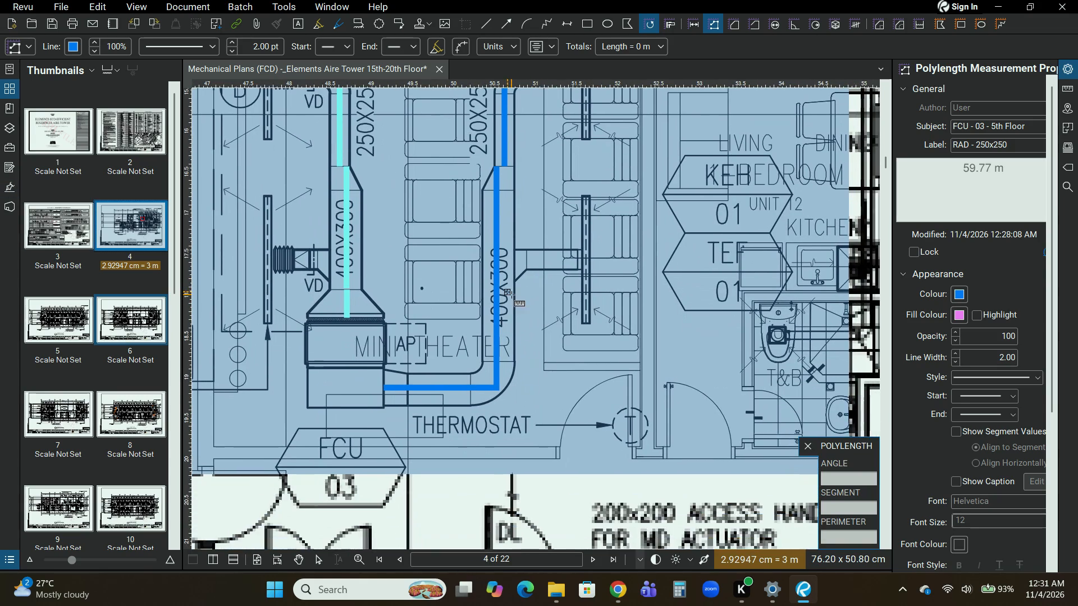
scroll(586, 374, "up", 3)
middle_click_drag(541, 284, 555, 457)
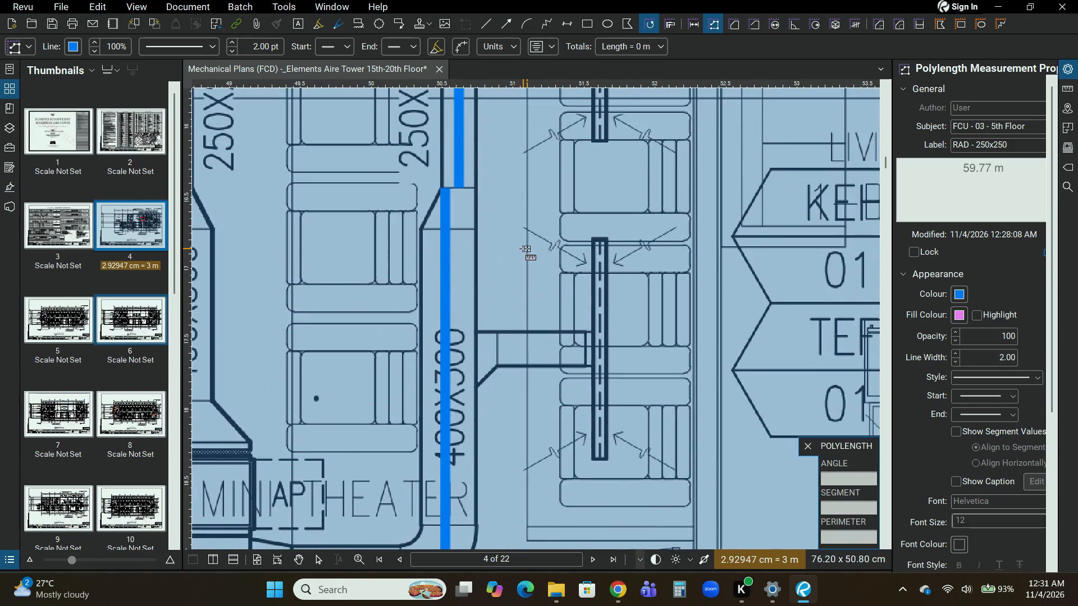
middle_click_drag(522, 332, 561, 398)
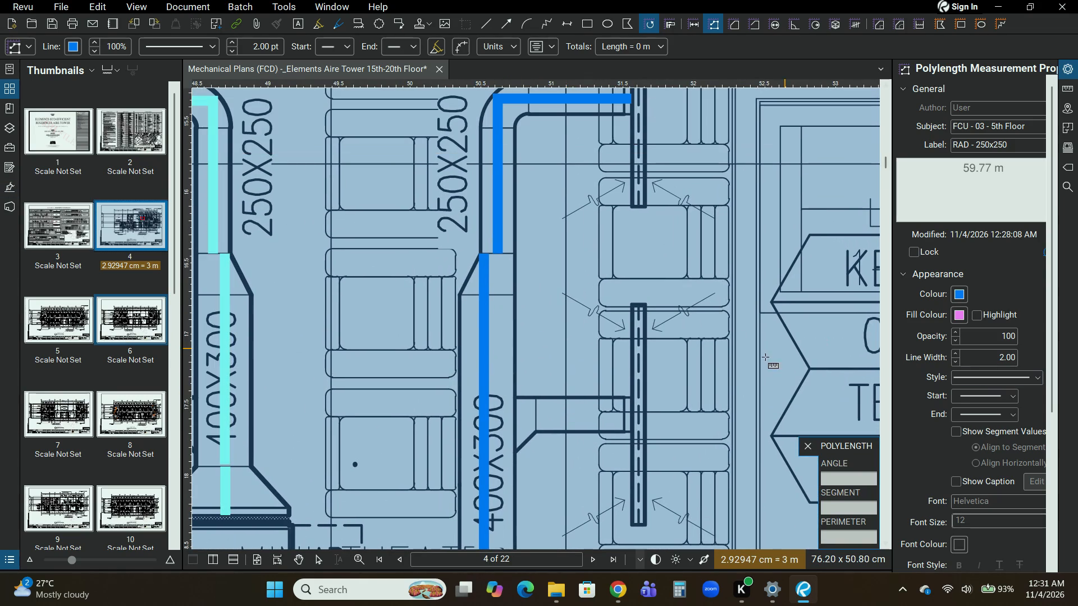
middle_click_drag(591, 428, 538, 324)
scroll(531, 319, "up", 3)
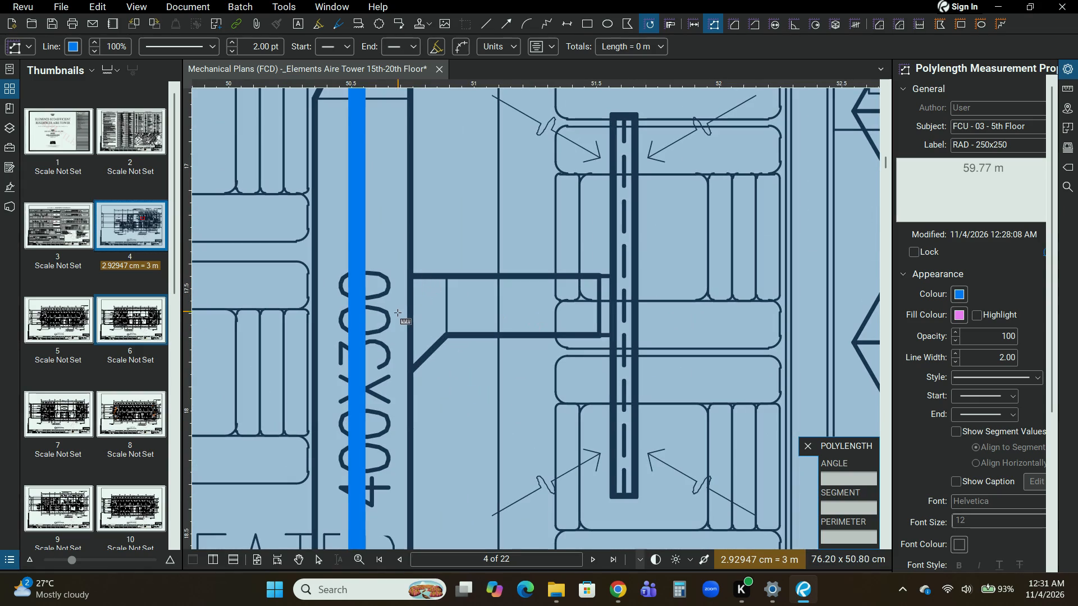
left_click(408, 310)
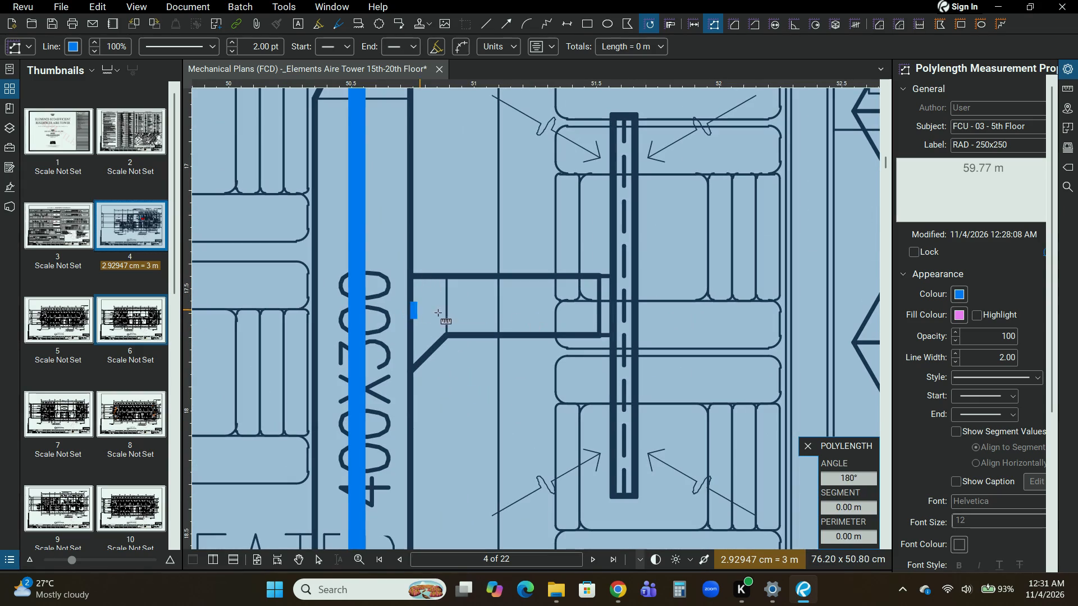
left_click(607, 313)
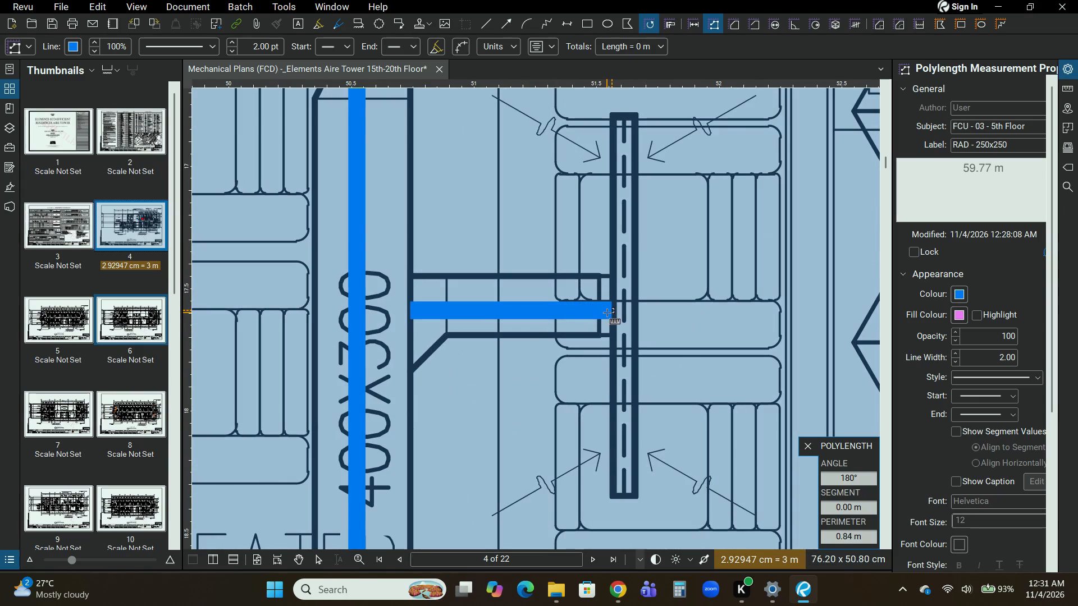
key("Return")
scroll(607, 313, "down", 6)
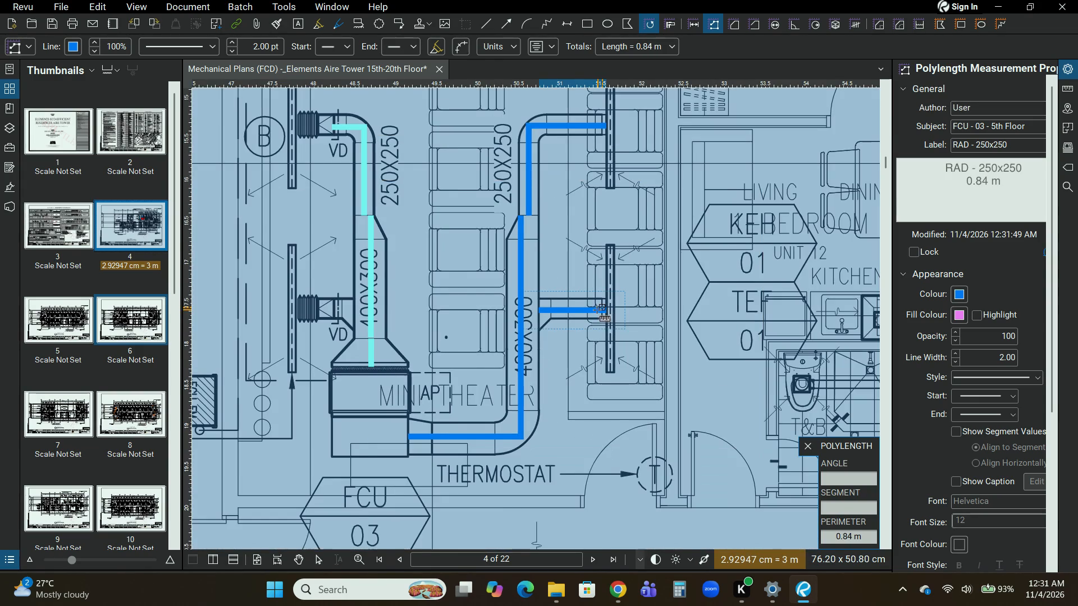
scroll(597, 310, "down", 1)
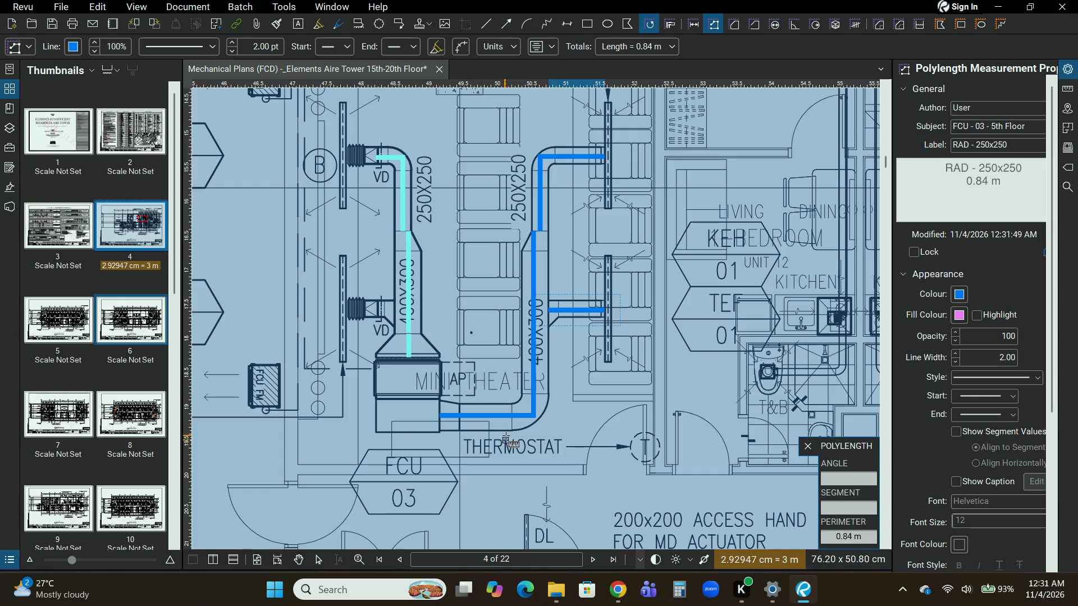
middle_click_drag(562, 440, 599, 431)
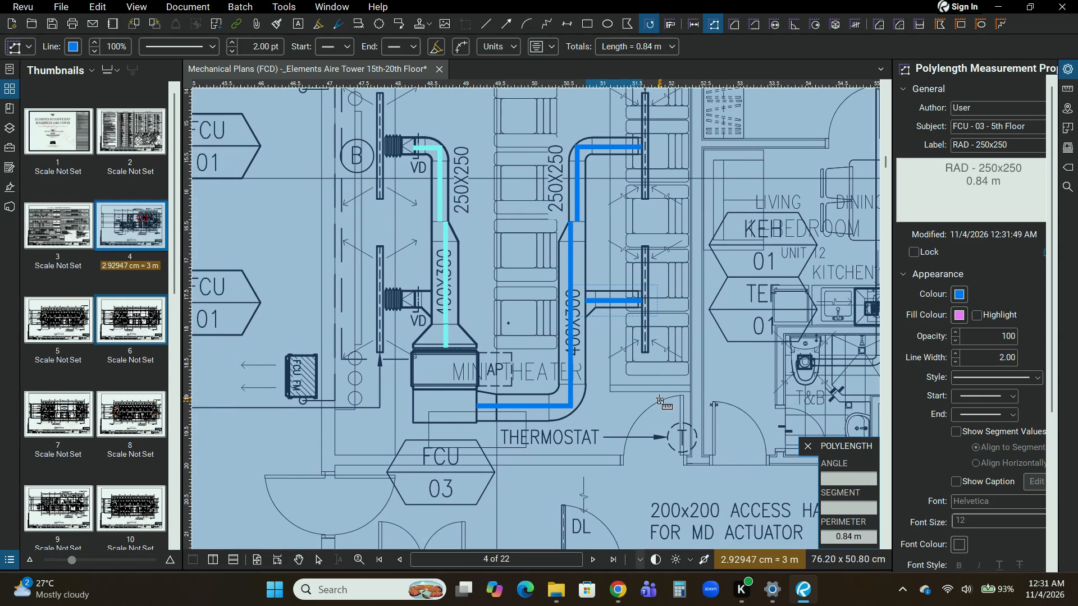
key("Escape")
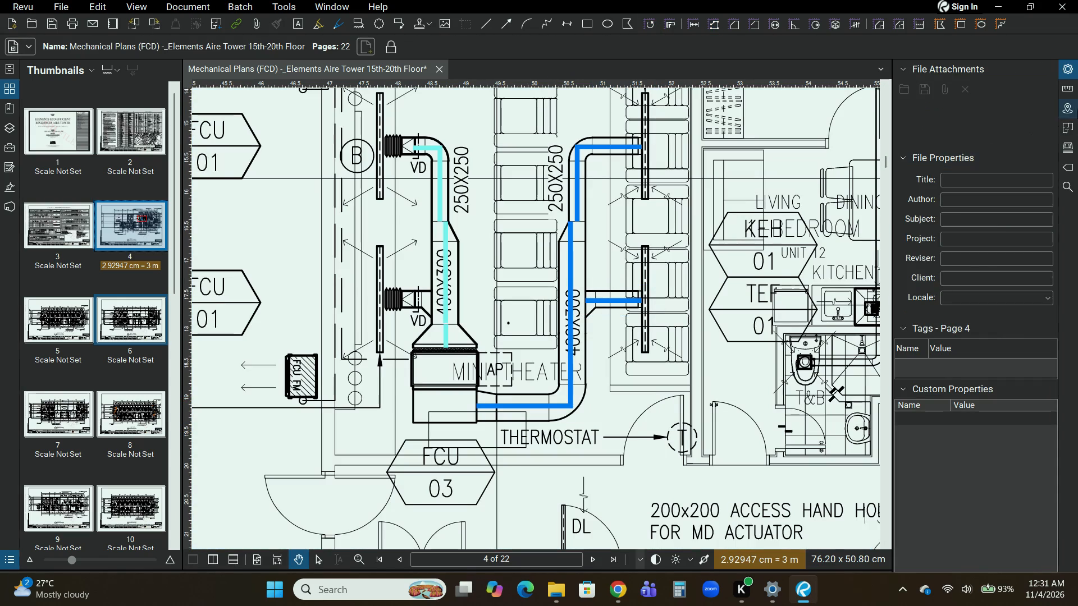
Set up a new Polylength measurement for the short supply branch with subject "FCU - 03 - 5th Floor" and label "SAD - 250x250".
left_click(1066, 80)
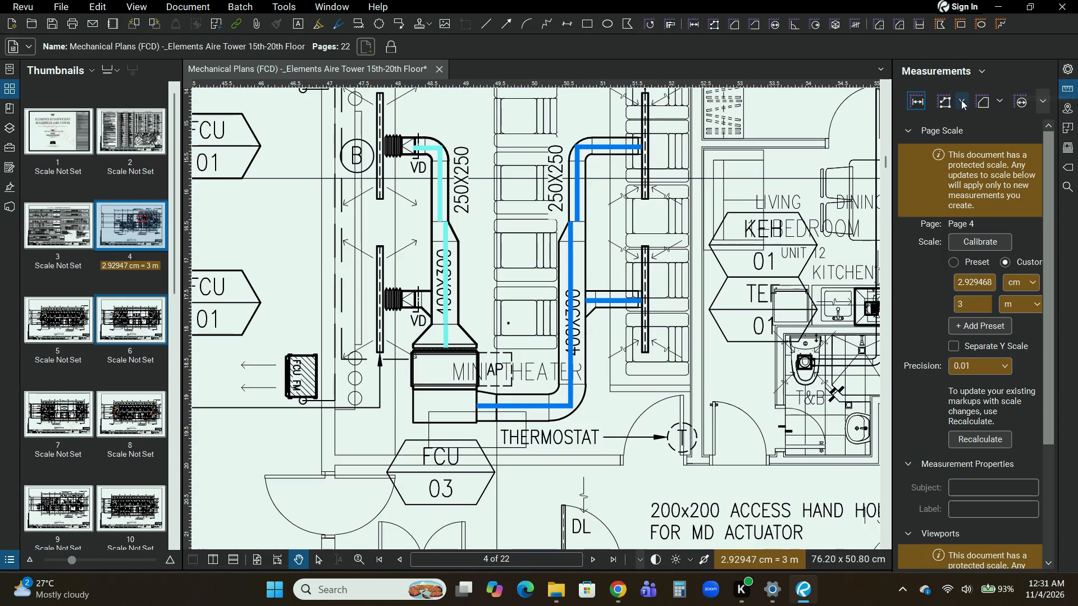
left_click(945, 102)
left_click(1065, 66)
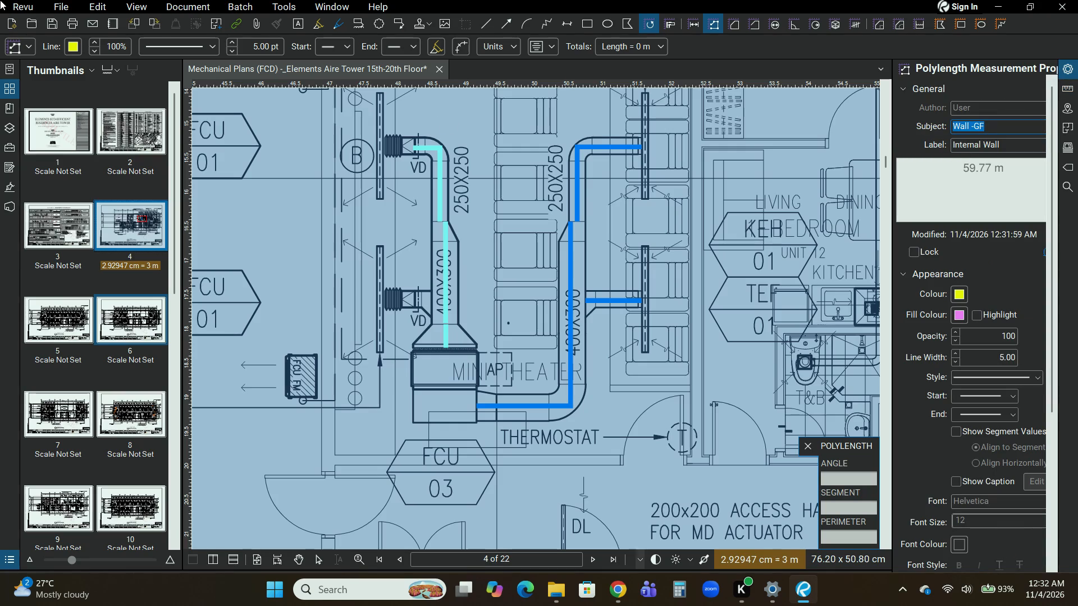
type("FC")
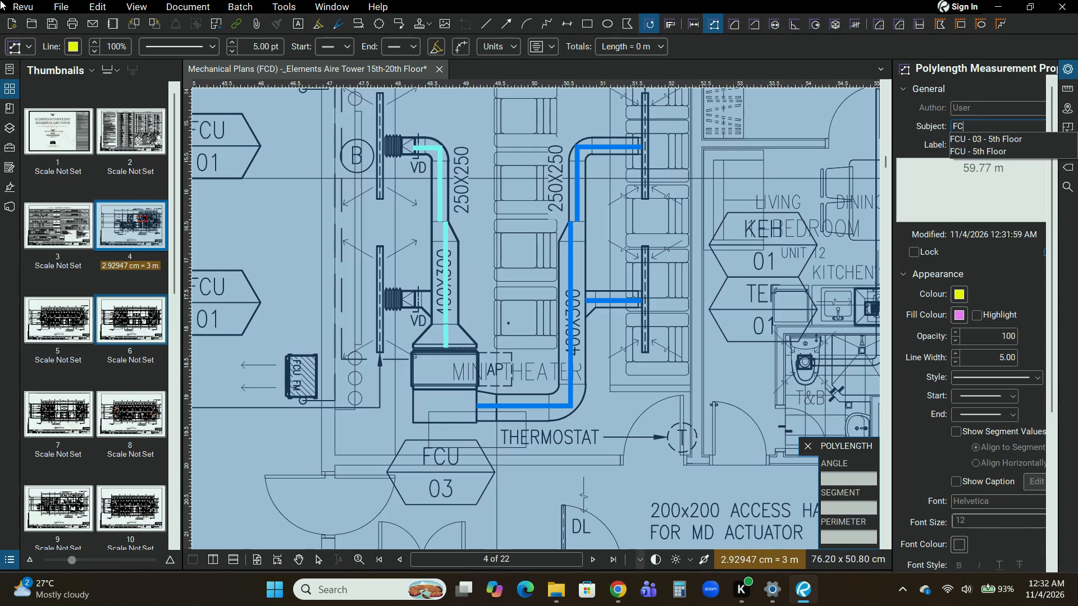
key("Down")
key("Return")
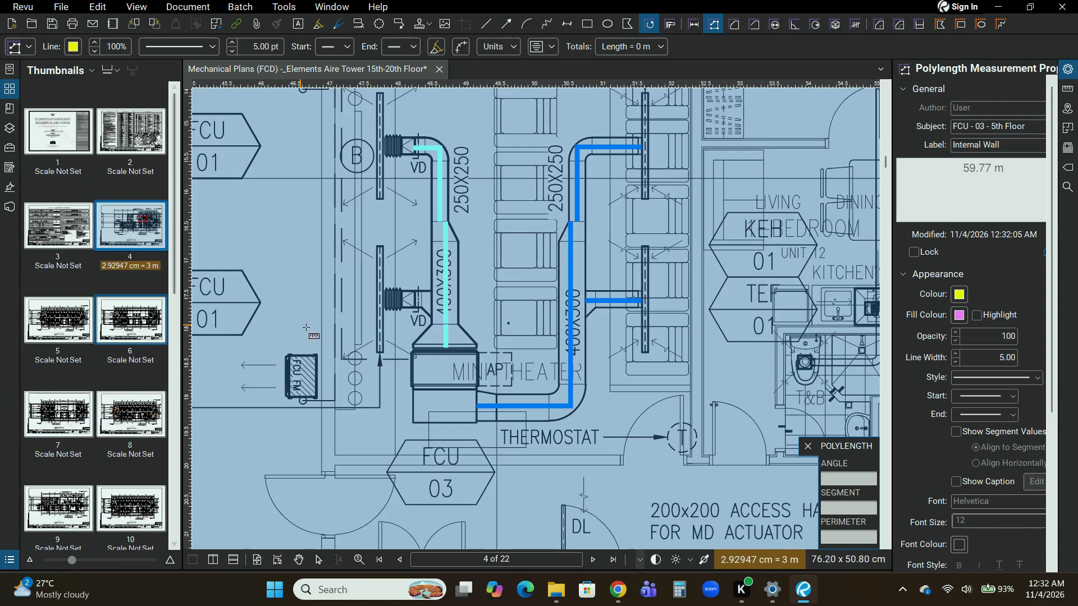
left_click_drag(1014, 144, 911, 130)
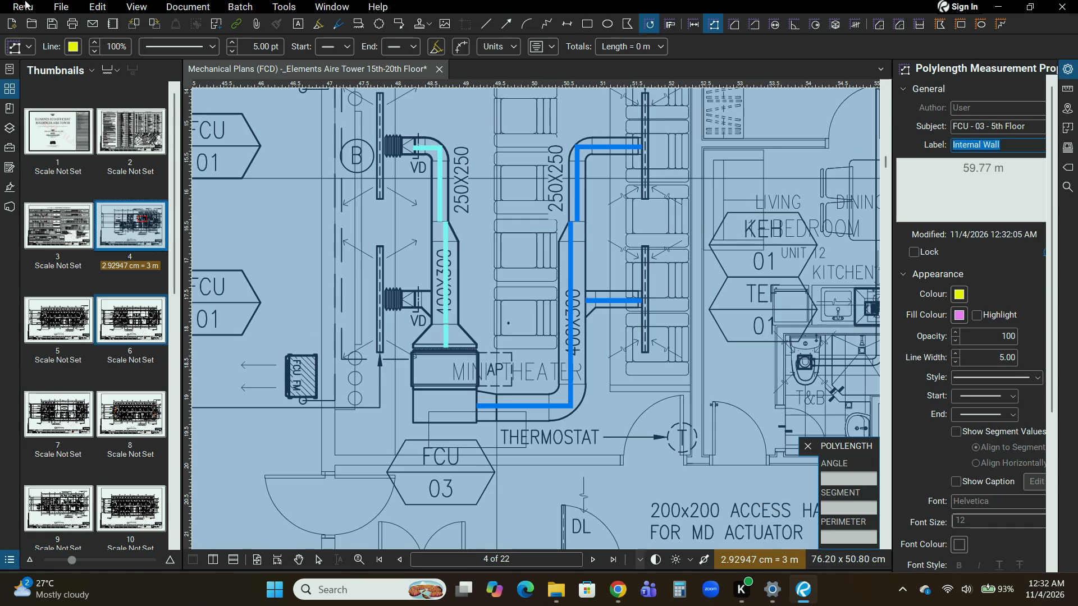
type("SAR}D")
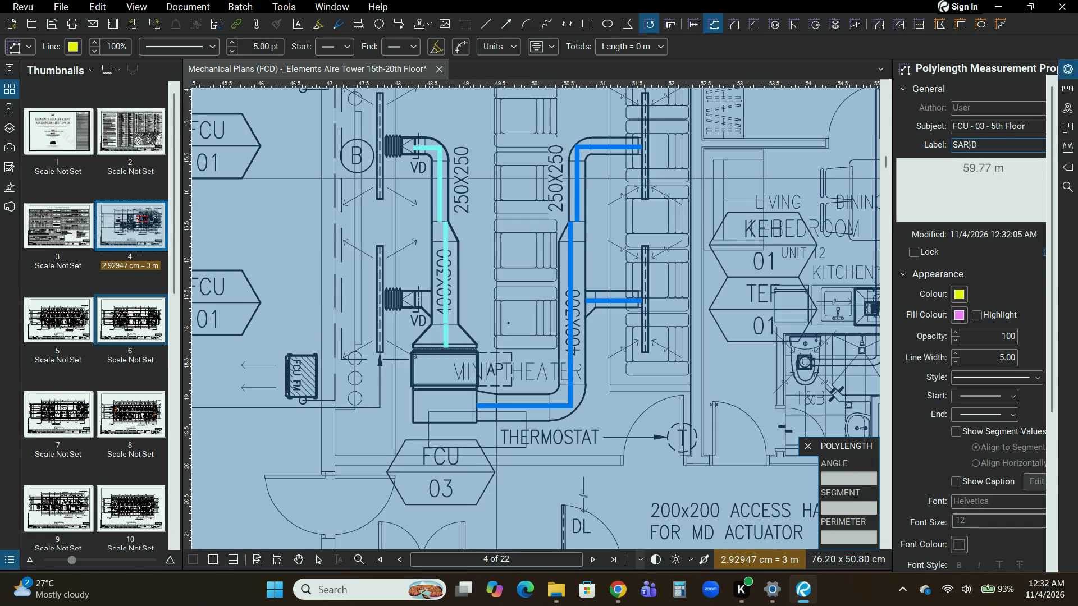
key("shift+BackSpace")
key("shift+BackSpace")
key("shift+BackSpace")
key("shift+d")
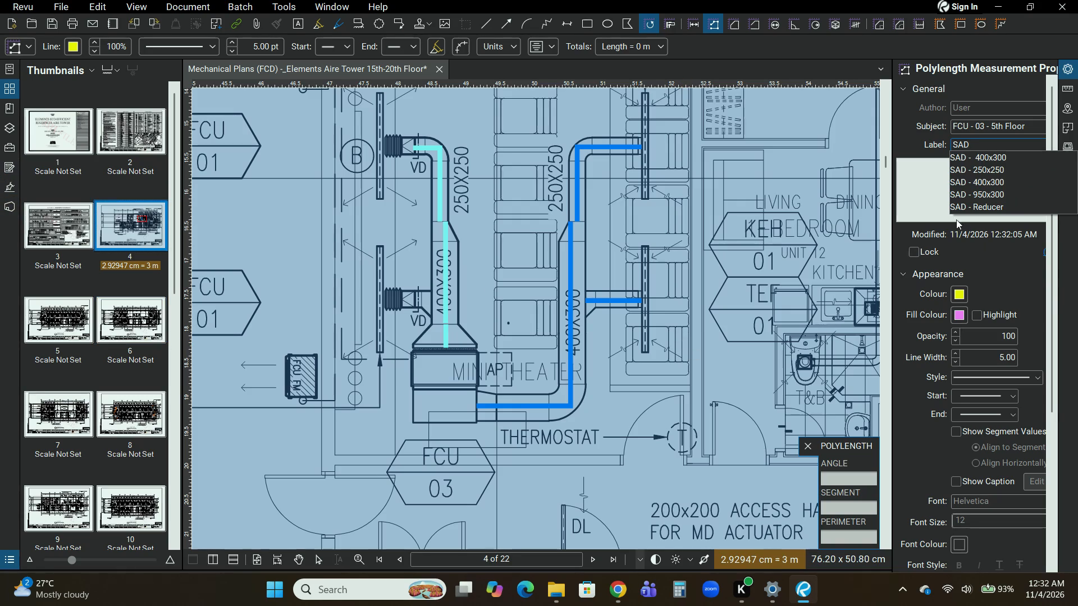
left_click(981, 169)
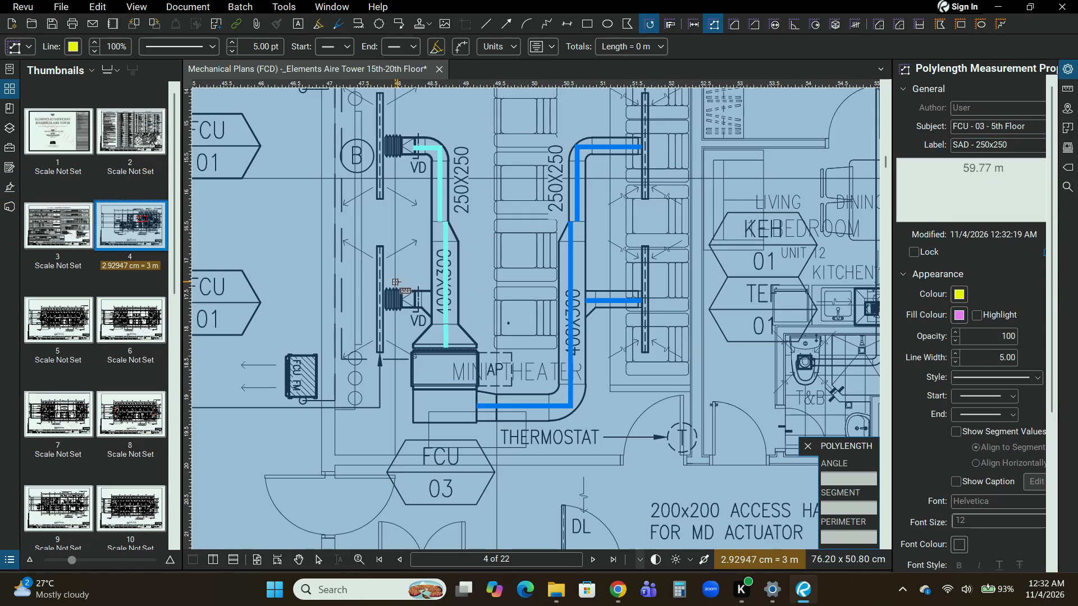
Set the Polylength line colour to light cyan and the line width to 2.00 for the short supply branch.
left_click(960, 293)
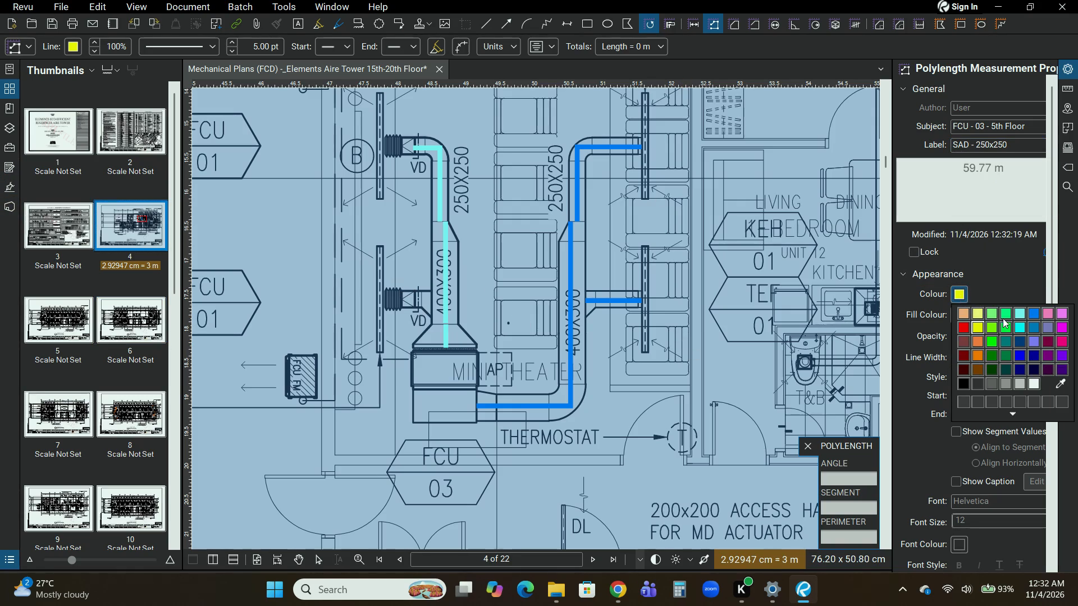
left_click(1021, 315)
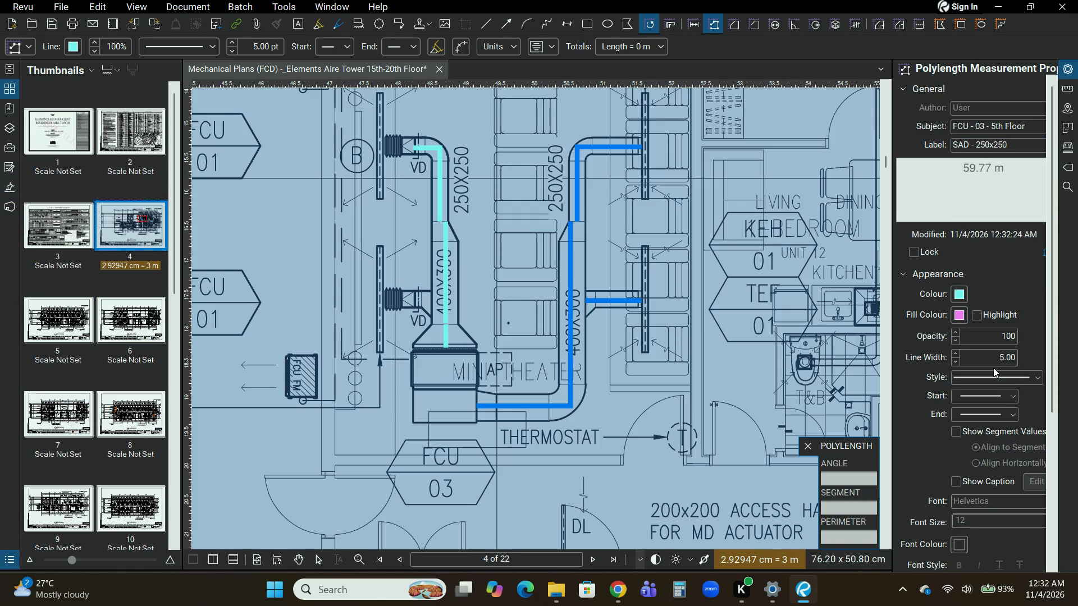
left_click_drag(993, 357, 1042, 359)
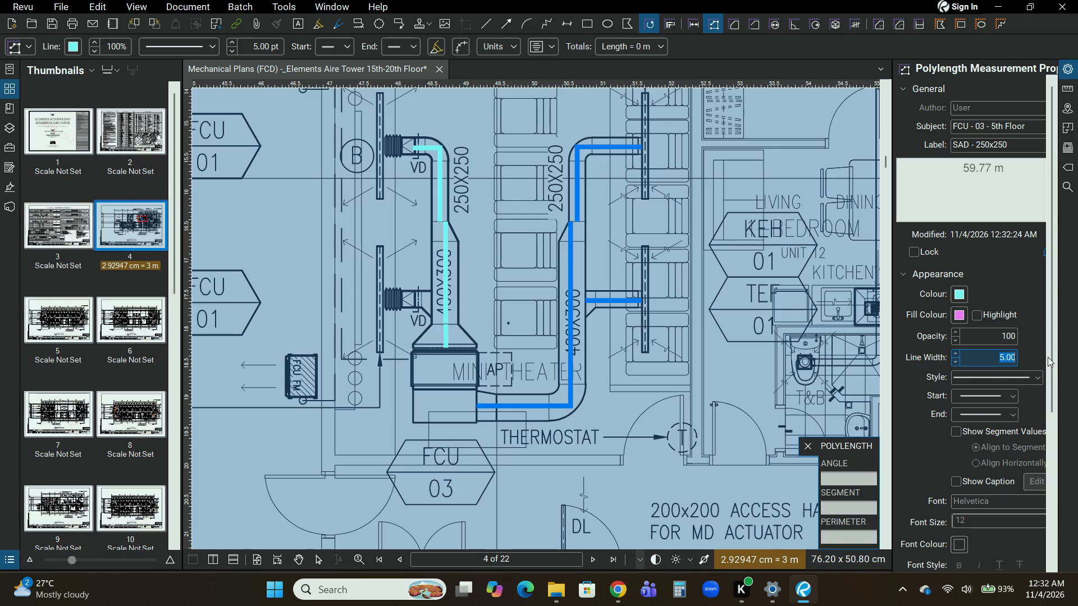
key("2")
key("Return")
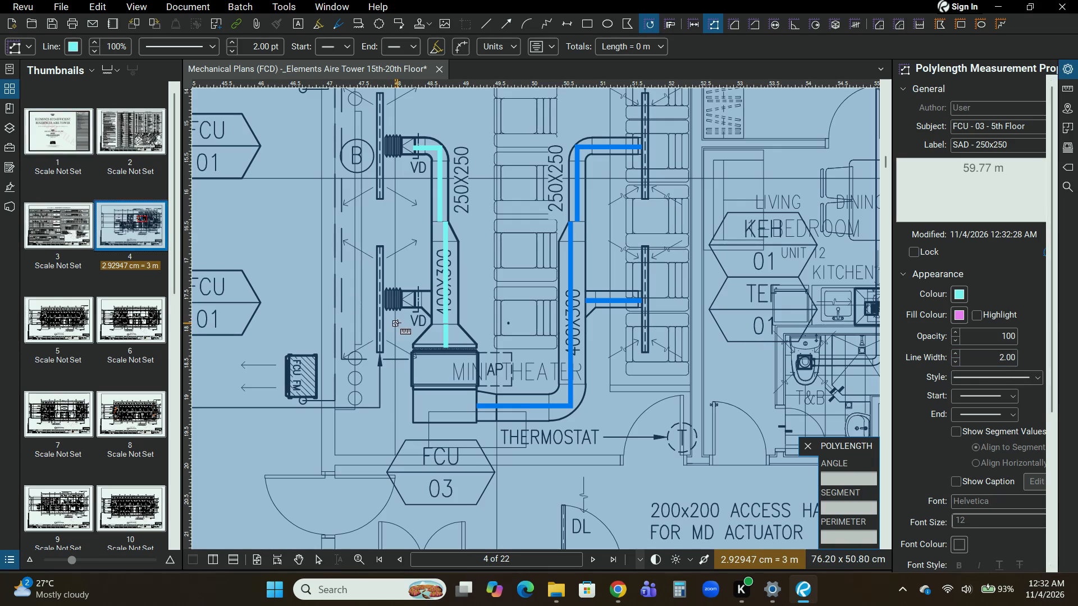
Measure the short 250x250 supply branch with a polylength about 0.44 m long, from the 400x300 duct's edge to the flexible connection.
scroll(384, 302, "up", 7)
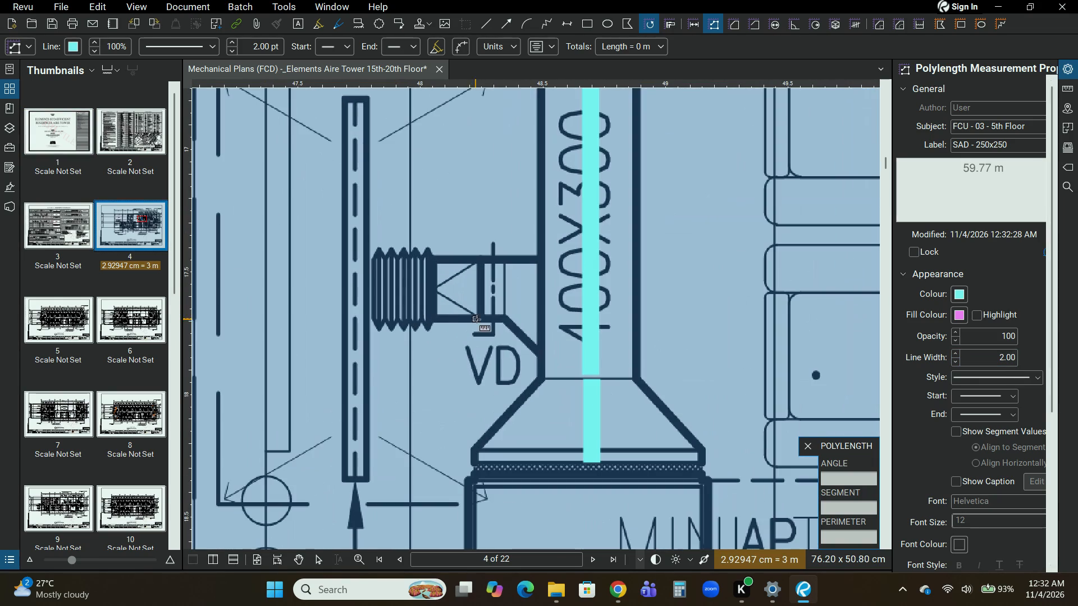
left_click_drag(540, 291, 480, 295)
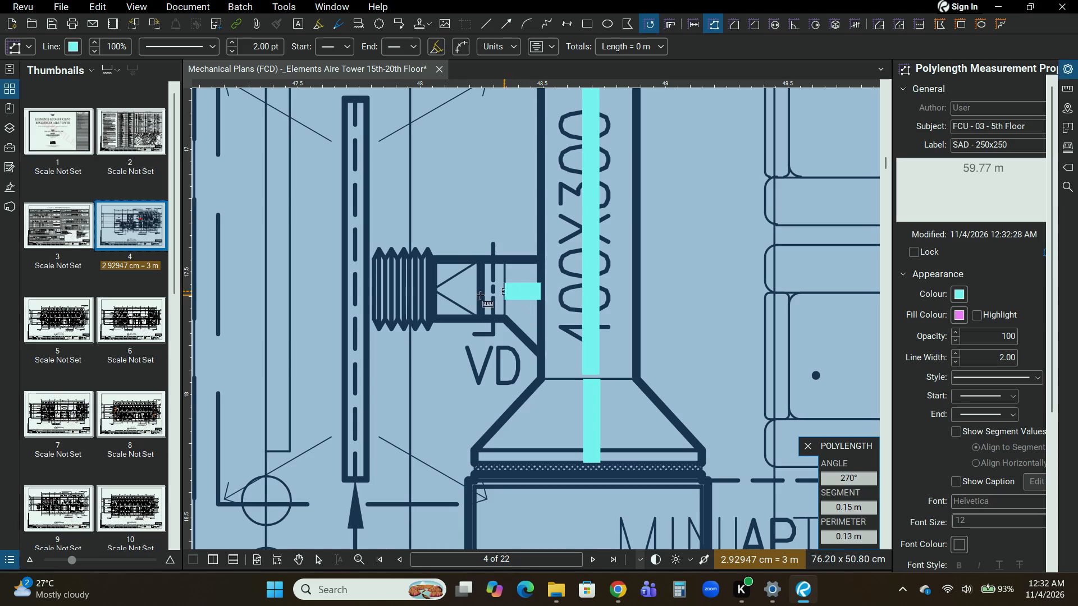
left_click_drag(480, 295, 435, 292)
left_click(435, 292)
key("Return")
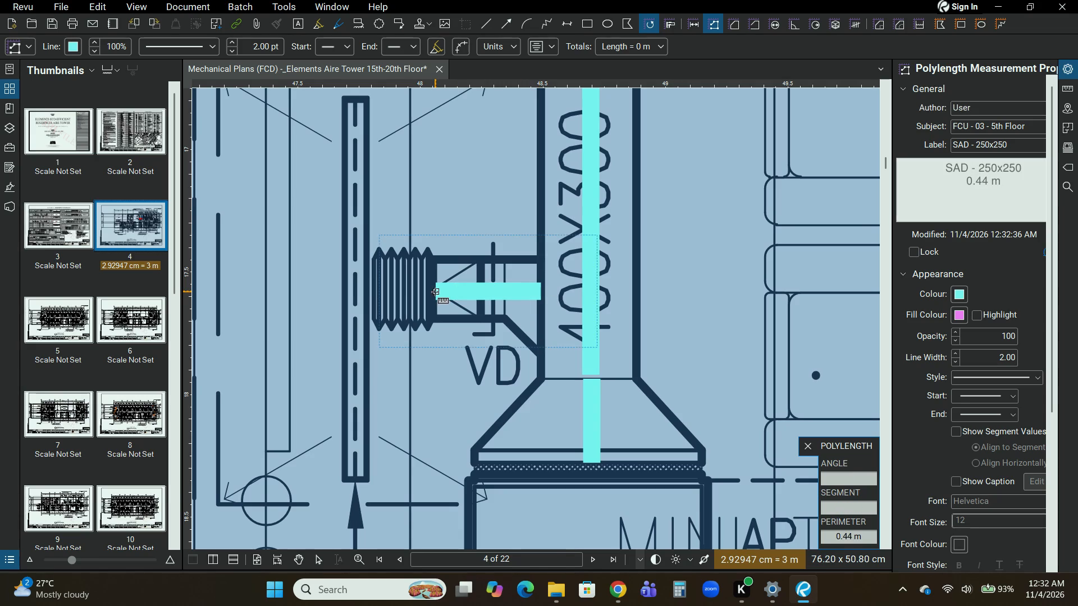
scroll(589, 240, "down", 4)
middle_click_drag(591, 259, 583, 410)
scroll(583, 410, "down", 2)
scroll(828, 457, "down", 2)
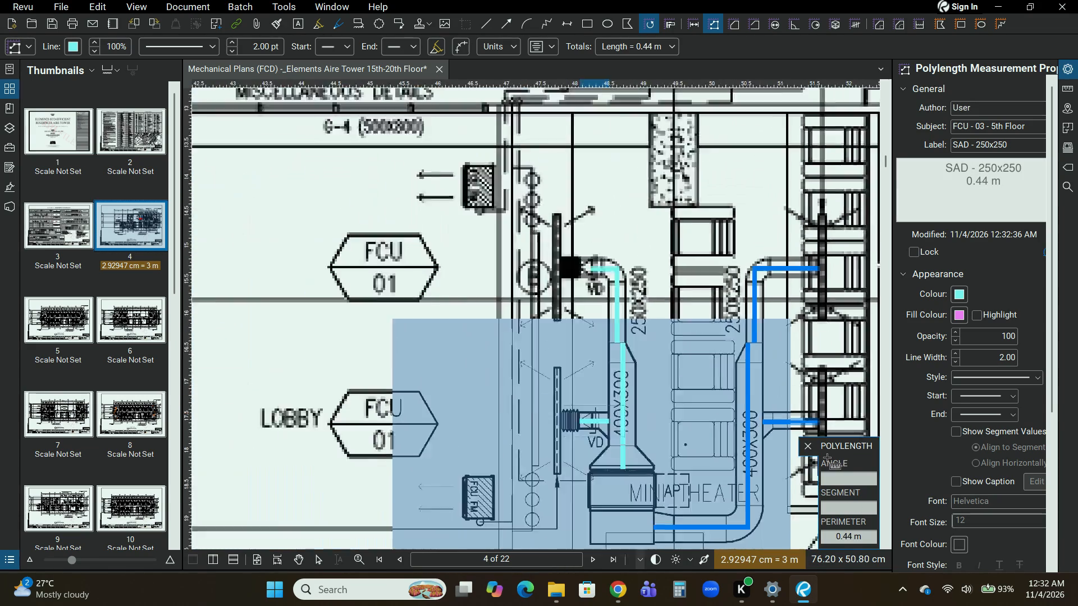
scroll(827, 457, "down", 2)
middle_click_drag(720, 431, 452, 314)
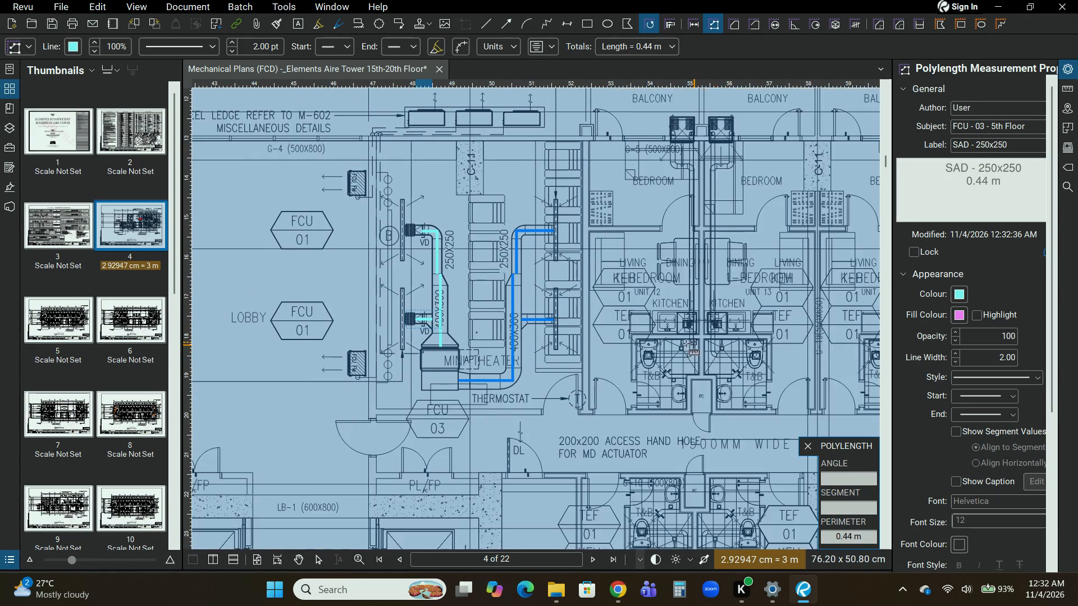
scroll(679, 342, "up", 4)
key("Return")
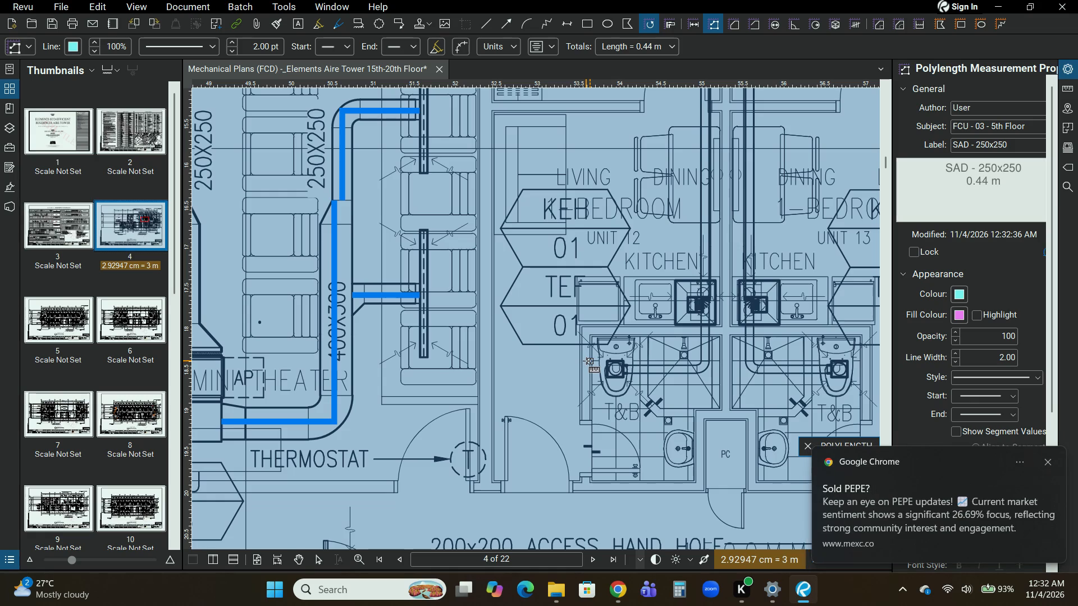
key("Escape")
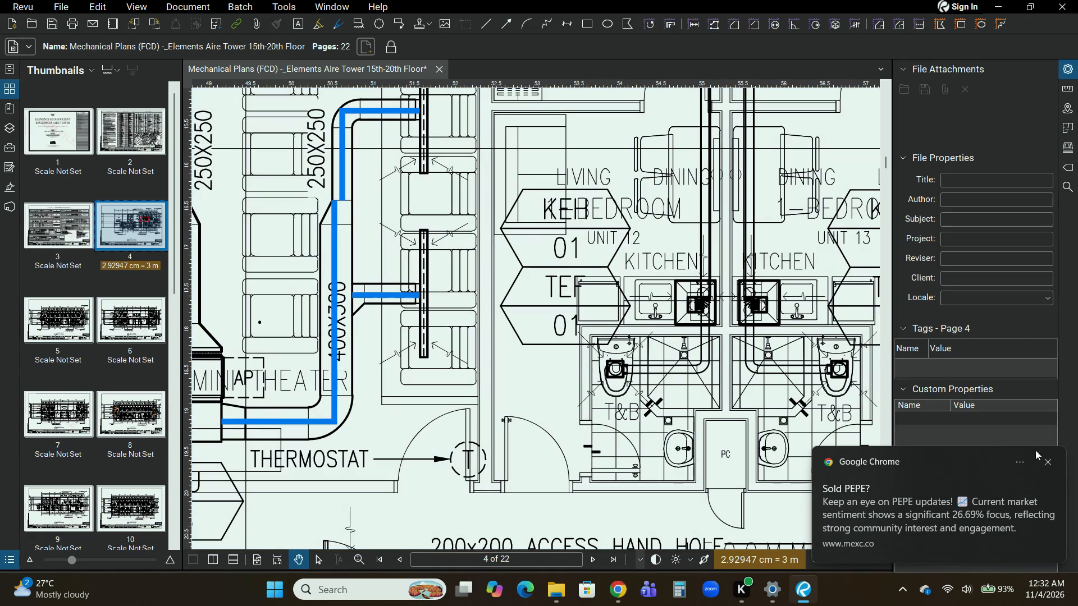
Dismiss the browser notification.
left_click(1049, 465)
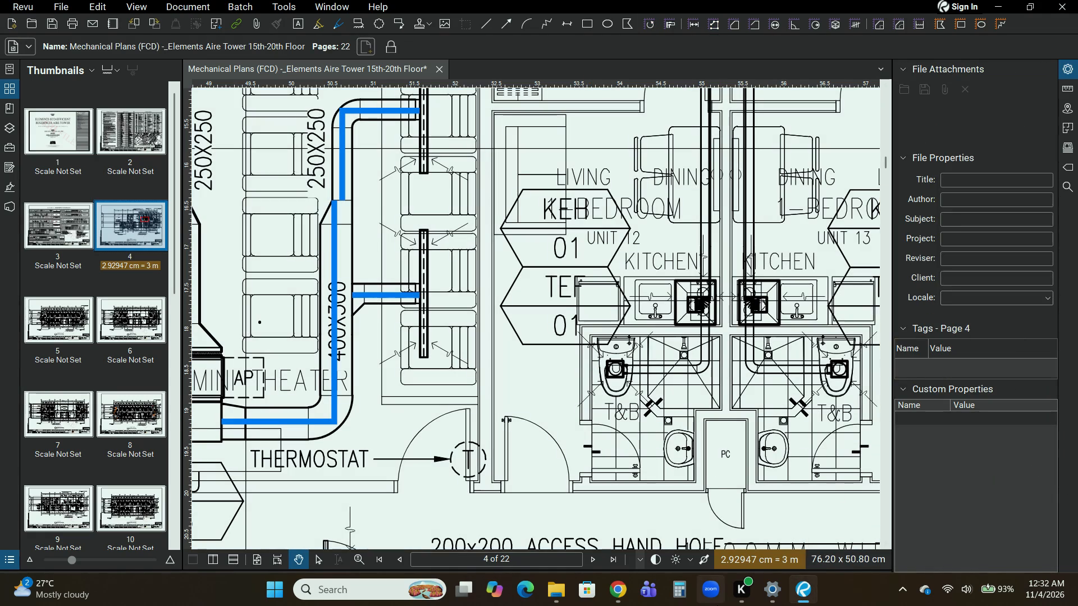
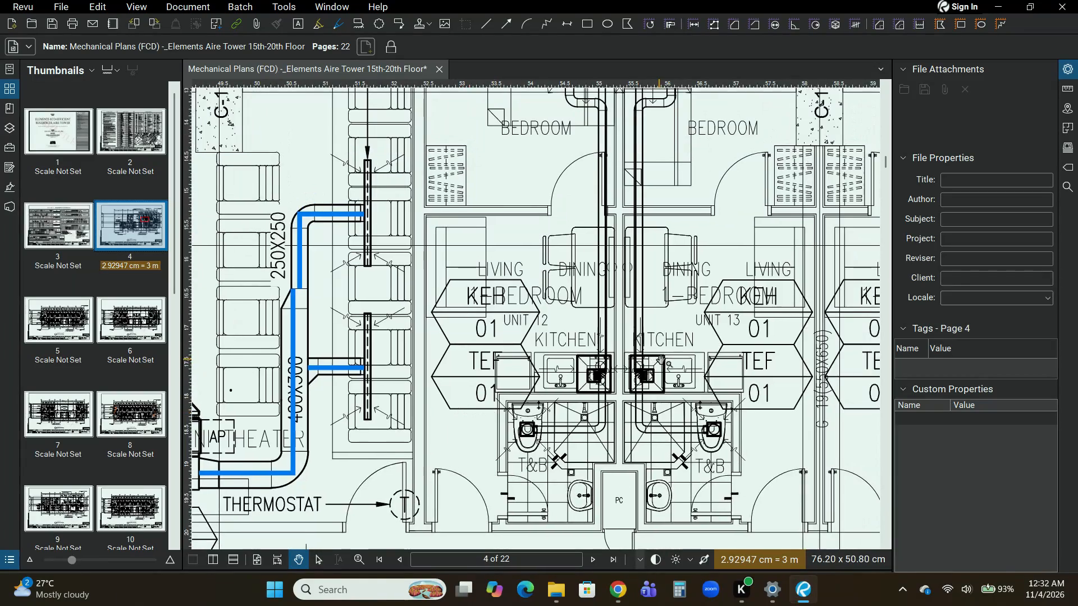
Set up a new Polylength measurement for the unit exhaust ducts with subject "TEF - 5th Floor" and label "EAD - 150 dia.".
middle_click_drag(661, 360, 549, 495)
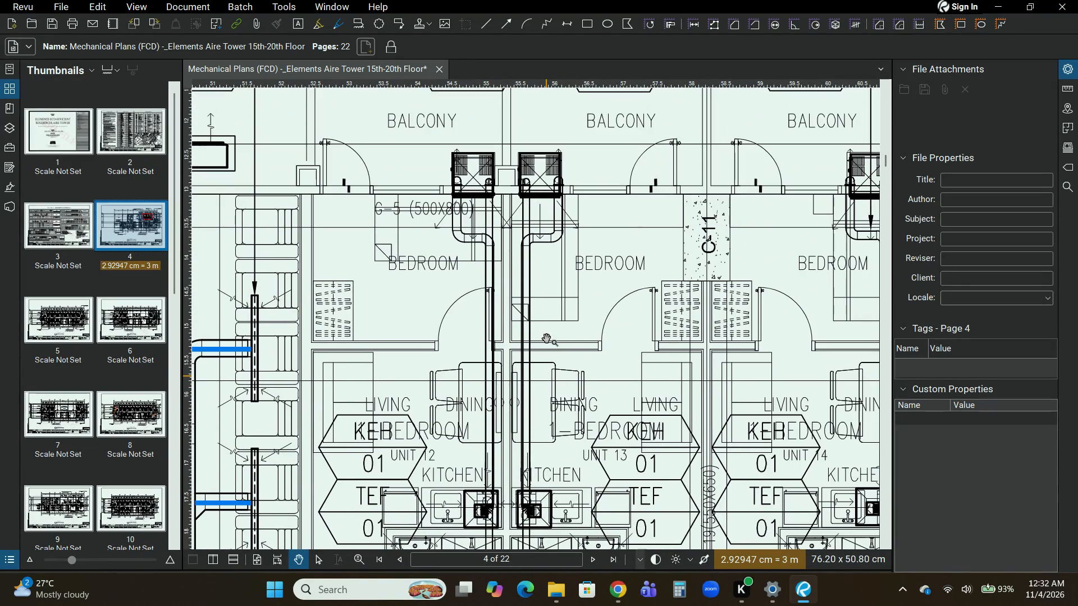
left_click(1068, 88)
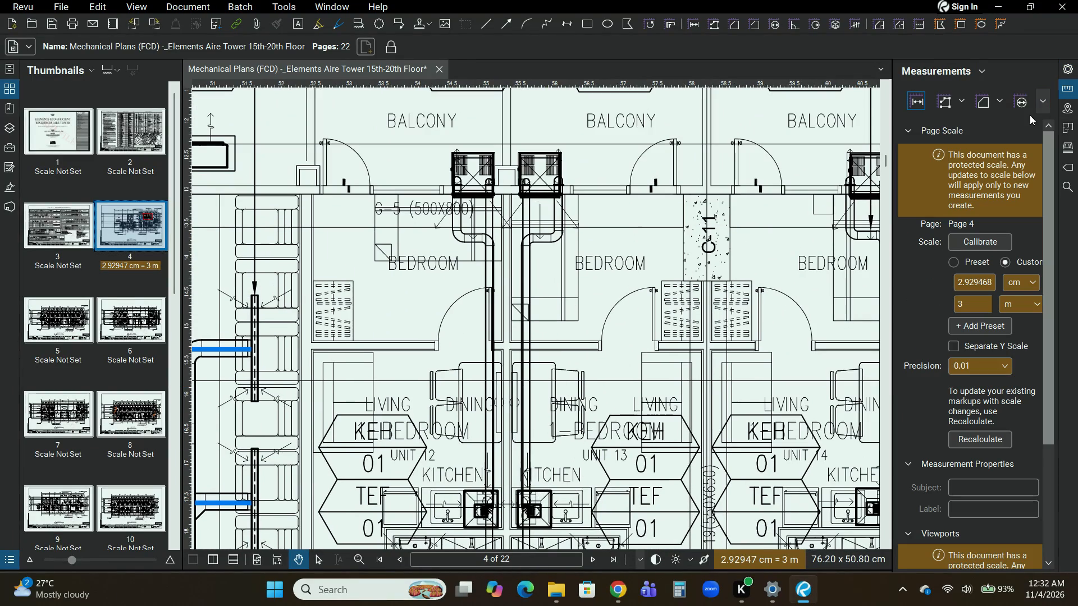
left_click(947, 103)
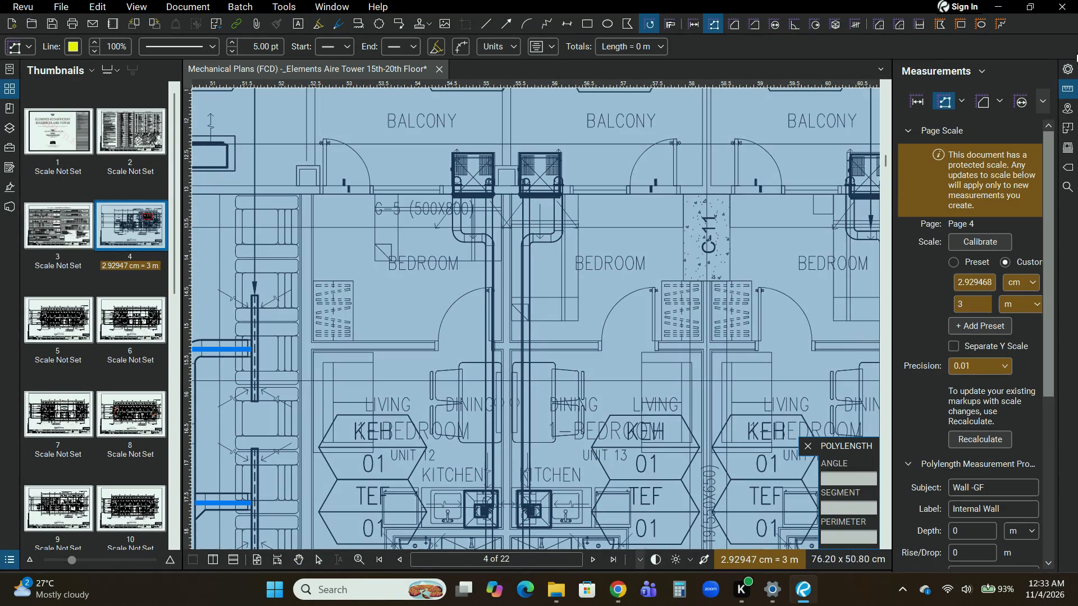
left_click(1077, 70)
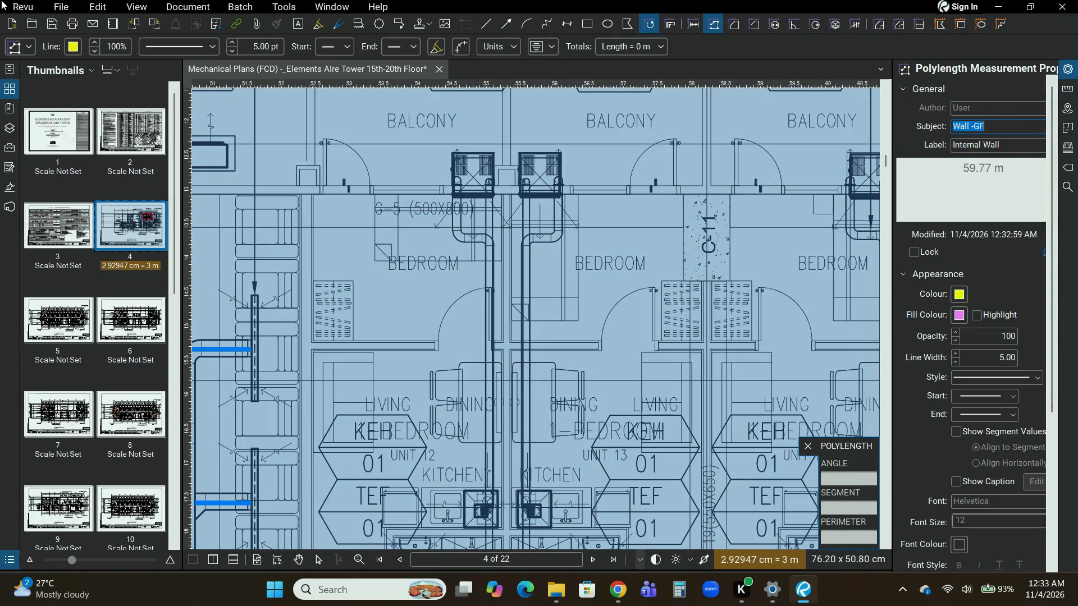
key("shift+t")
key("shift+e")
key("shift+f")
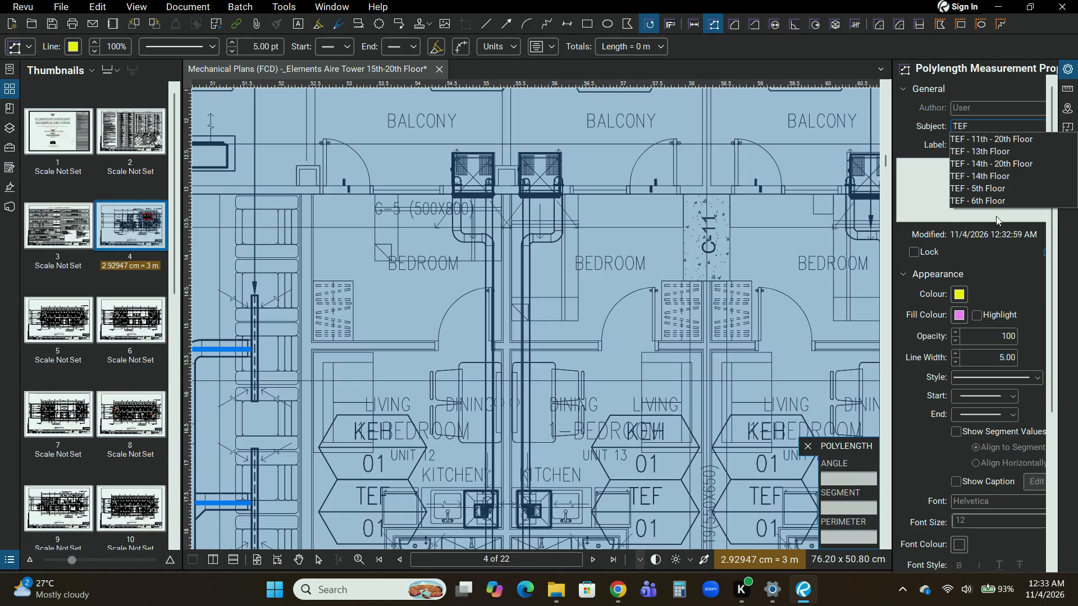
left_click(995, 190)
left_click_drag(1001, 143, 924, 141)
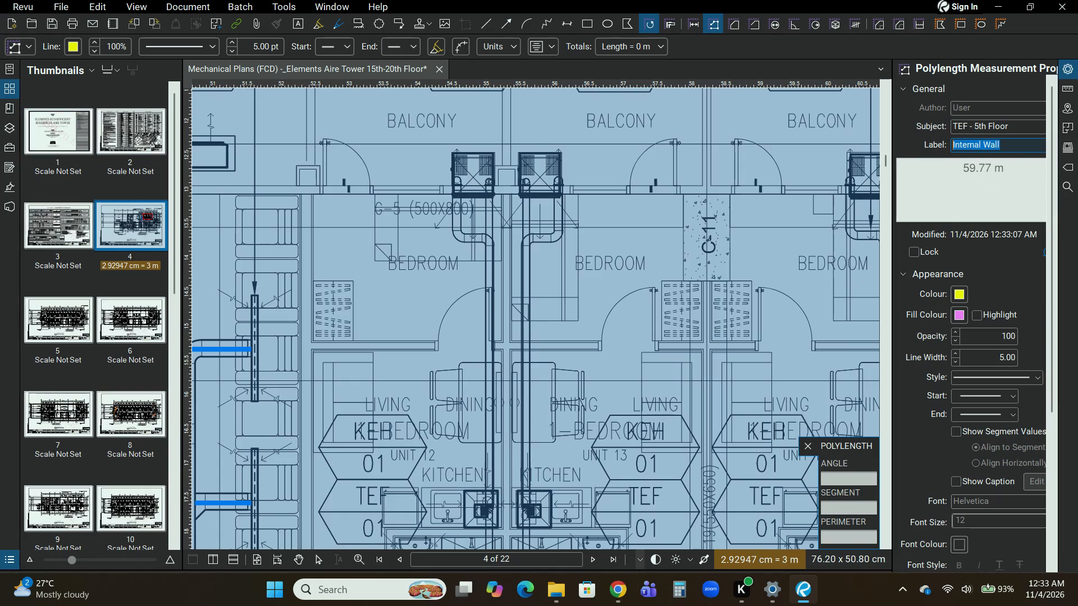
left_click_drag(924, 141, 923, 141)
type("EAD")
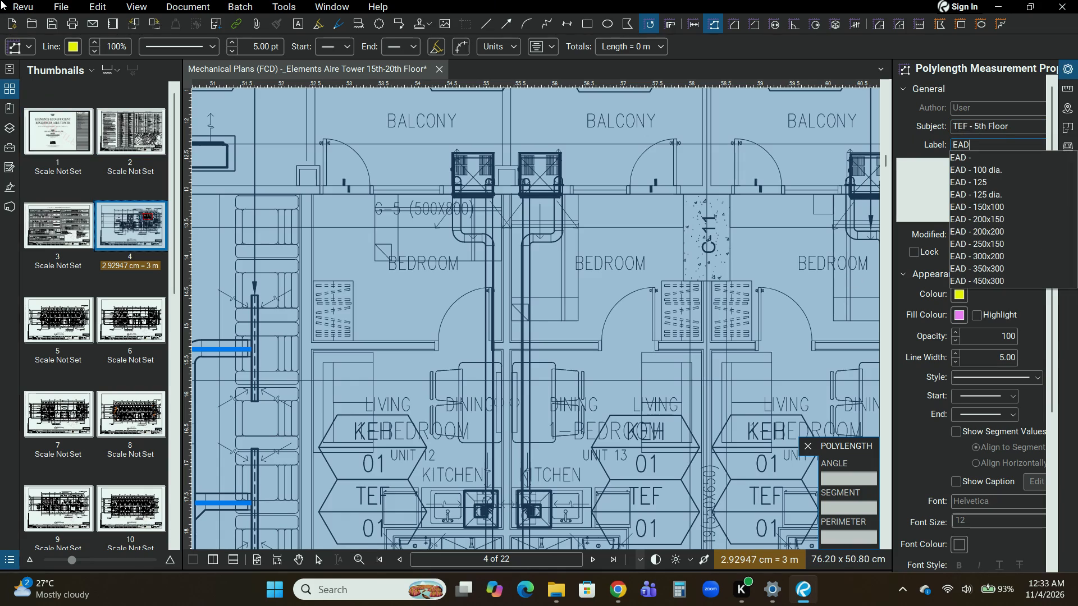
key("space")
type("-")
key("space")
type("150")
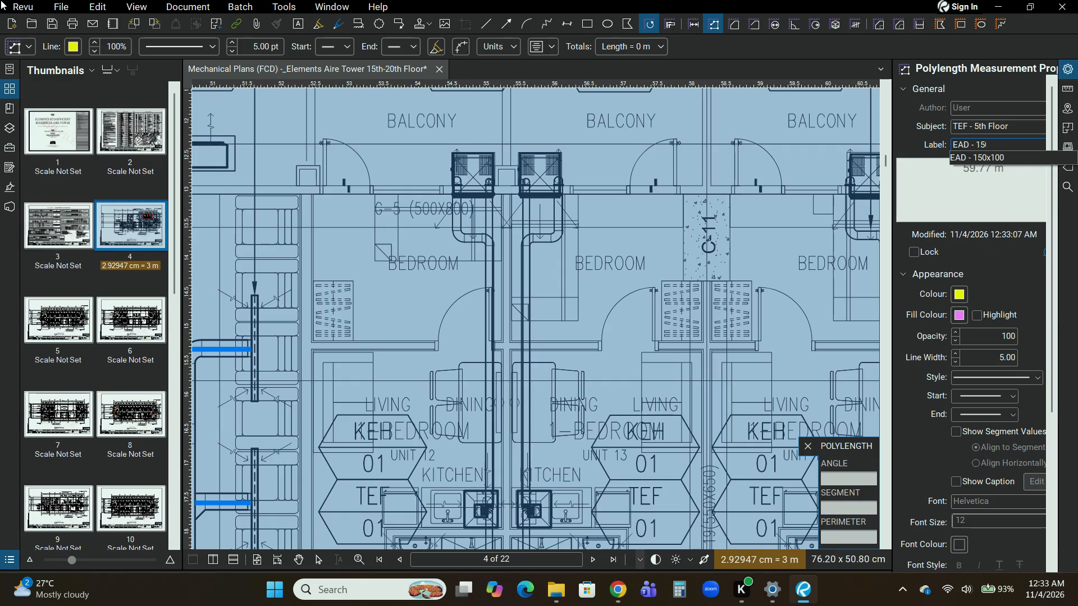
key("space")
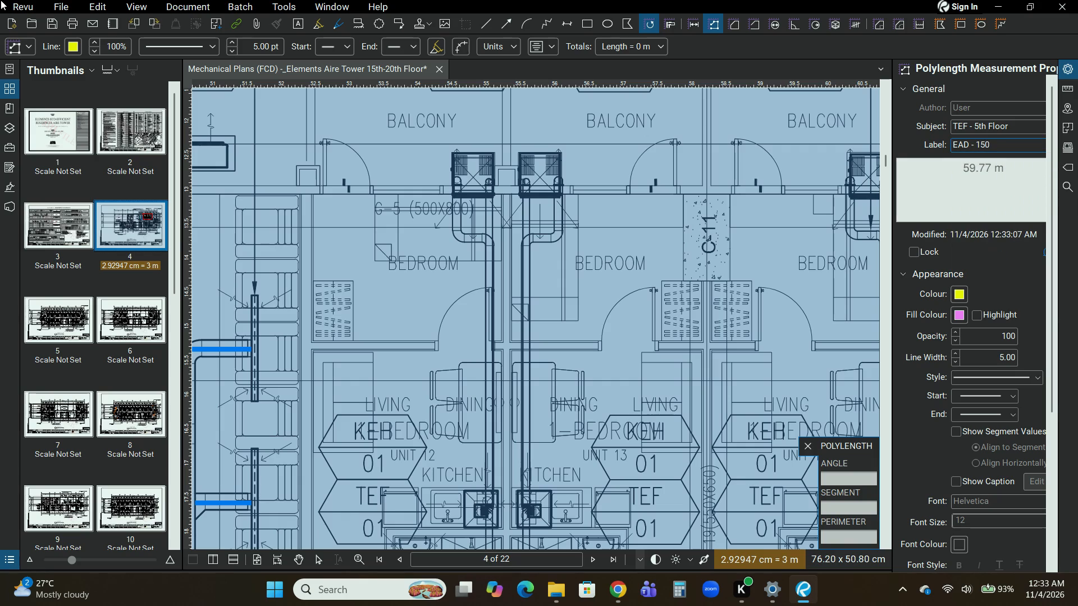
type("dia")
key("period")
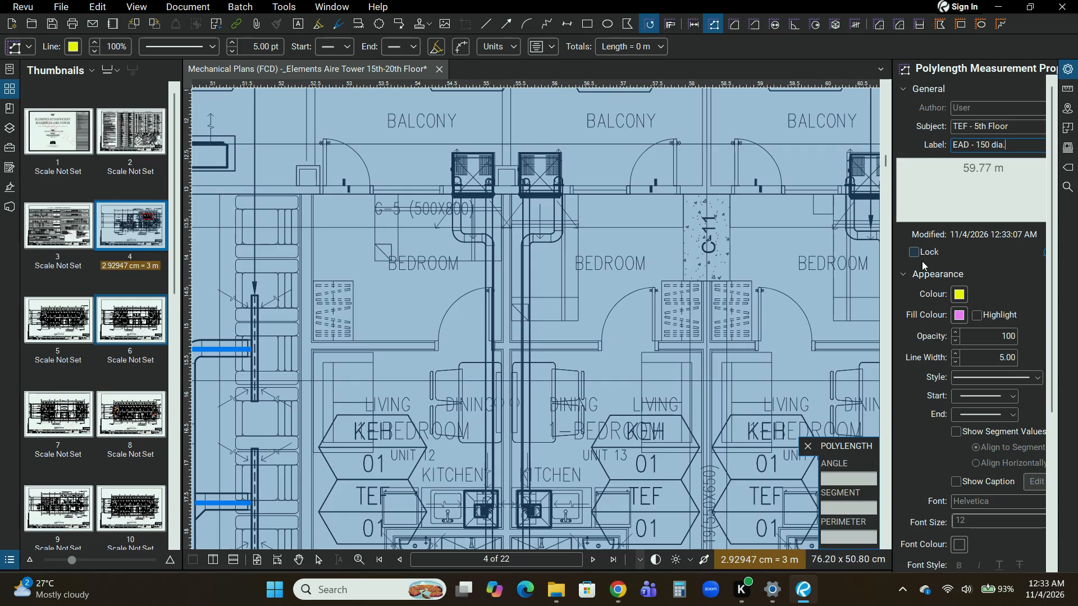
Set the Polylength line colour to red and the line width to 2.00 for the exhaust ducts.
left_click(962, 293)
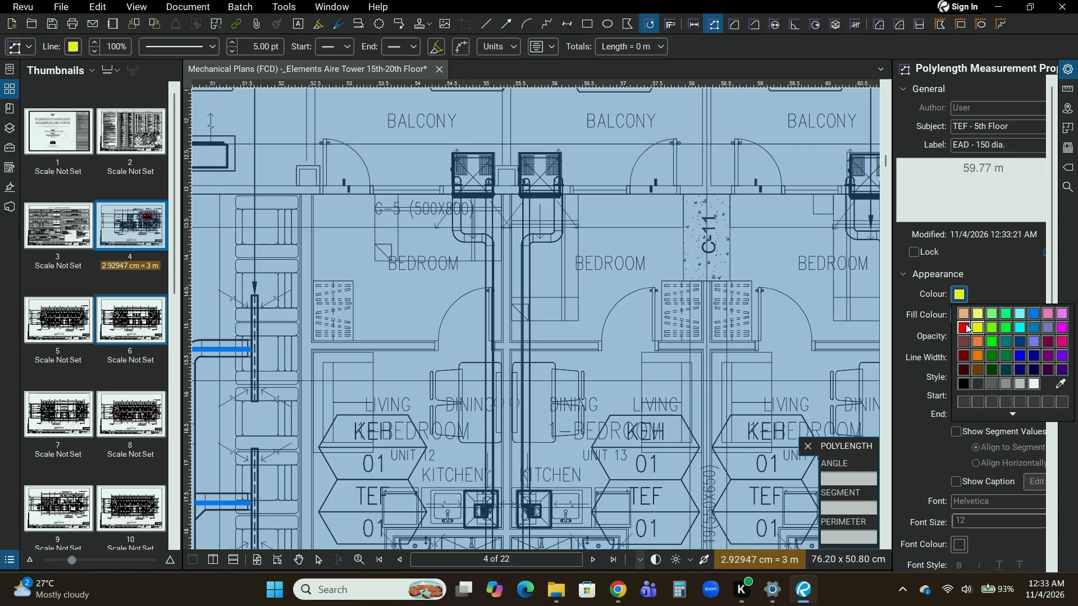
left_click(966, 324)
left_click_drag(976, 353, 1061, 362)
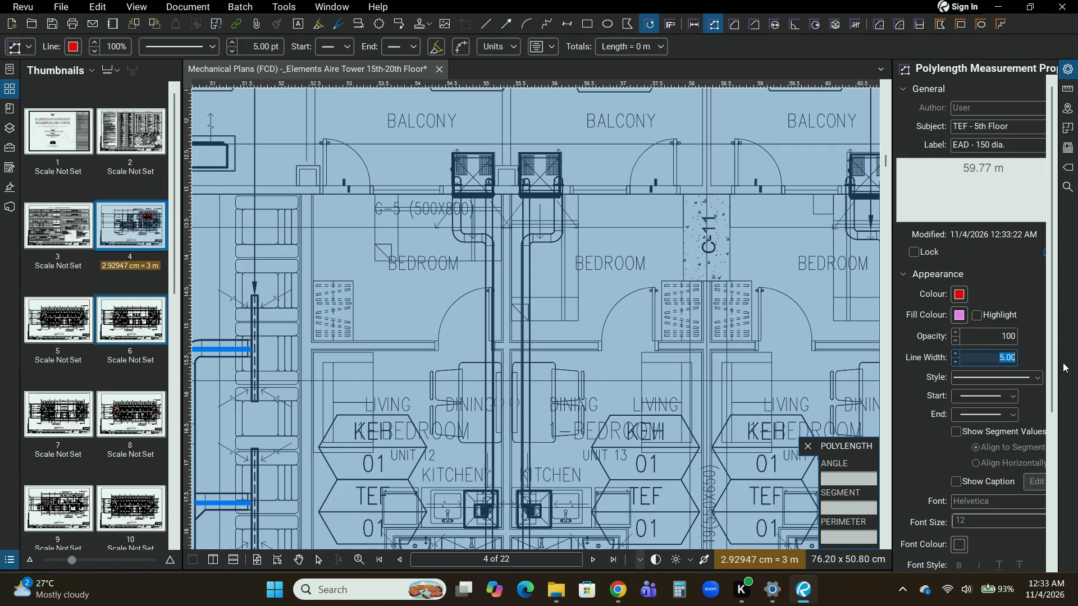
key("2")
key("Return")
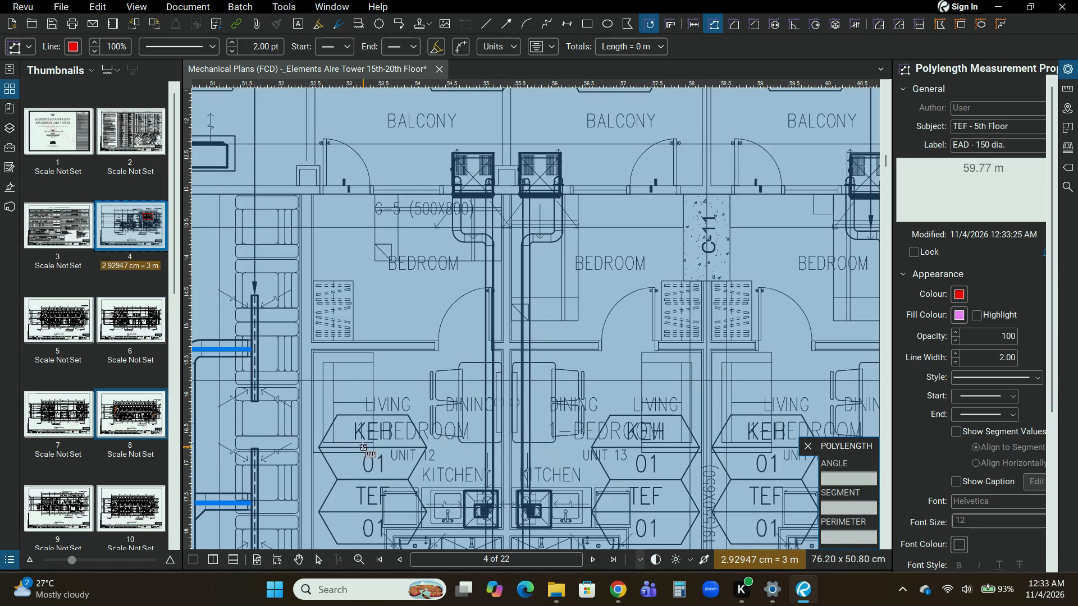
Measure Unit 12's exhaust duct with a polylength about 5.37 m long, from the balcony end through both bends to the kitchen hood.
scroll(417, 205, "up", 9)
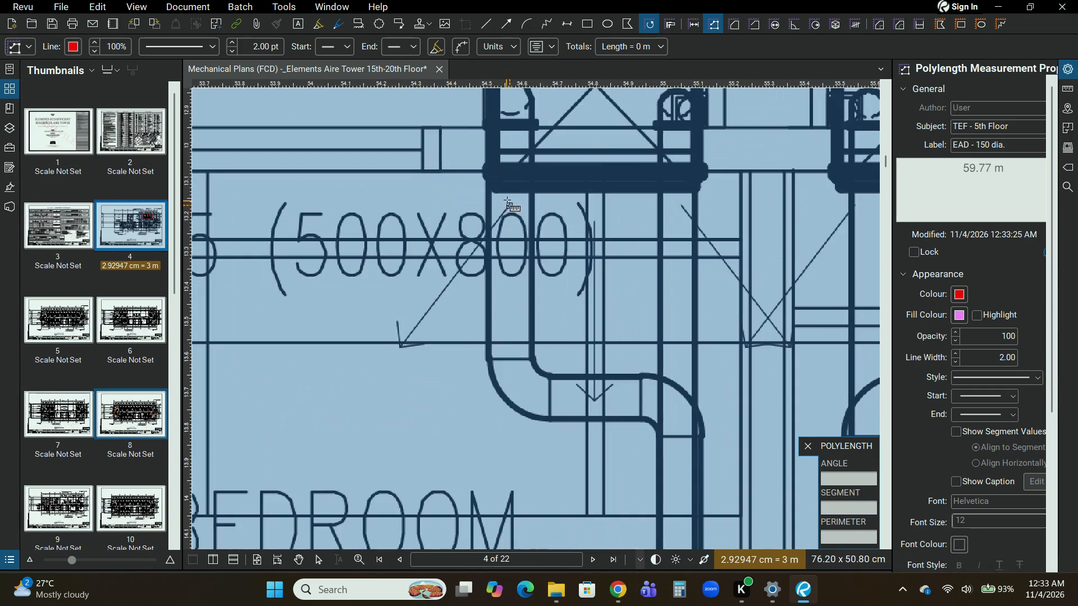
scroll(500, 190, "up", 1)
middle_click_drag(501, 192, 461, 267)
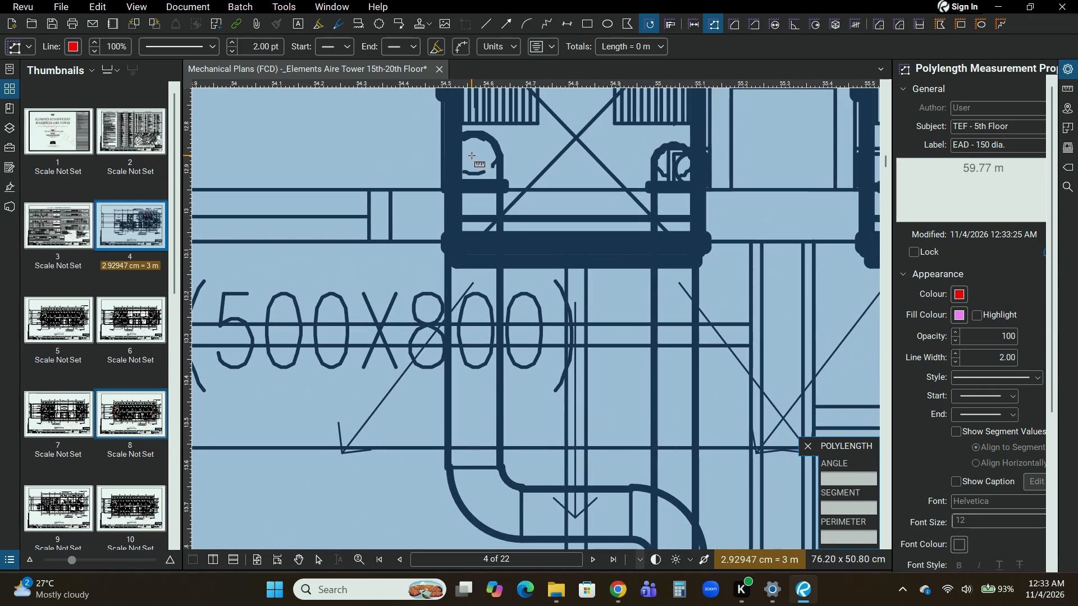
left_click(474, 153)
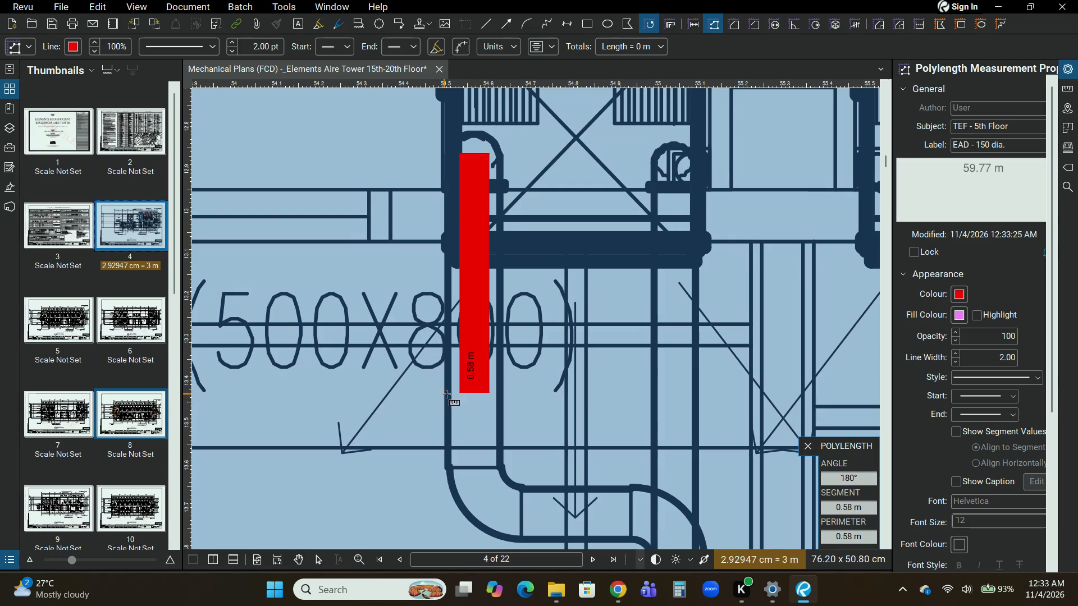
middle_click_drag(523, 518, 442, 364)
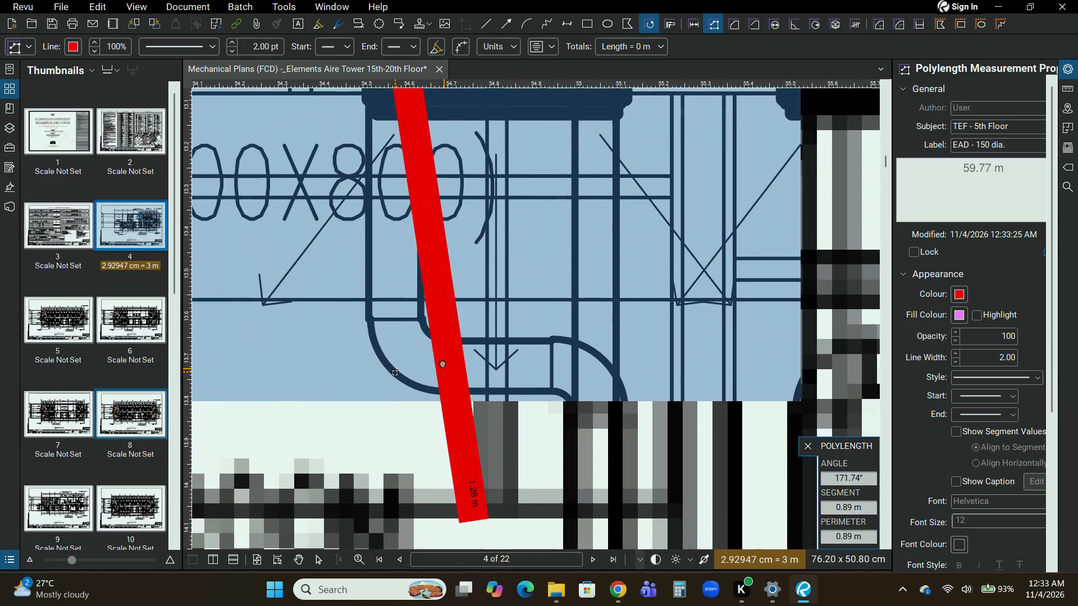
middle_click_drag(442, 364, 437, 357)
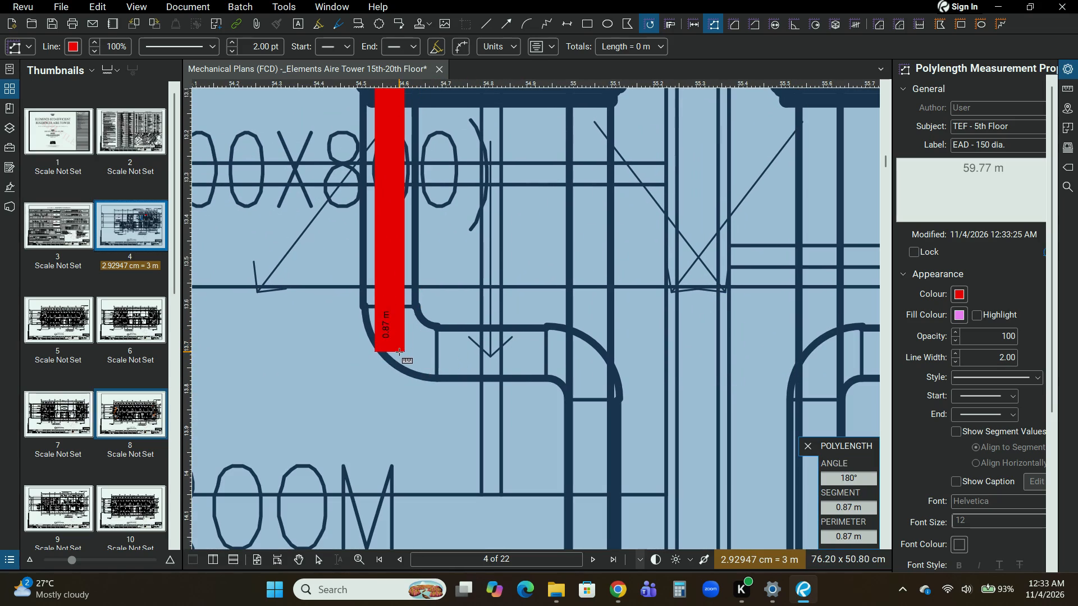
left_click(399, 352)
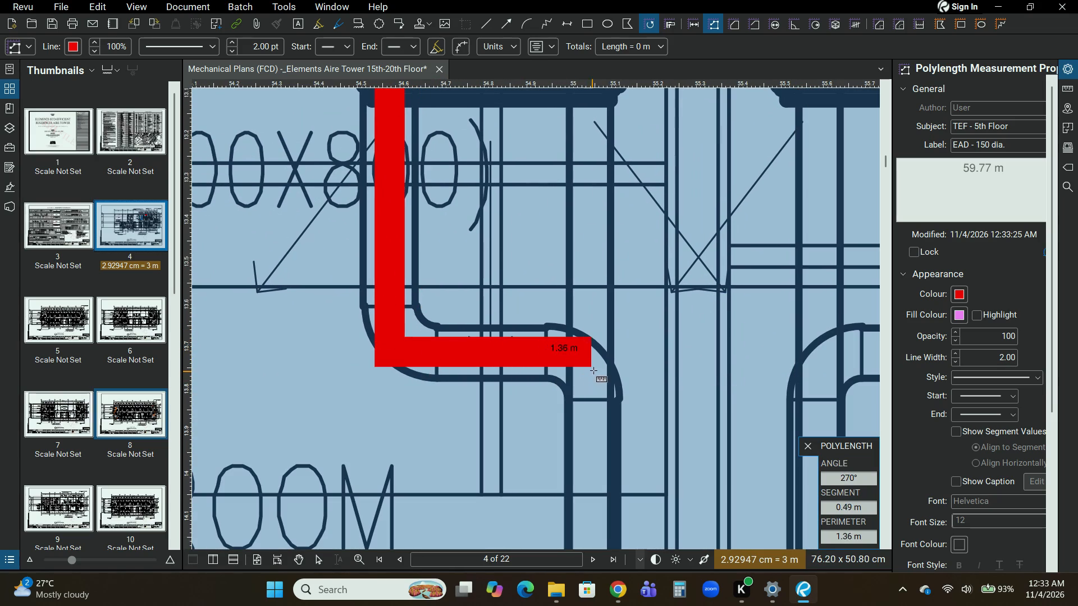
left_click(592, 365)
scroll(571, 498, "down", 3)
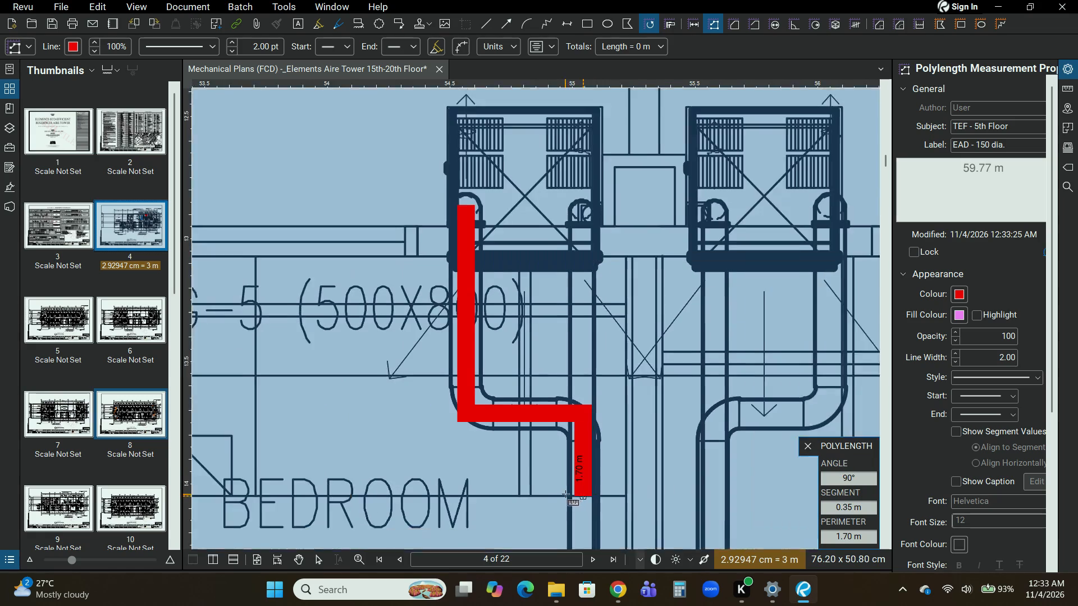
middle_click_drag(563, 492, 421, 241)
scroll(413, 274, "down", 1)
middle_click_drag(409, 327, 419, 232)
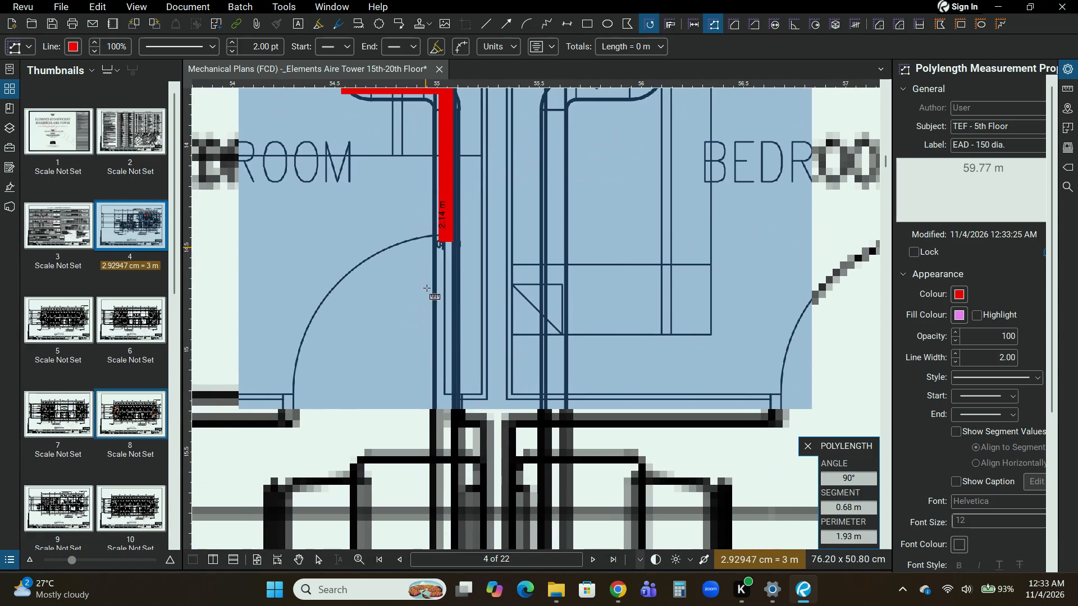
middle_click_drag(441, 404, 547, 195)
scroll(565, 409, "up", 2)
middle_click_drag(565, 409, 591, 229)
scroll(565, 410, "down", 1)
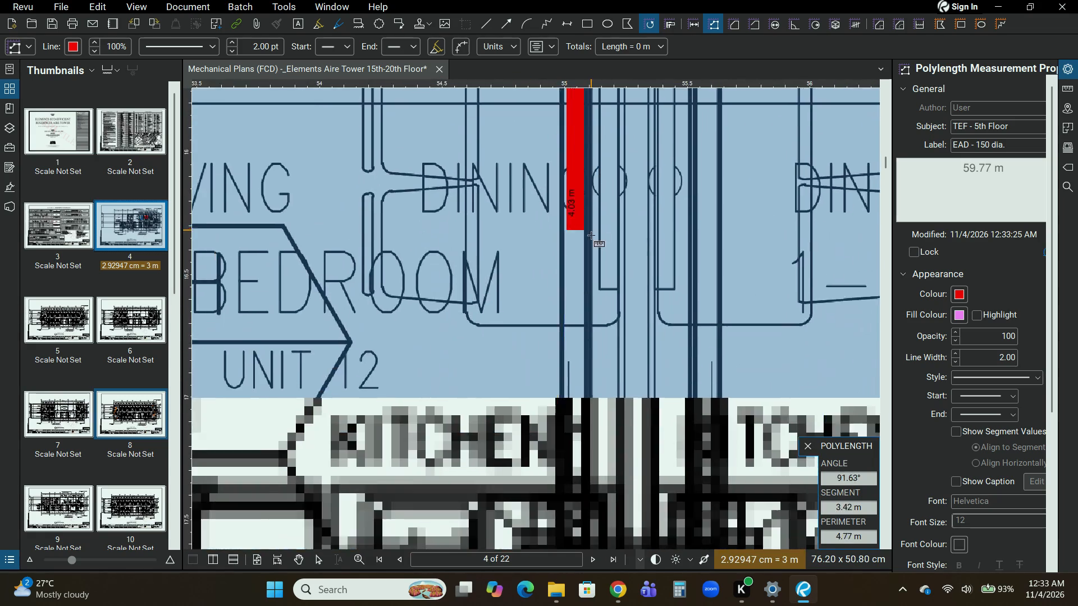
scroll(591, 237, "down", 3)
middle_click_drag(600, 379, 611, 291)
scroll(609, 295, "up", 4)
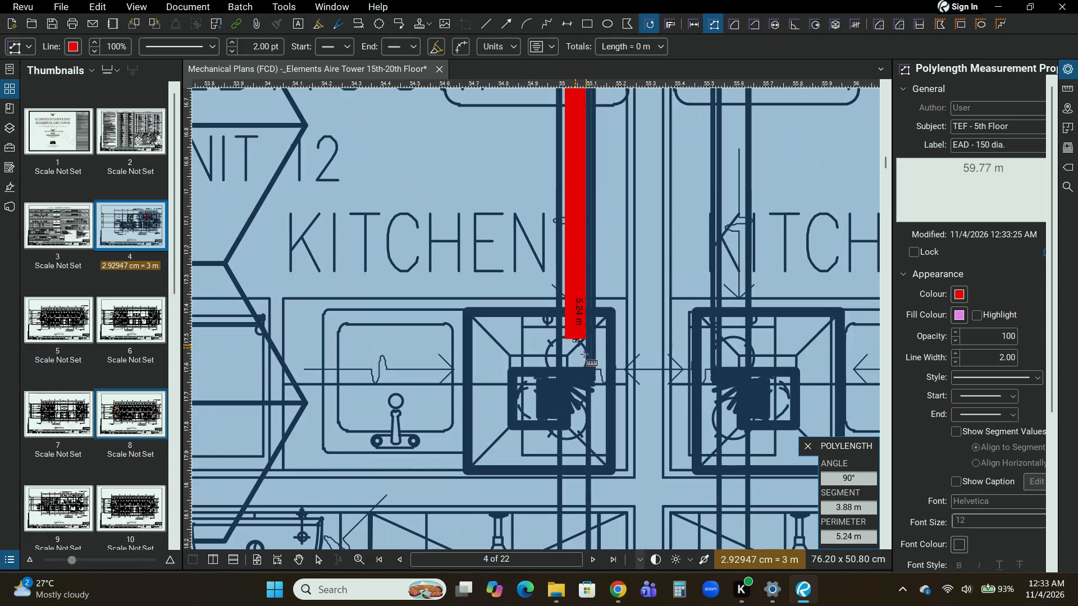
left_click(583, 380)
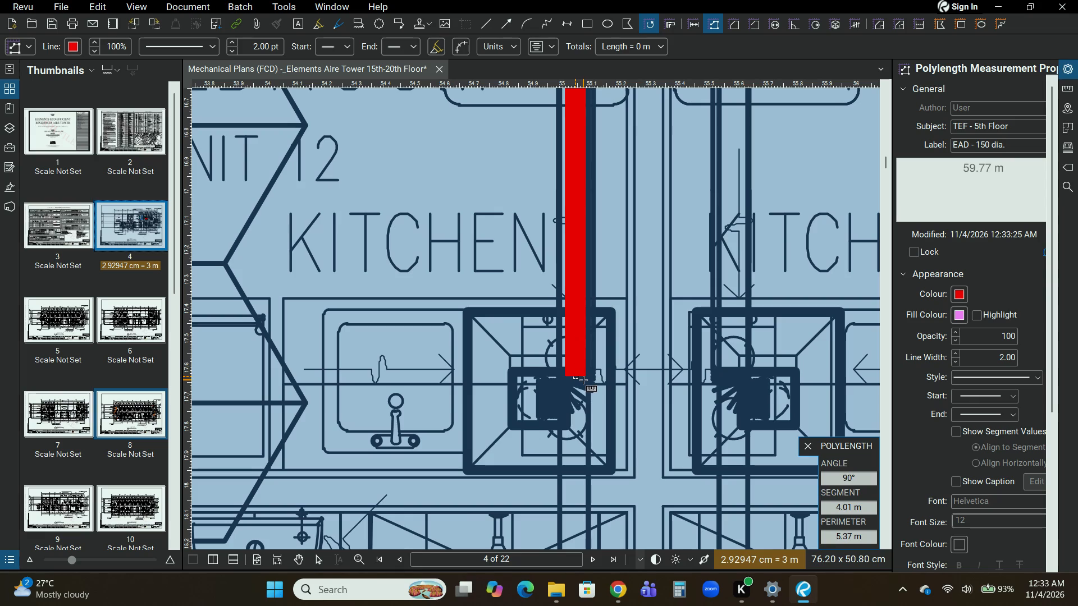
key("Return")
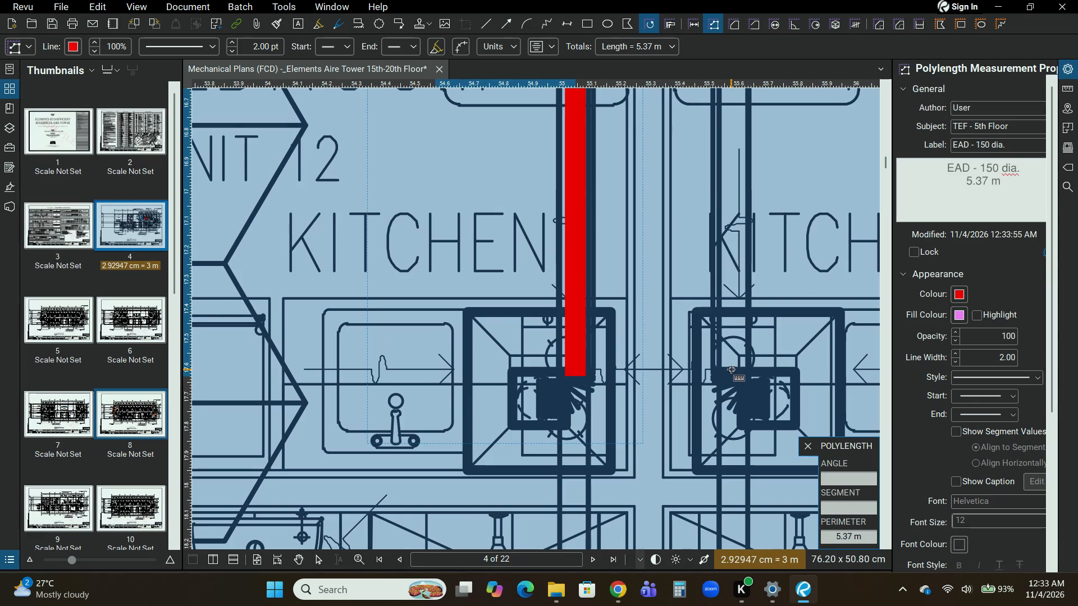
Measure Unit 13's exhaust duct with a polylength about 5.36 m long, from the kitchen hood through both bends to the balcony end.
left_click(731, 369)
scroll(733, 232, "down", 2)
middle_click_drag(732, 233, 666, 495)
middle_click_drag(640, 225, 604, 449)
middle_click_drag(606, 243, 591, 470)
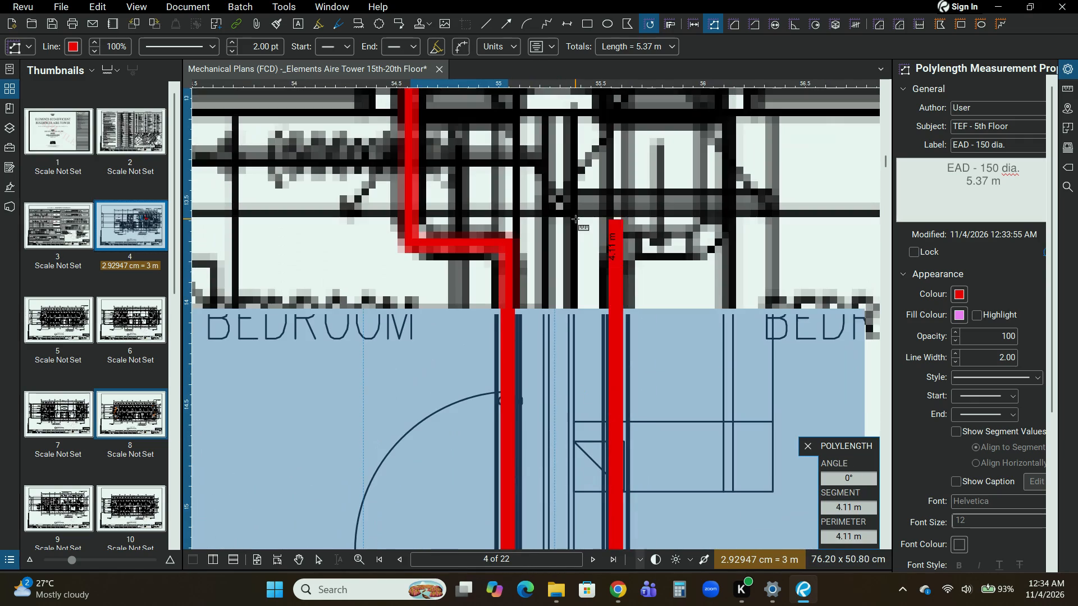
middle_click_drag(575, 219, 567, 275)
scroll(570, 294, "up", 3)
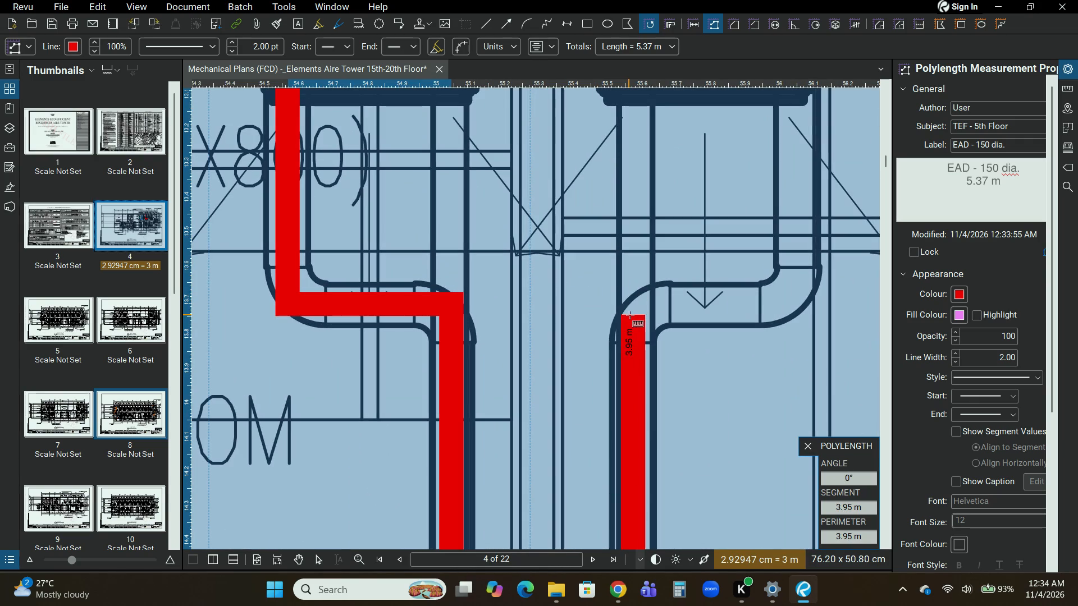
left_click(631, 315)
key("ctrl+z")
left_click(636, 303)
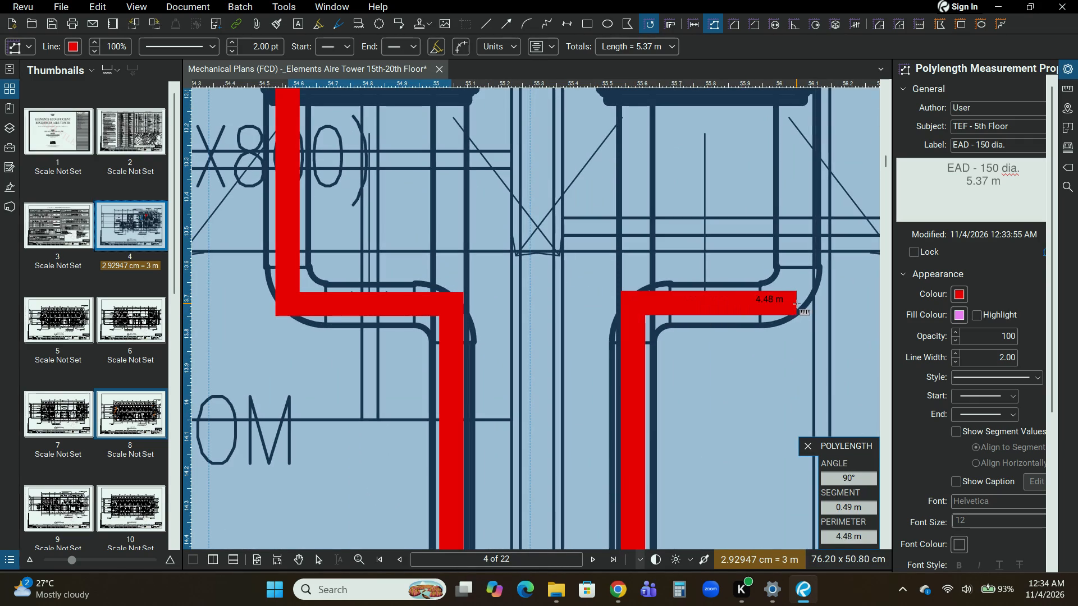
left_click(797, 303)
middle_click_drag(781, 198, 759, 312)
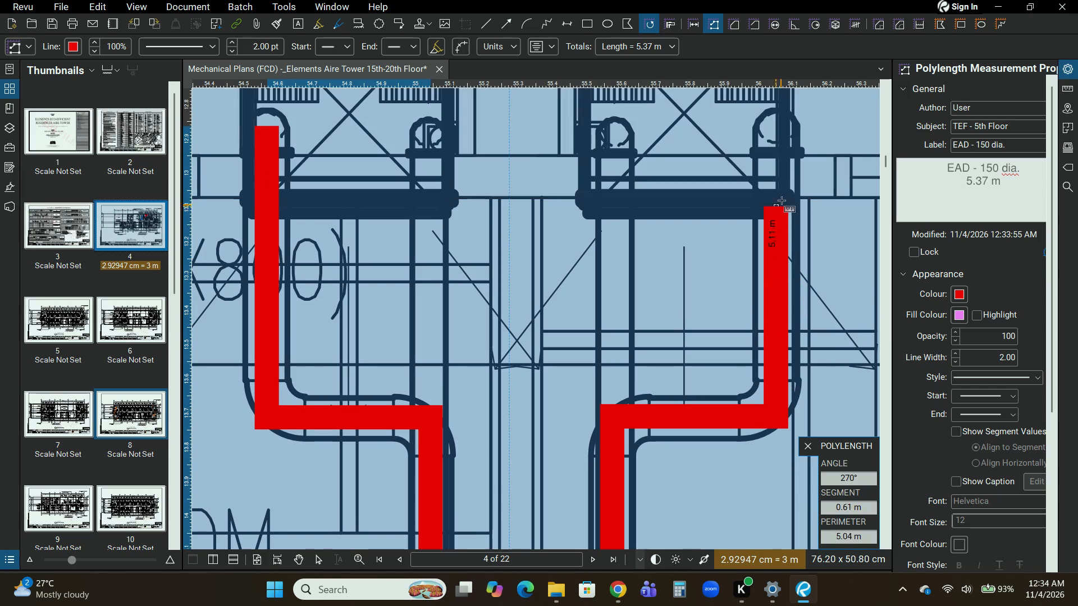
left_click(774, 120)
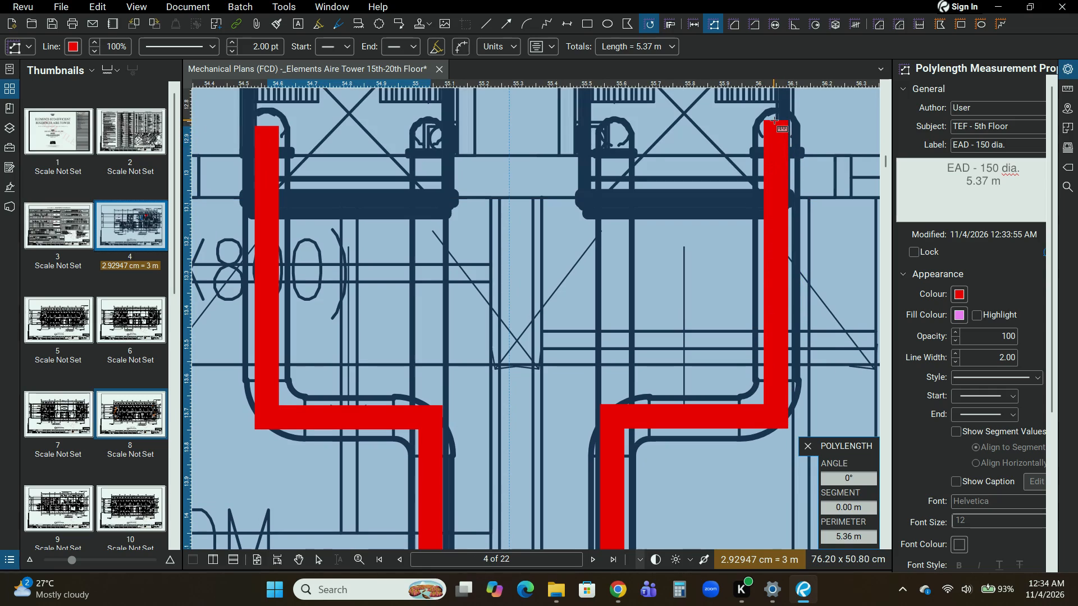
key("Return")
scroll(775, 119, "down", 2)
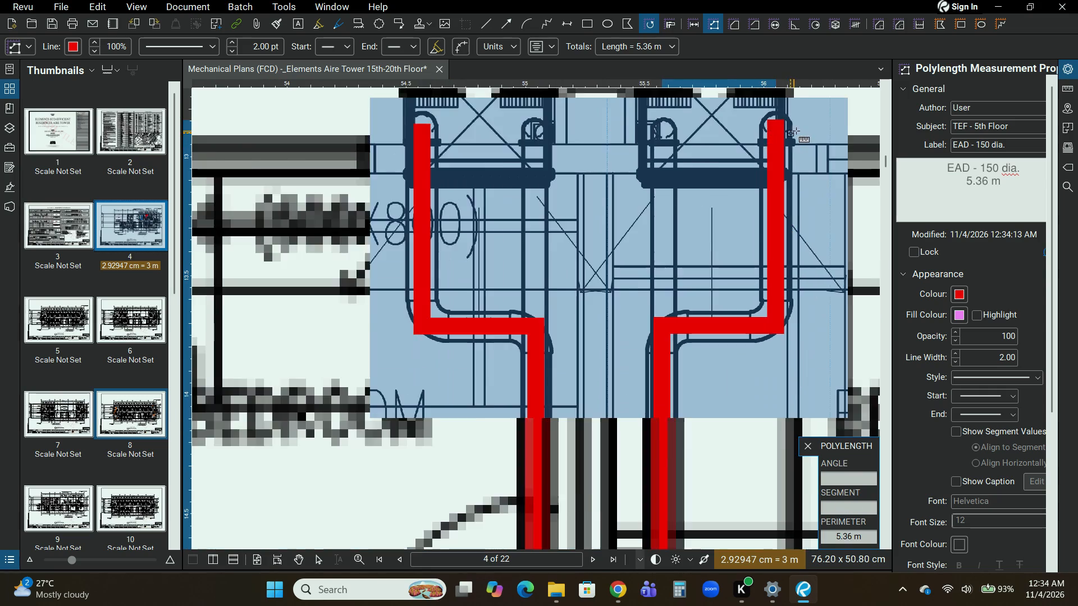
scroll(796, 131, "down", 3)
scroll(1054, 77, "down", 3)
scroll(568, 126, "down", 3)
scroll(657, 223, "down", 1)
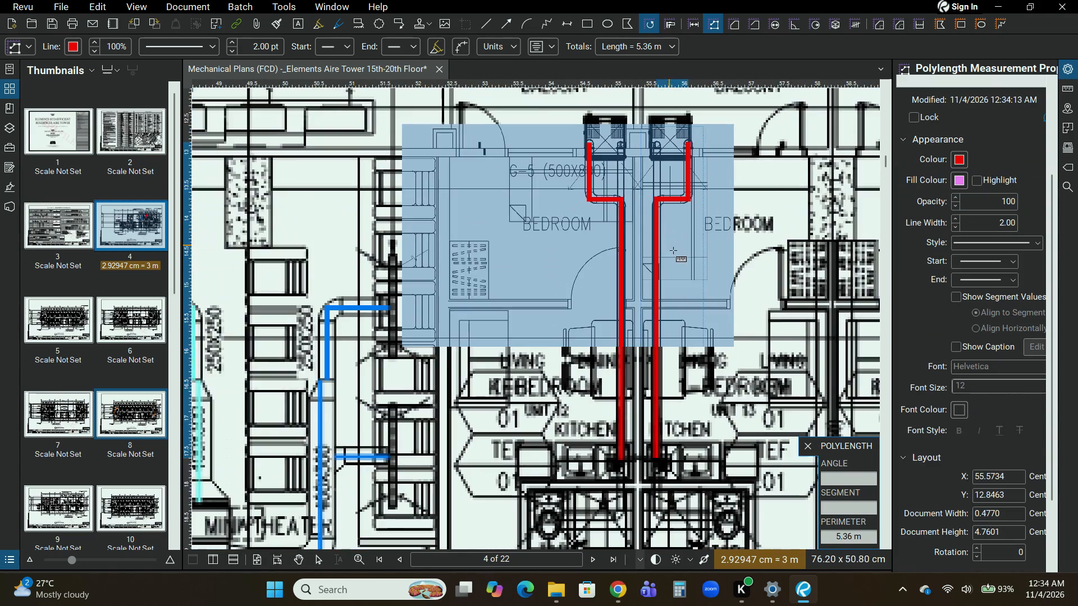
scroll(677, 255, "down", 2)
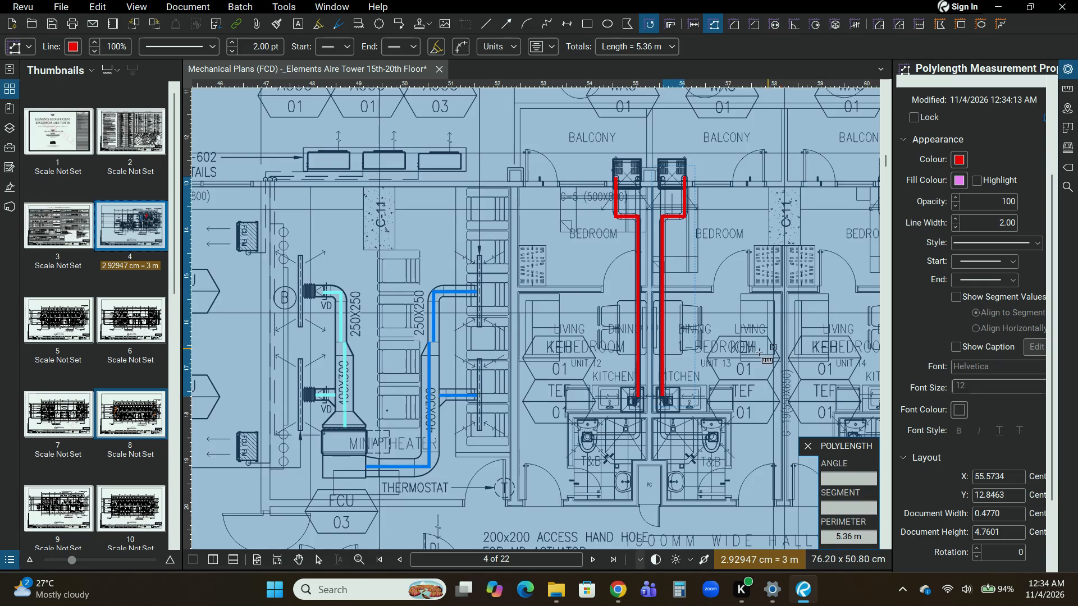
Measure Unit 14's exhaust duct with a polylength about 5.35 m long, from the balcony end through both bends to the kitchen hood.
middle_click_drag(747, 356, 331, 360)
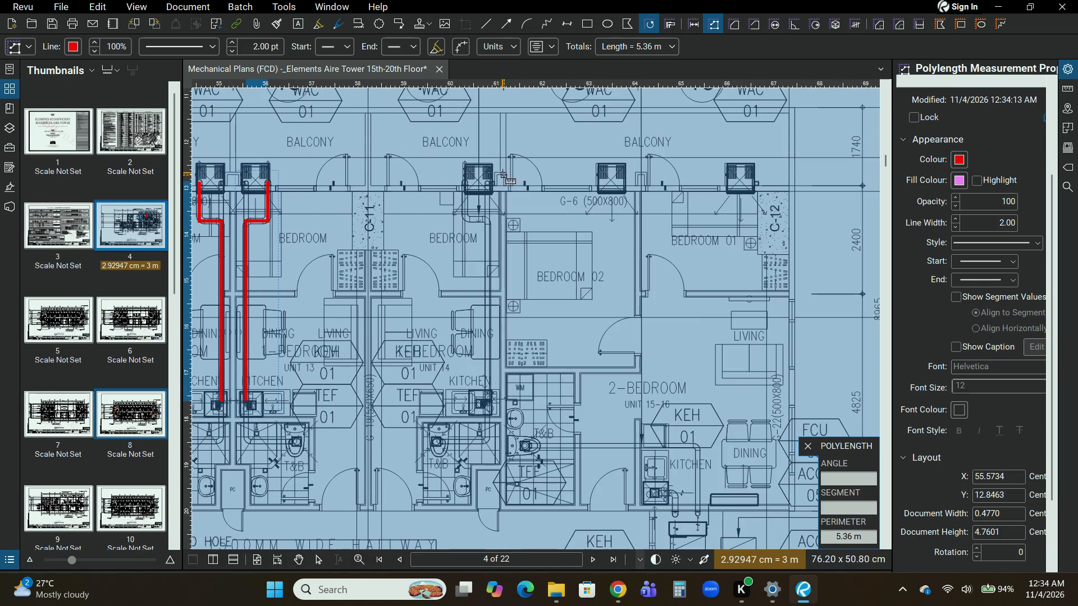
scroll(469, 191, "up", 7)
scroll(556, 303, "up", 1)
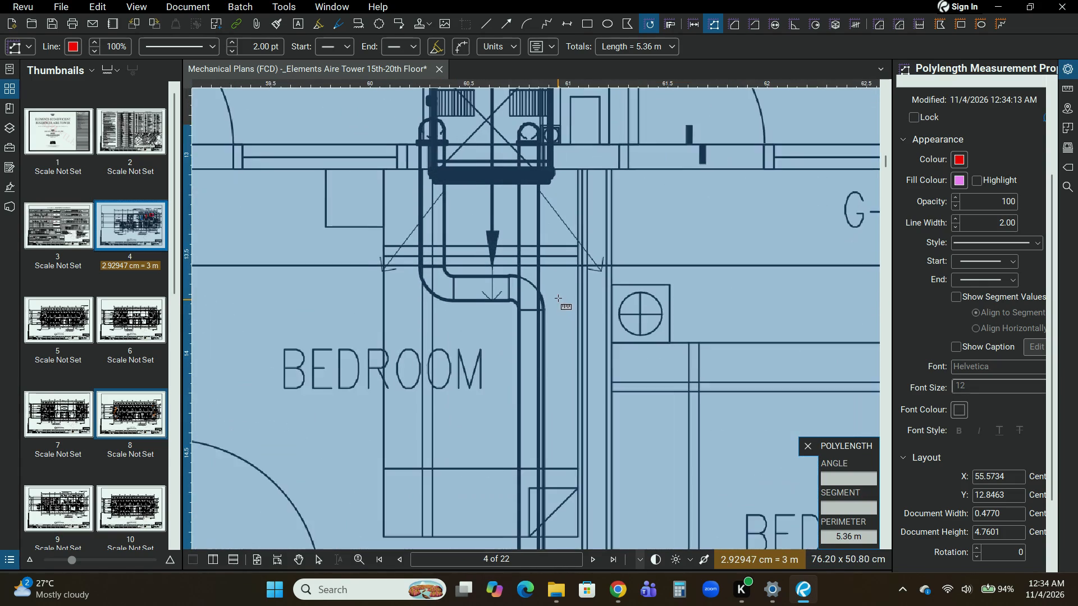
scroll(558, 298, "up", 1)
middle_click_drag(458, 191, 444, 312)
scroll(448, 284, "up", 4)
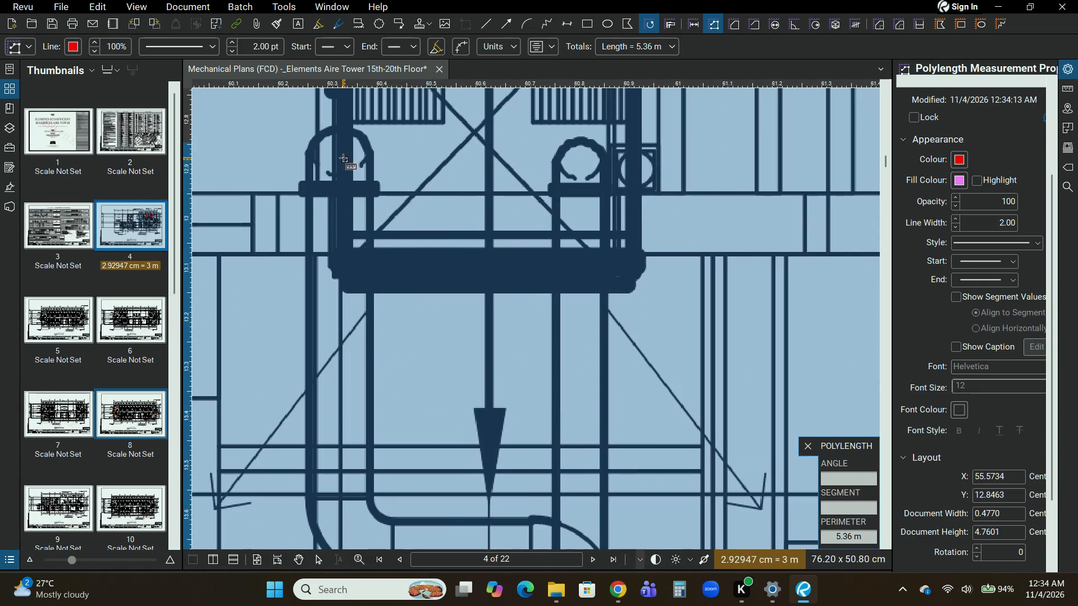
left_click(341, 157)
middle_click_drag(302, 447, 334, 263)
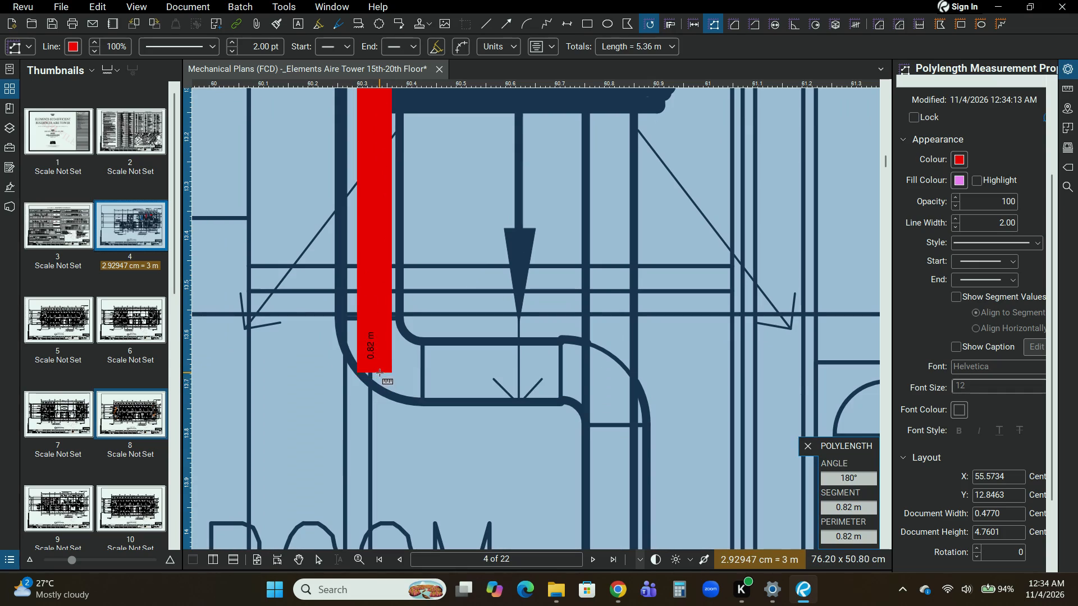
left_click(380, 372)
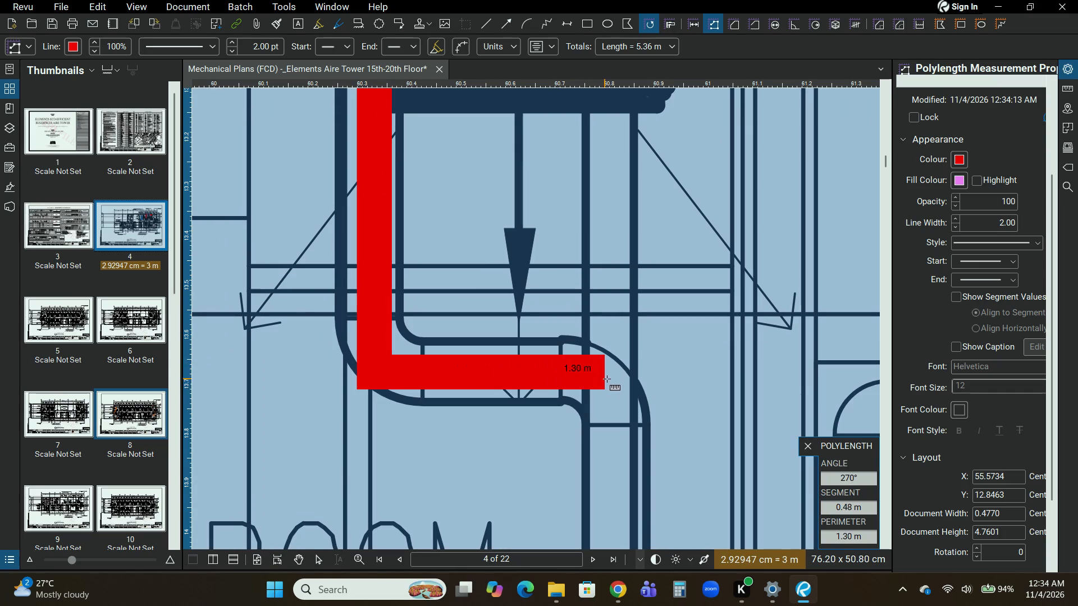
left_click(616, 380)
middle_click_drag(609, 539, 615, 301)
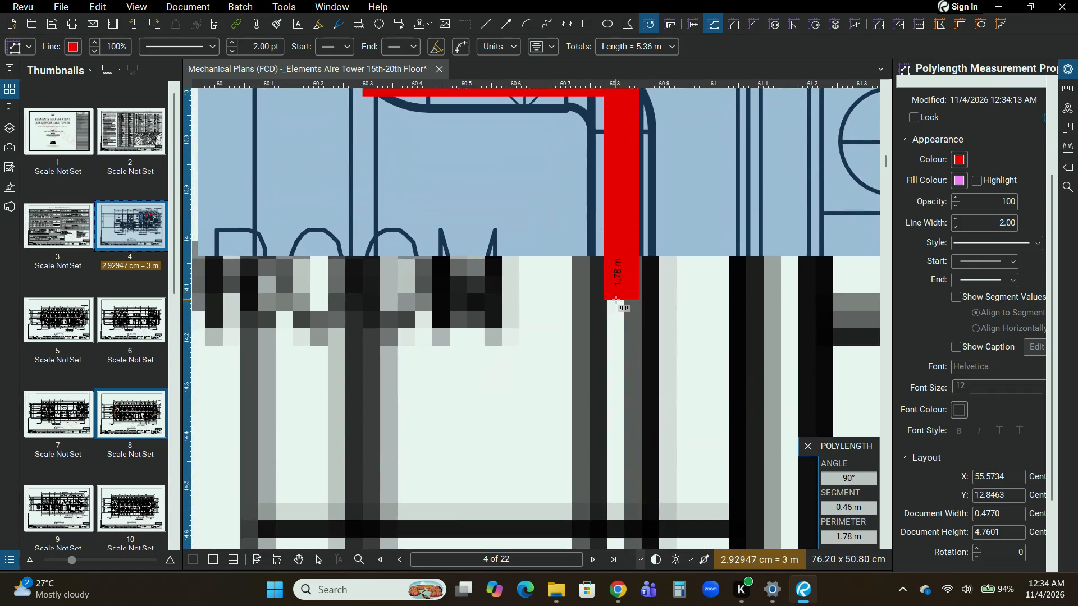
scroll(615, 306, "down", 7)
middle_click_drag(584, 375, 550, 242)
middle_click_drag(526, 395, 482, 195)
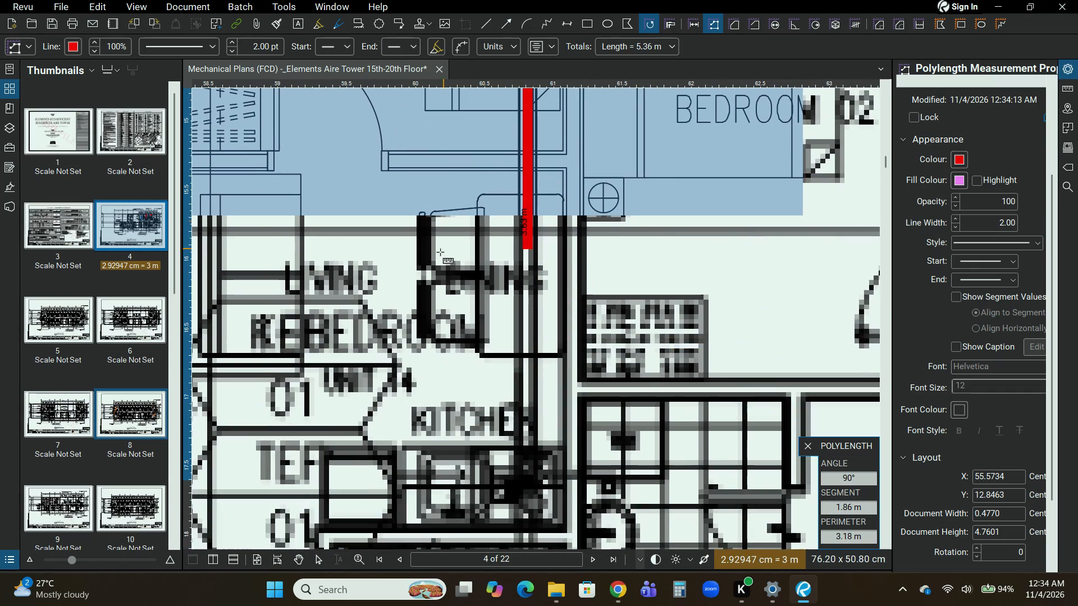
middle_click_drag(442, 420, 446, 300)
scroll(473, 309, "up", 4)
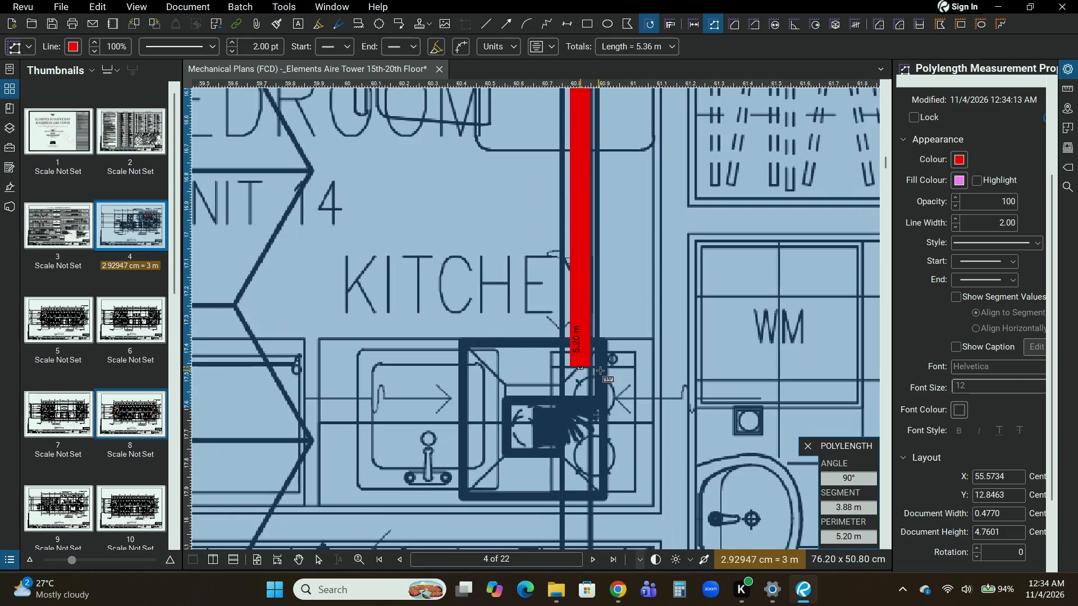
left_click(583, 410)
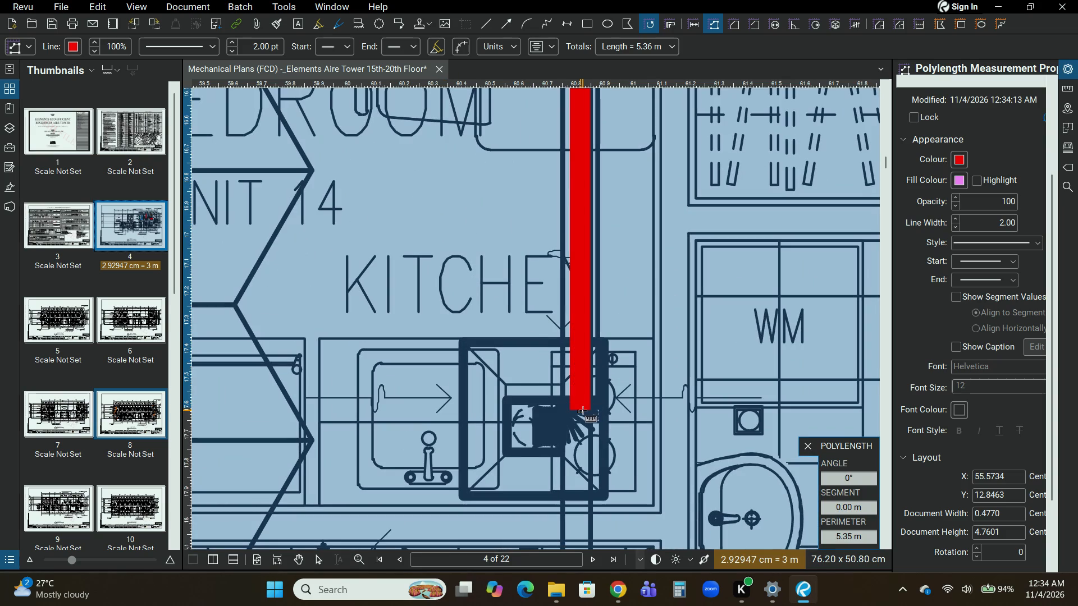
key("Return")
Measure Unit 17-18's short kitchen exhaust duct with a polylength about 0.71 m long, from the hallway-side end through the bend to the hood.
scroll(567, 369, "down", 7)
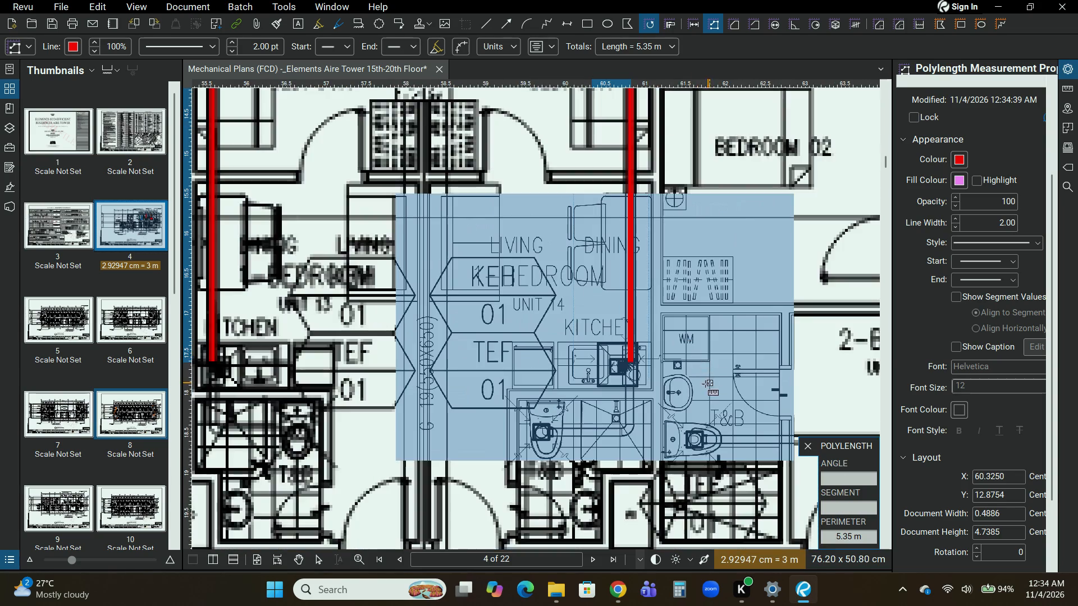
scroll(744, 414, "down", 2)
middle_click_drag(732, 419, 532, 508)
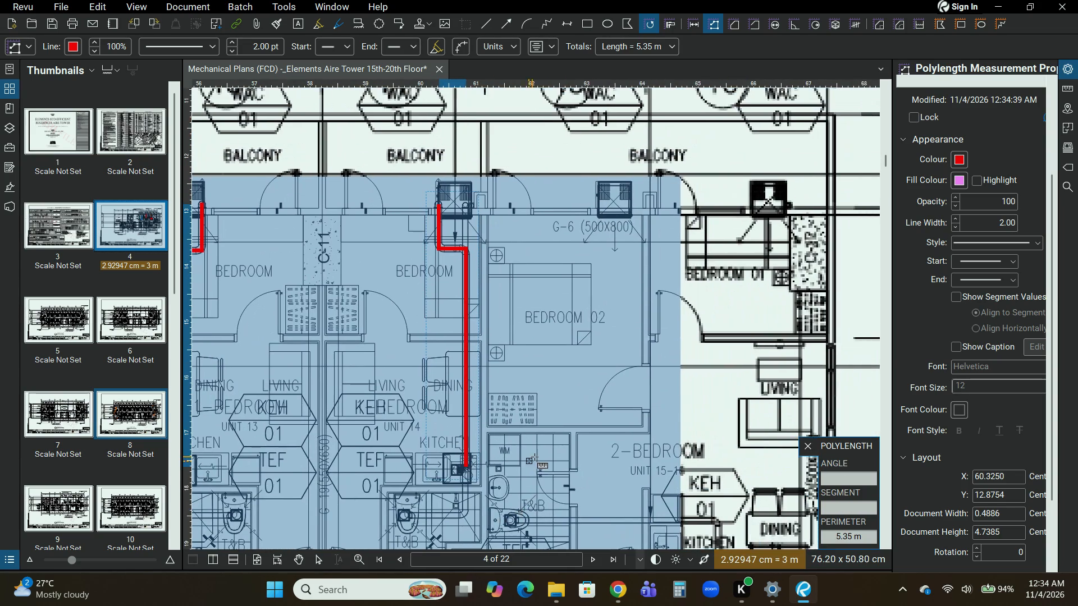
scroll(588, 405, "down", 3)
middle_click_drag(649, 431, 511, 288)
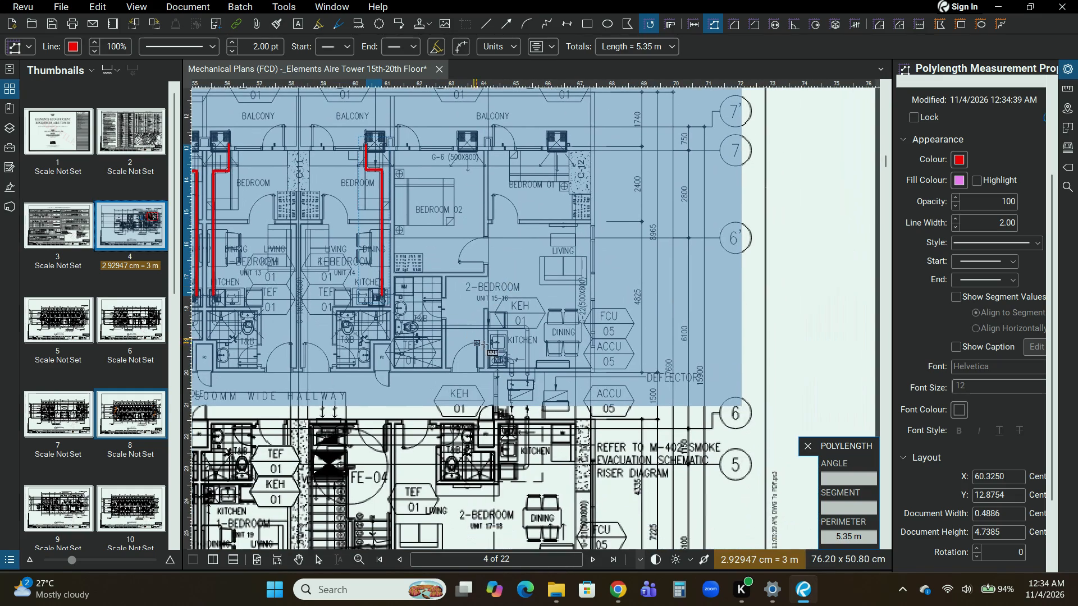
middle_click_drag(534, 378, 542, 257)
scroll(464, 328, "up", 7)
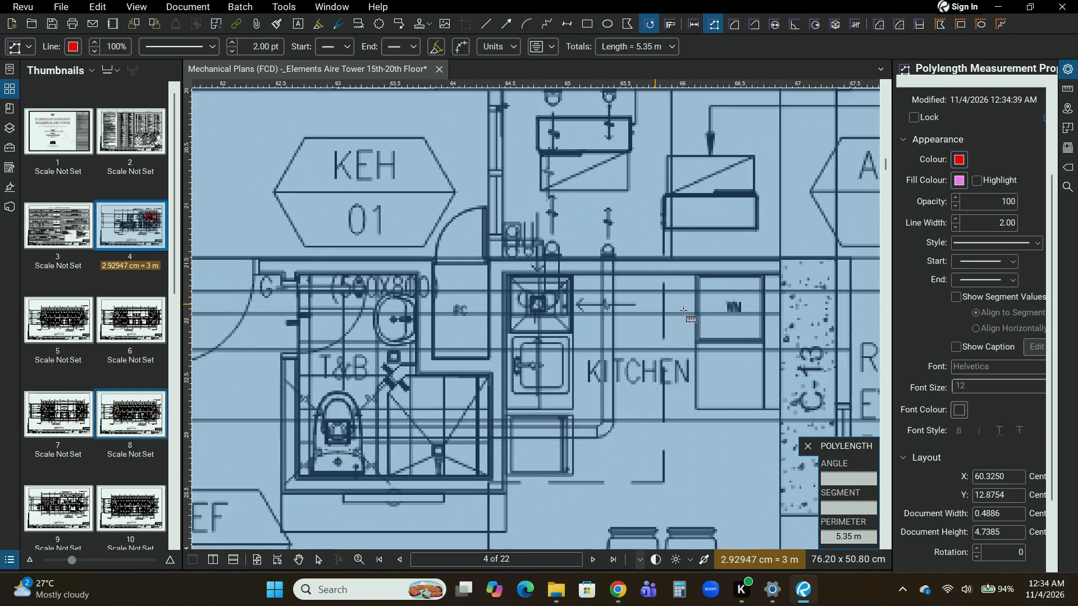
middle_click_drag(688, 324, 689, 382)
scroll(527, 319, "up", 4)
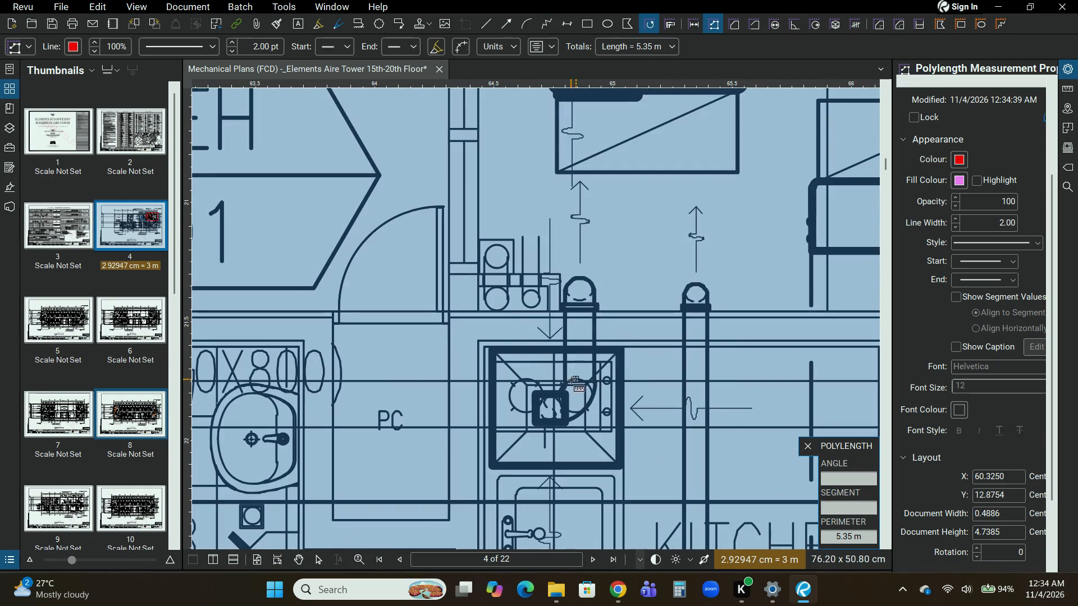
scroll(569, 380, "up", 3)
left_click(586, 220)
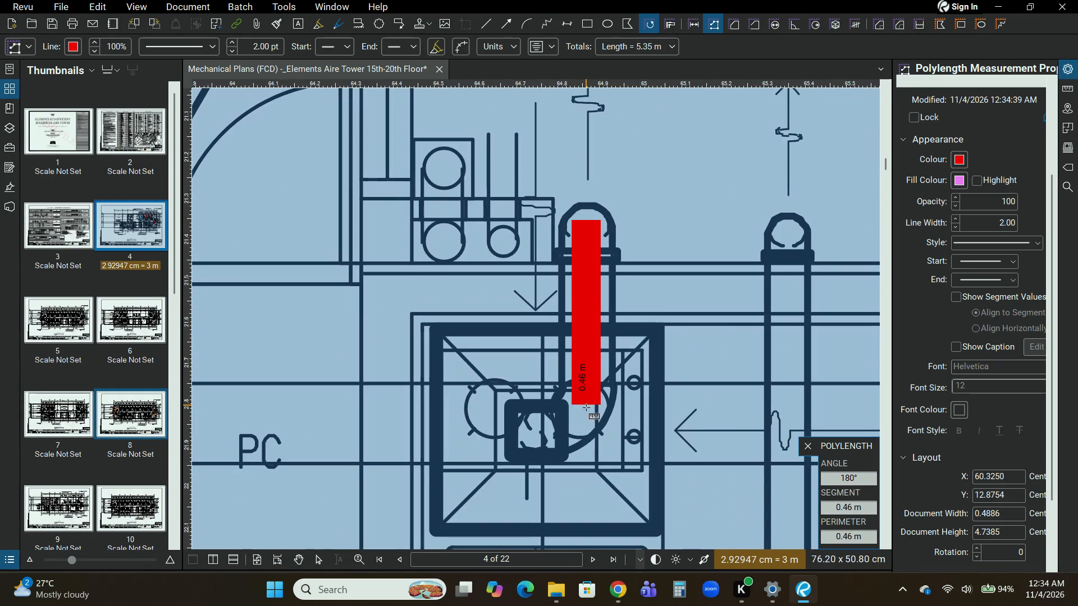
left_click(578, 431)
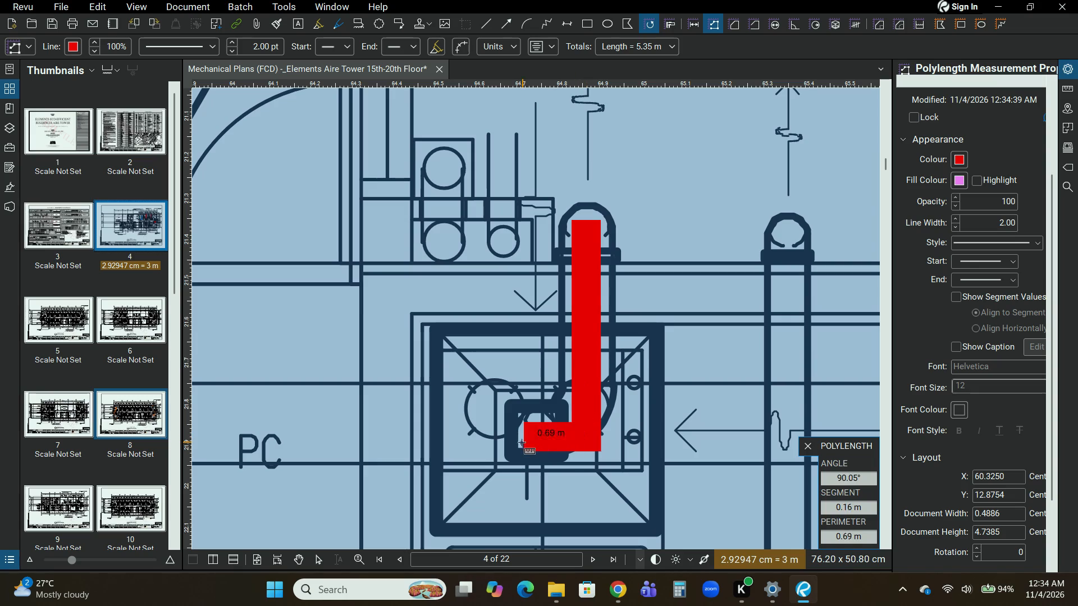
left_click(518, 441)
key("Return")
Measure Unit 19's exhaust duct with a polylength about 5.35 m long, from the balcony-side outlet through both bends to the kitchen hood.
scroll(547, 370, "down", 5)
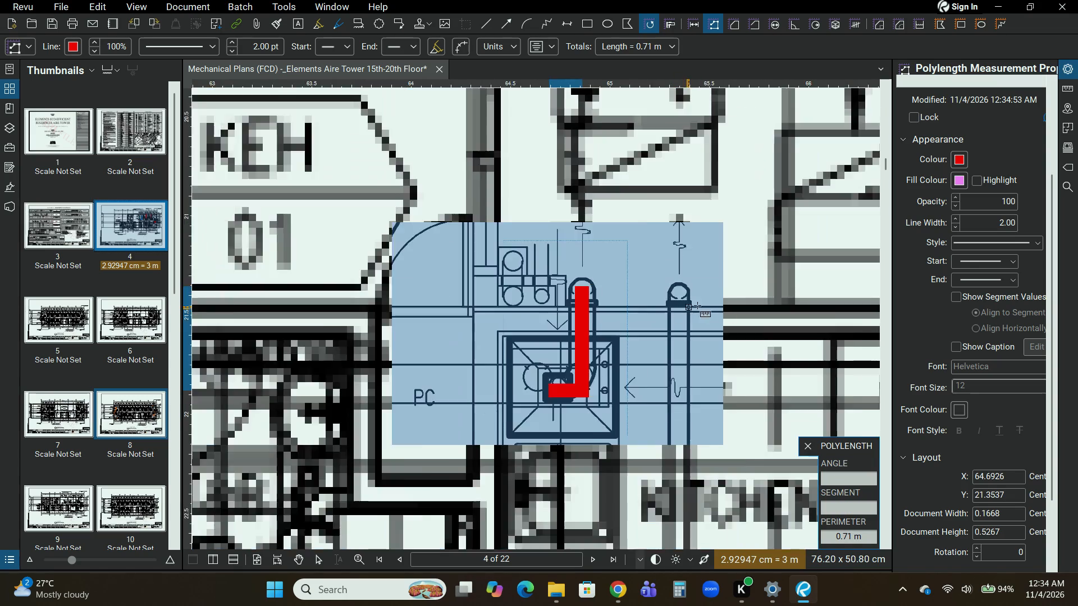
scroll(697, 305, "down", 2)
scroll(658, 426, "down", 3)
middle_click_drag(567, 457, 575, 392)
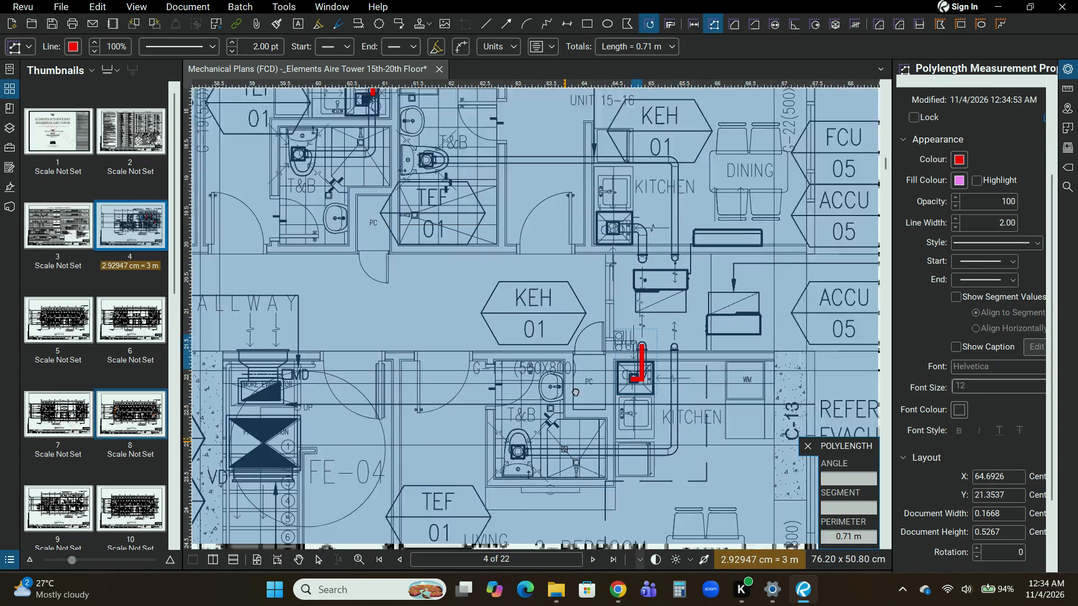
middle_click_drag(575, 392, 604, 324)
scroll(595, 346, "down", 3)
middle_click_drag(683, 443, 623, 268)
middle_click_drag(437, 389, 549, 409)
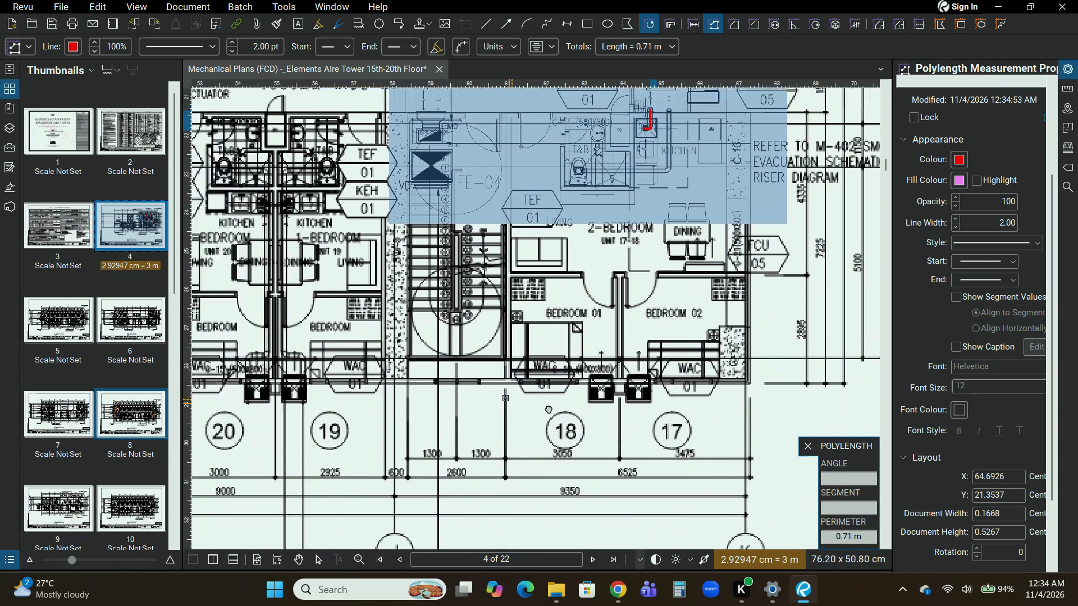
middle_click_drag(549, 409, 638, 417)
scroll(377, 377, "up", 8)
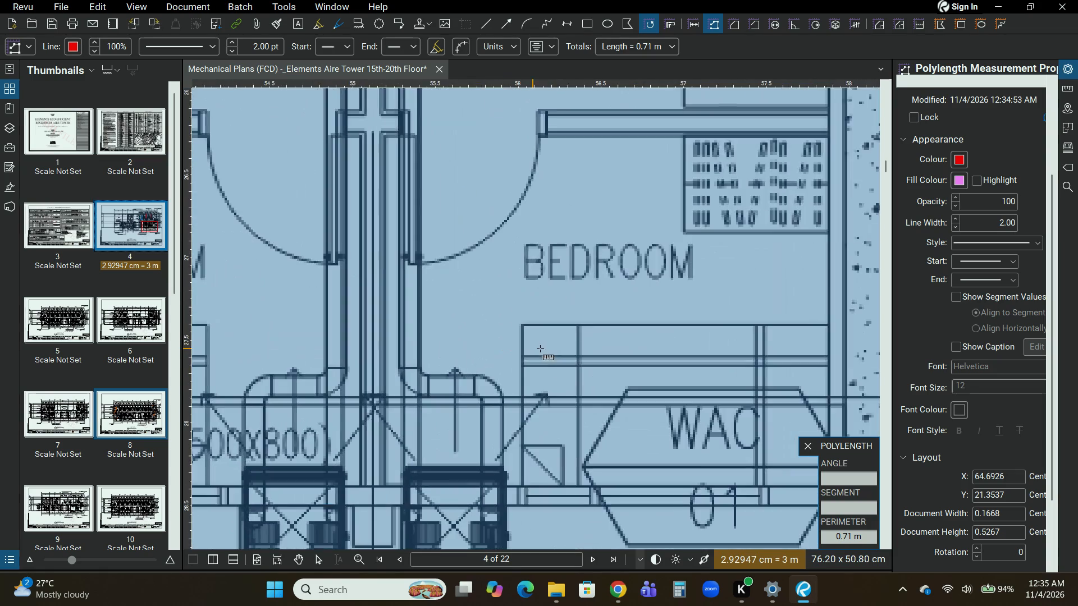
middle_click_drag(560, 384, 687, 297)
scroll(628, 440, "up", 2)
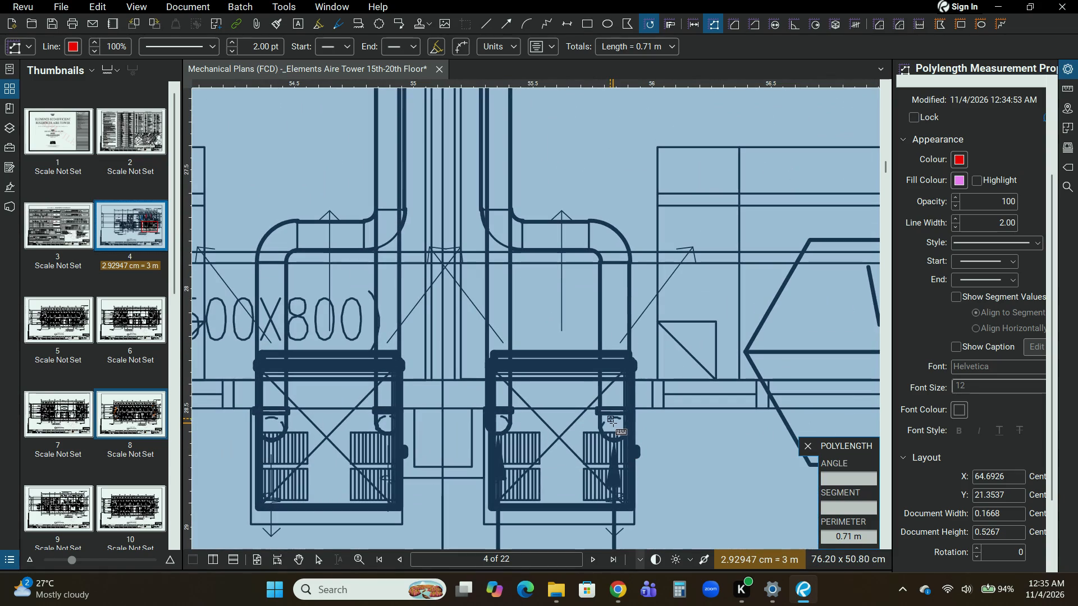
left_click(614, 424)
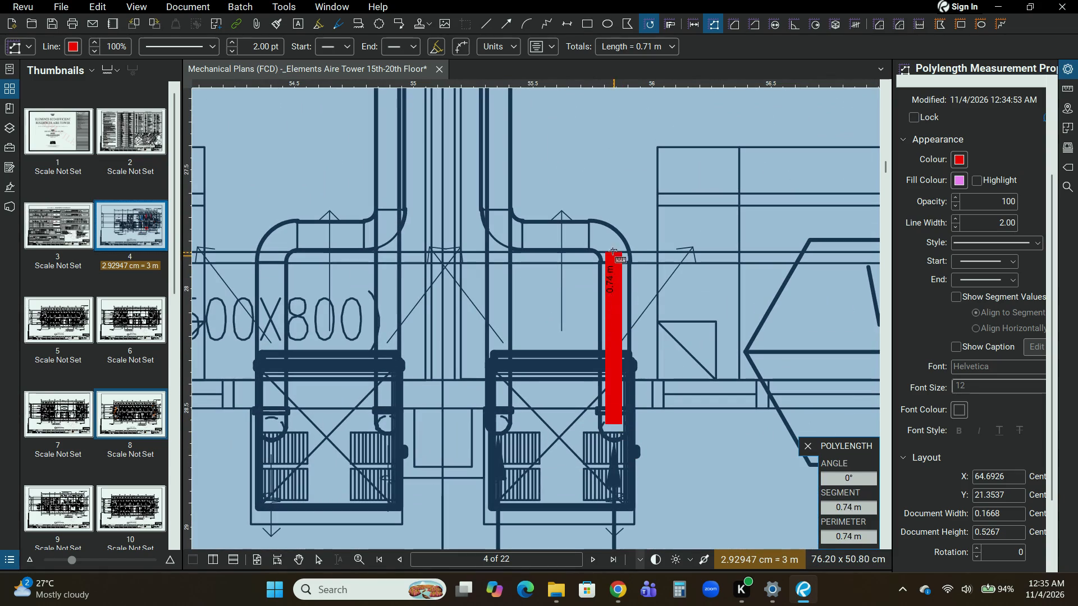
left_click(613, 237)
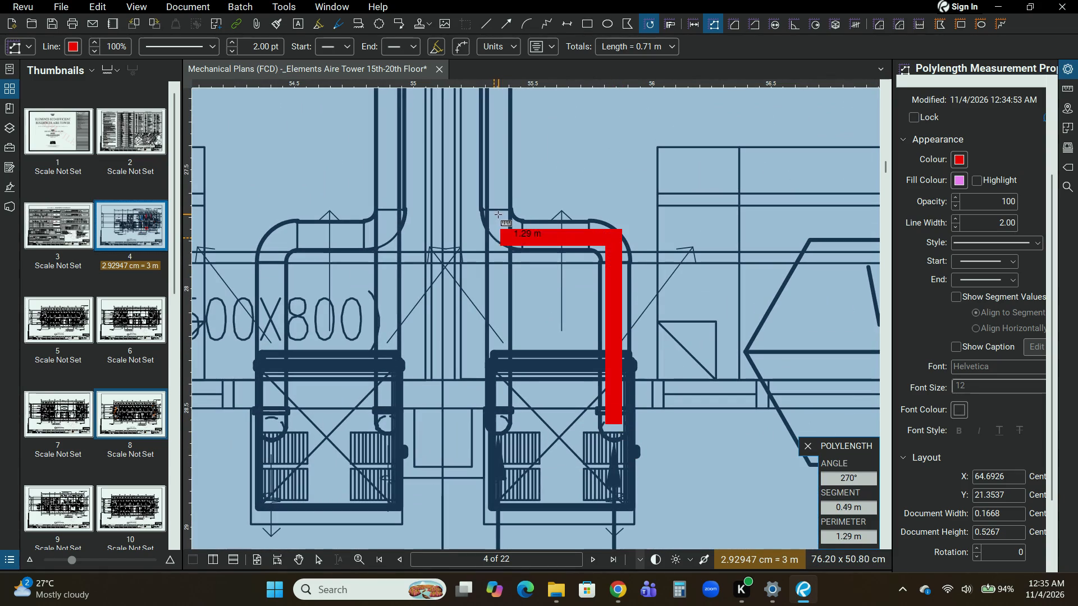
left_click(495, 219)
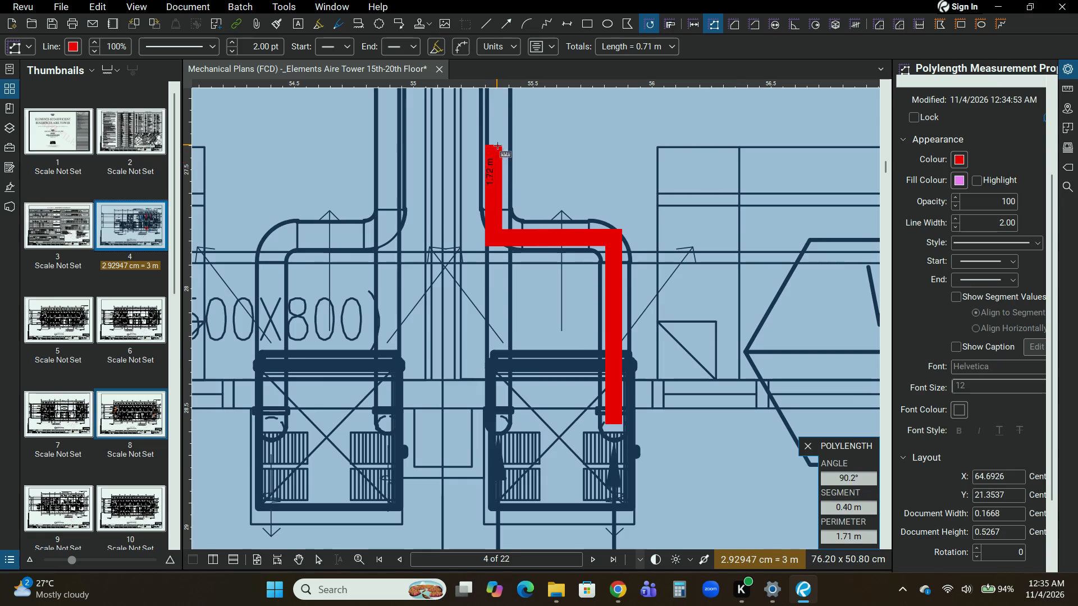
scroll(499, 145, "down", 1)
middle_click_drag(499, 145, 482, 420)
middle_click_drag(510, 193, 465, 424)
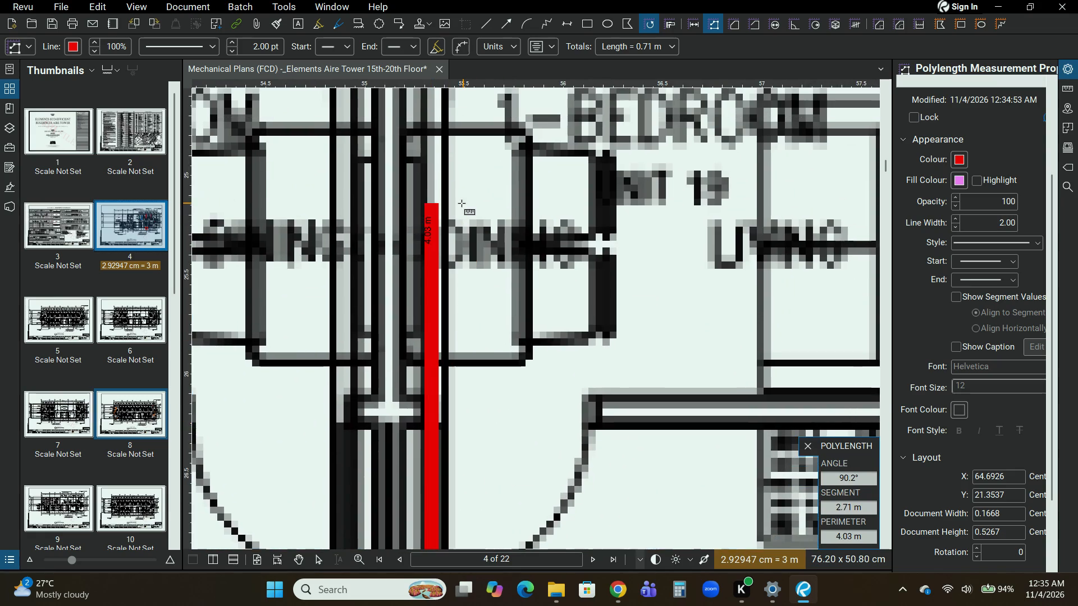
middle_click_drag(462, 203, 459, 373)
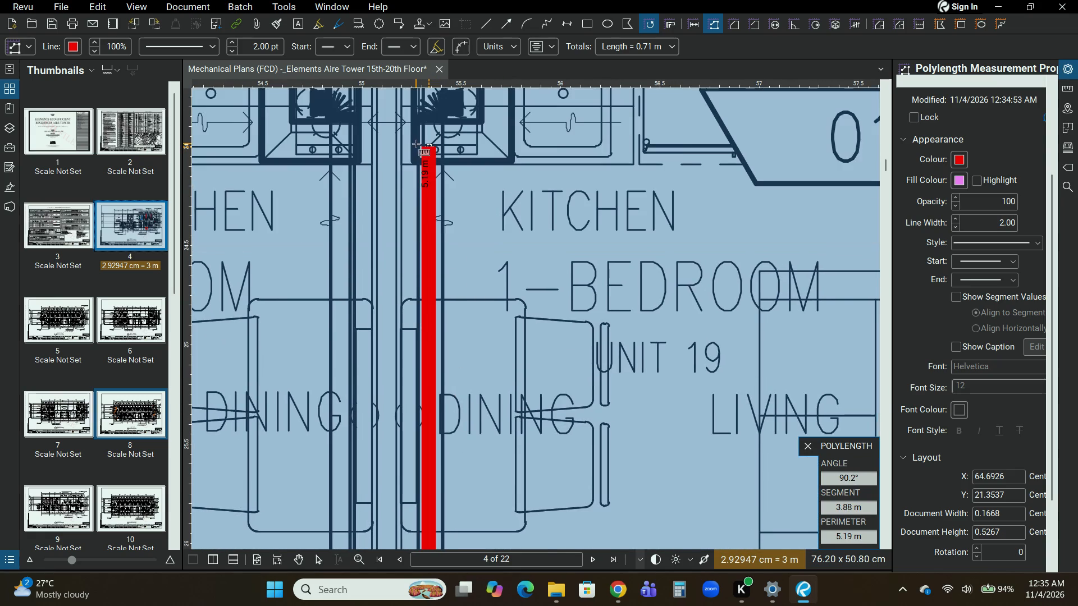
scroll(416, 144, "up", 1)
middle_click_drag(416, 144, 391, 304)
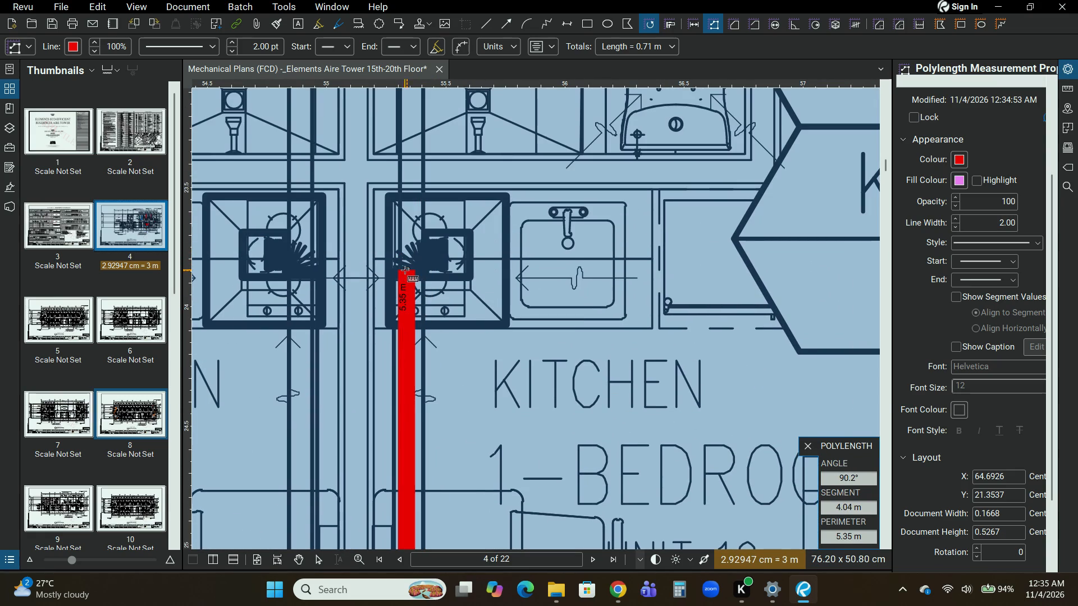
left_click(405, 270)
key("Return")
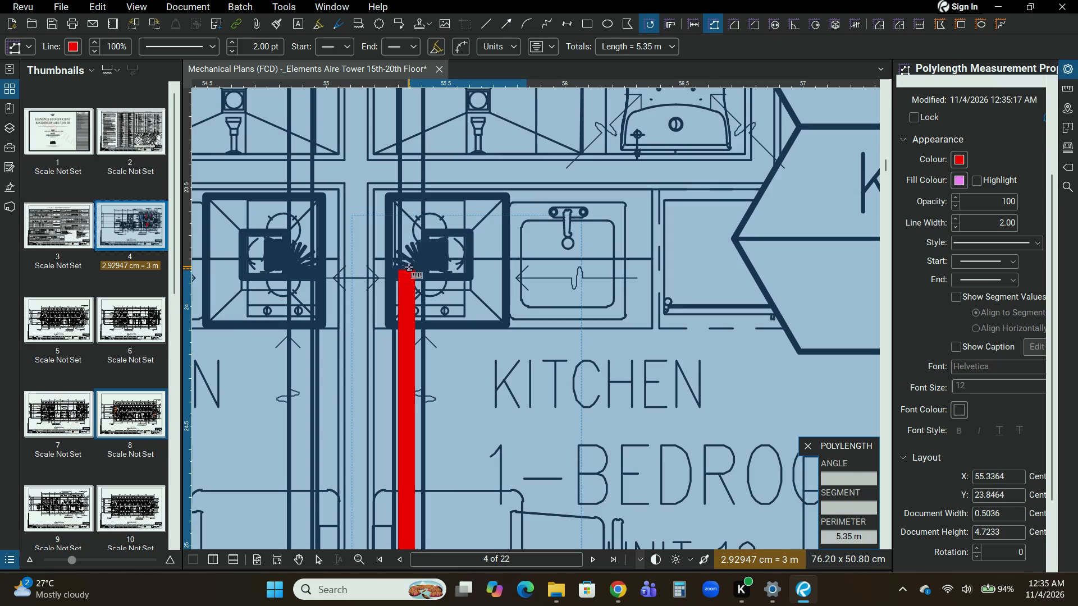
Measure Unit 20's exhaust duct with a polylength about 5.35 m long, from the kitchen hood through both bends to the outlet end.
middle_click_drag(285, 360, 437, 337)
scroll(438, 256, "up", 3)
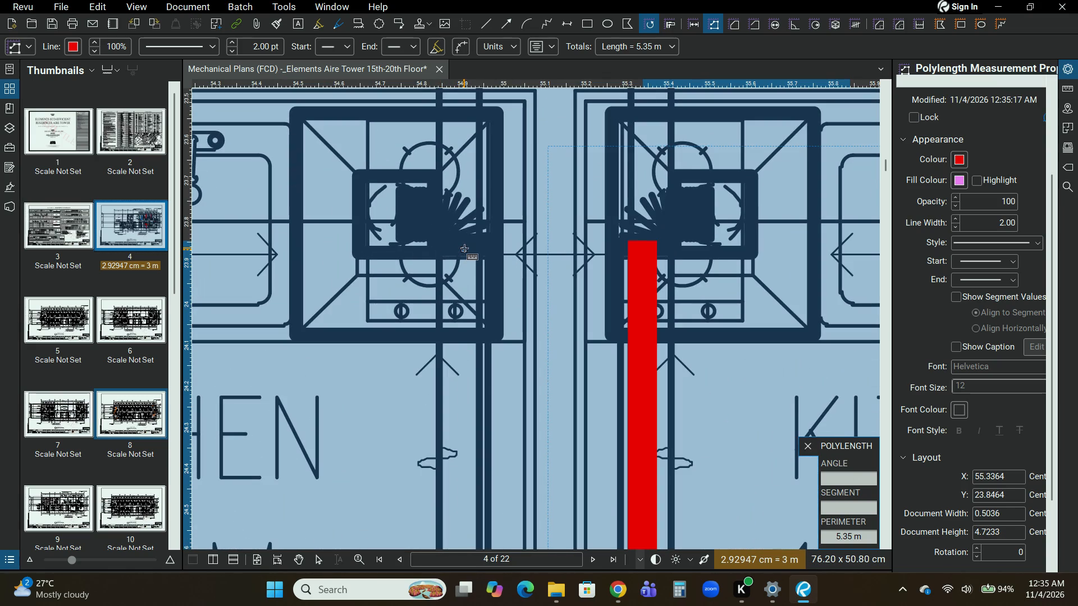
left_click(462, 245)
scroll(436, 496, "down", 6)
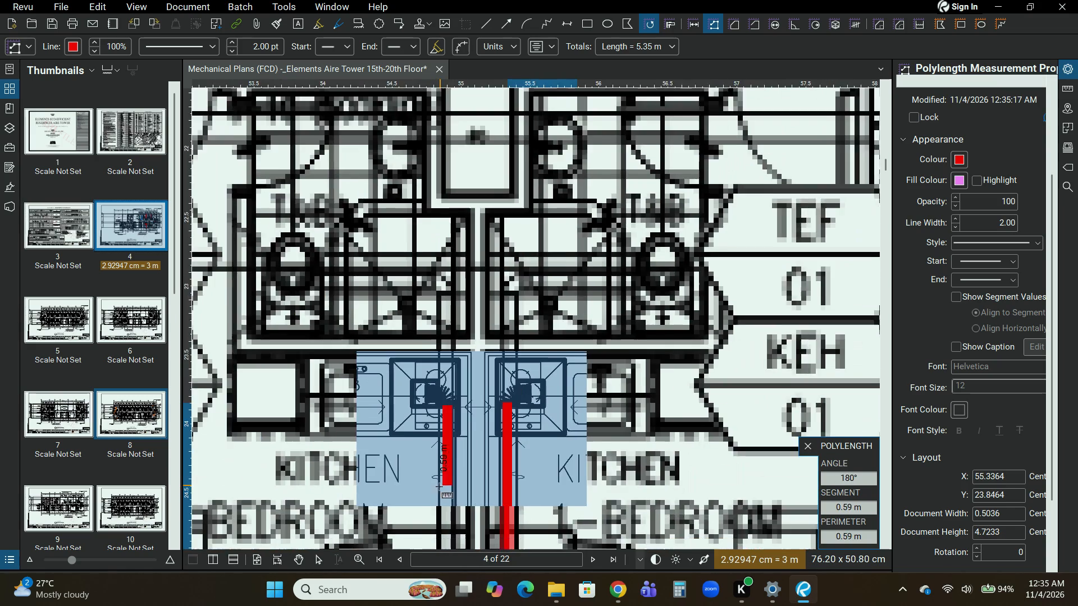
middle_click_drag(433, 487, 439, 267)
middle_click_drag(431, 458, 467, 273)
middle_click_drag(464, 438, 469, 344)
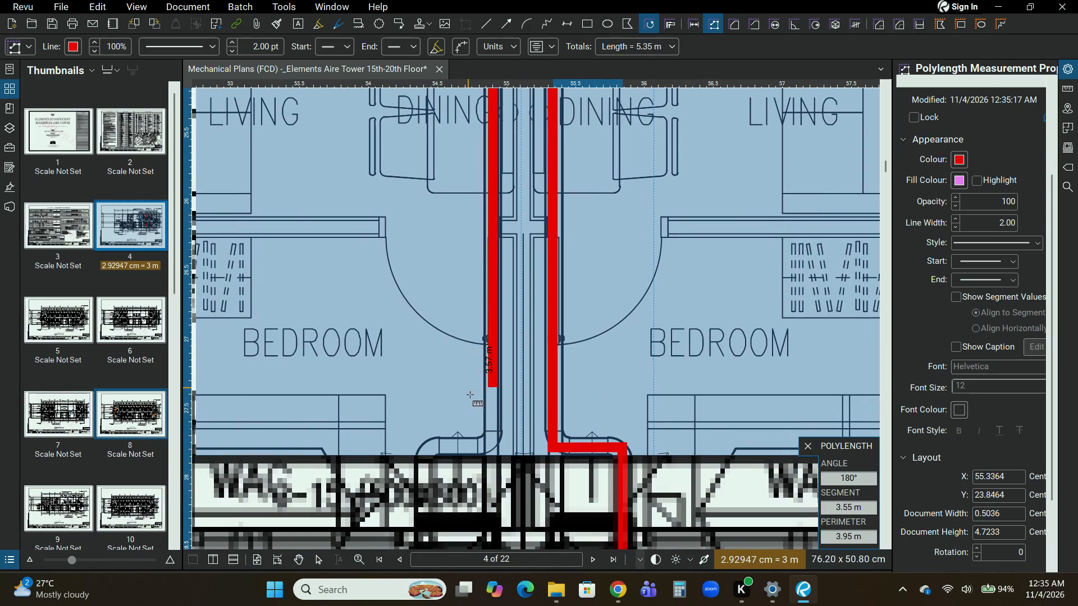
middle_click_drag(463, 414, 467, 346)
scroll(476, 336, "up", 3)
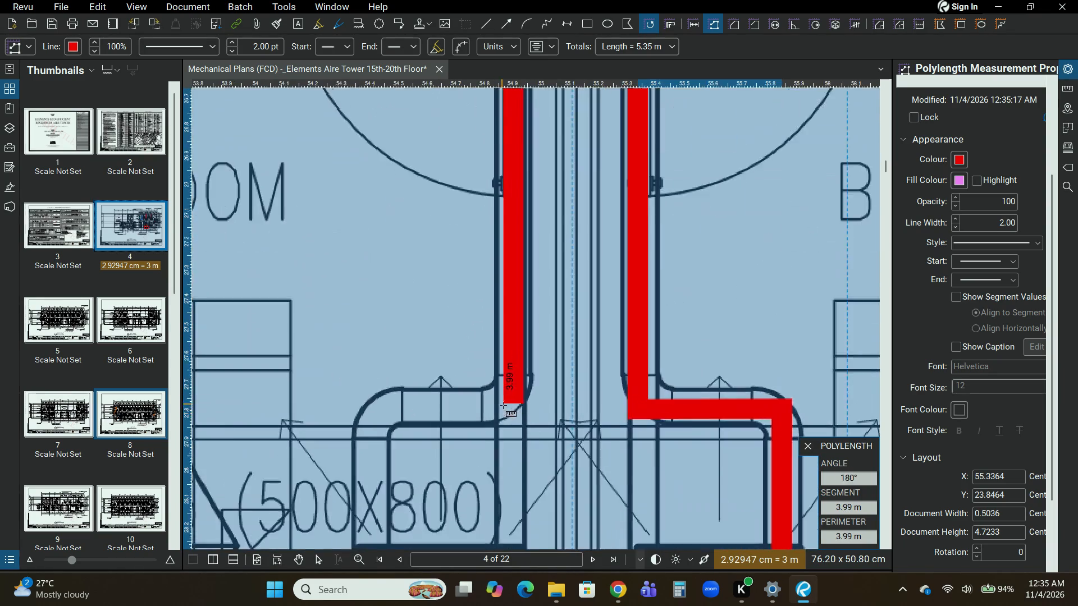
scroll(503, 405, "up", 4)
left_click(513, 398)
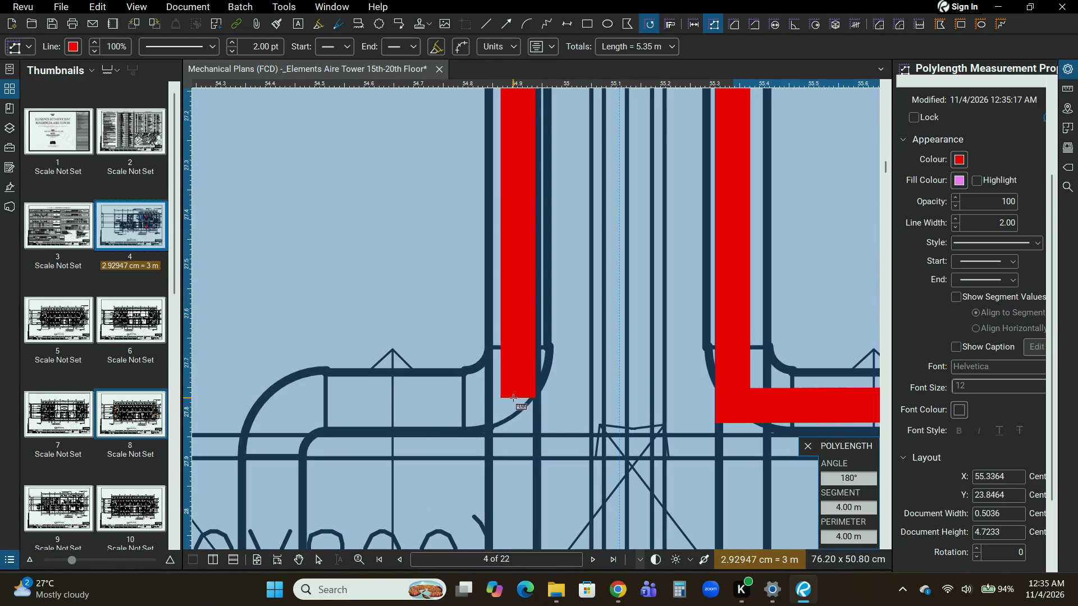
left_click(276, 415)
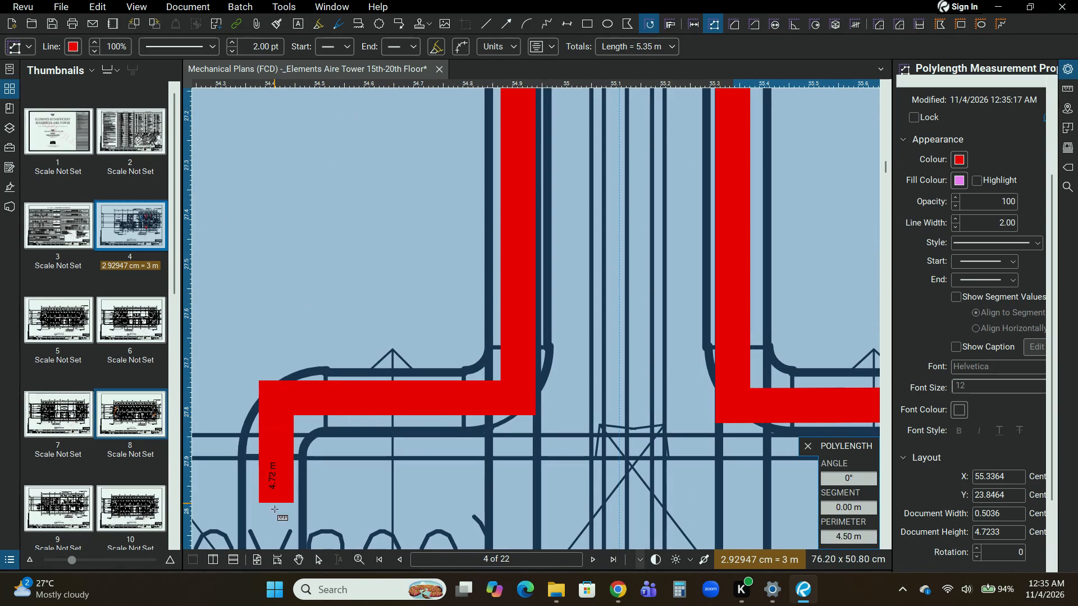
middle_click_drag(275, 511, 310, 247)
scroll(313, 346, "down", 1)
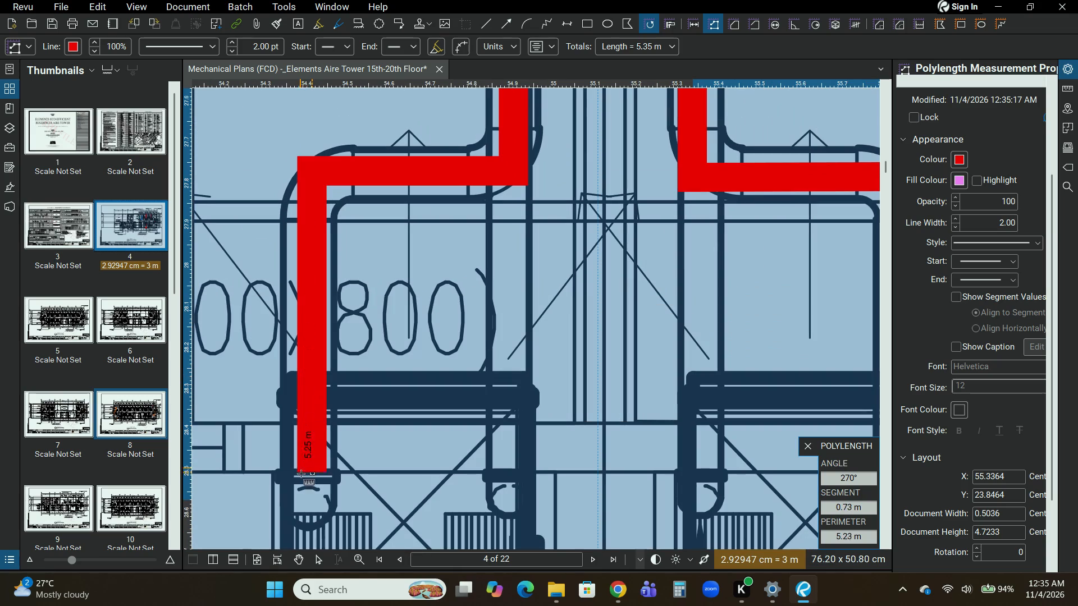
left_click(310, 512)
key("Return")
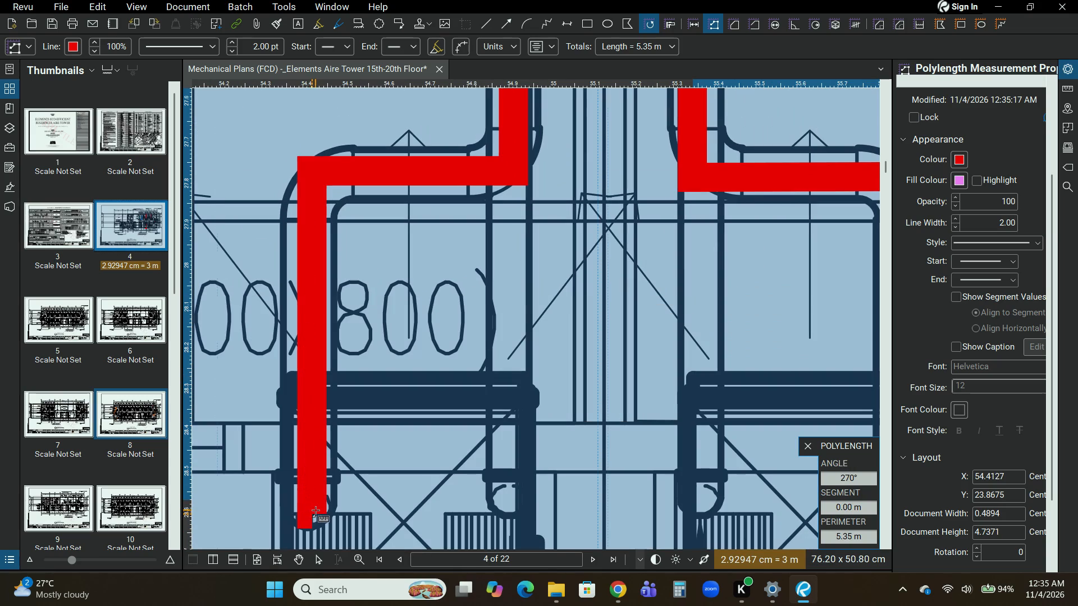
Examine the rest of the 5th floor ACMV plan, including the spa and restroom area, for ducts still to measure.
scroll(316, 510, "down", 4)
scroll(366, 410, "down", 4)
middle_click_drag(394, 422, 642, 359)
scroll(376, 385, "down", 3)
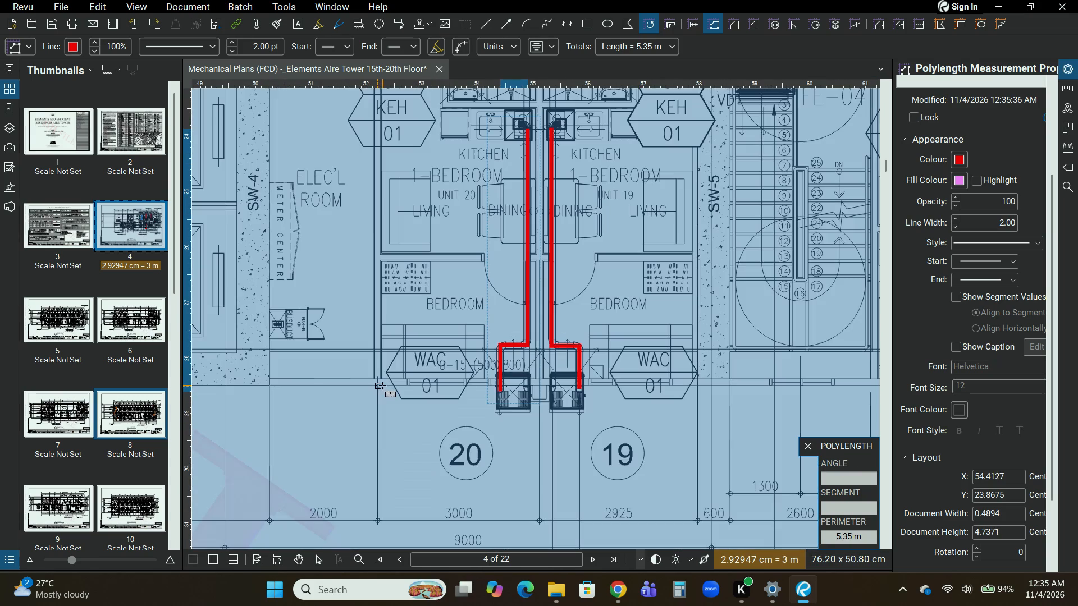
middle_click_drag(387, 380, 639, 448)
scroll(573, 444, "down", 6)
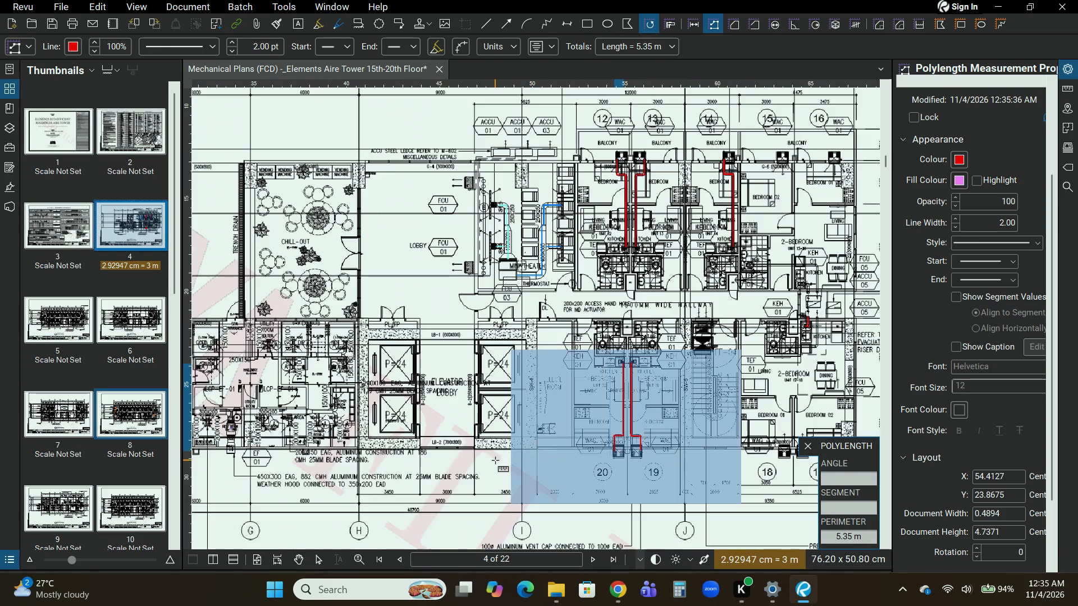
middle_click_drag(479, 461, 600, 391)
scroll(428, 346, "up", 4)
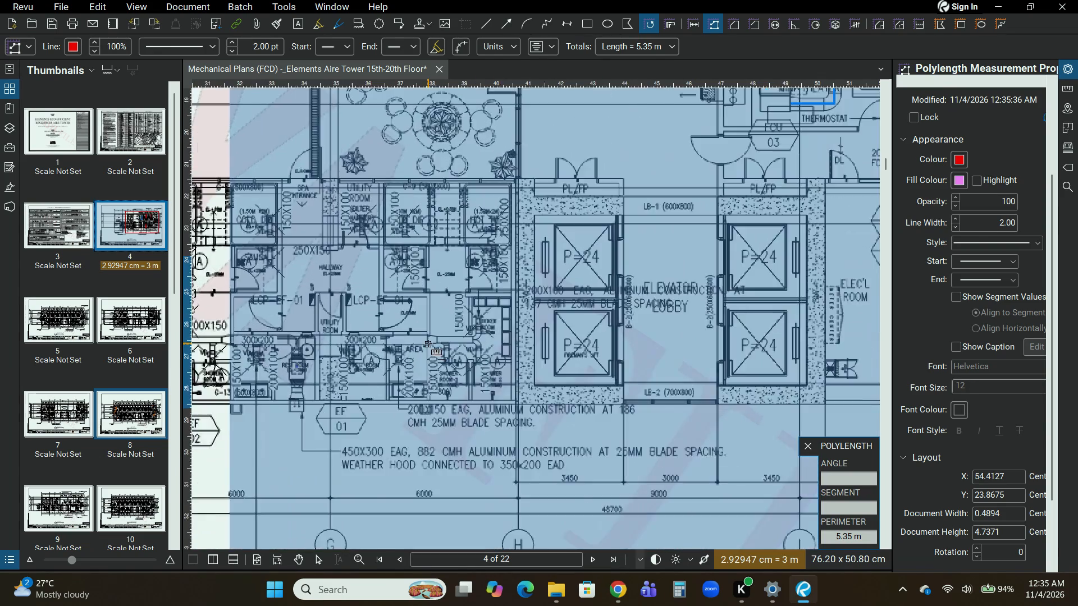
scroll(428, 343, "up", 3)
middle_click_drag(496, 365, 586, 472)
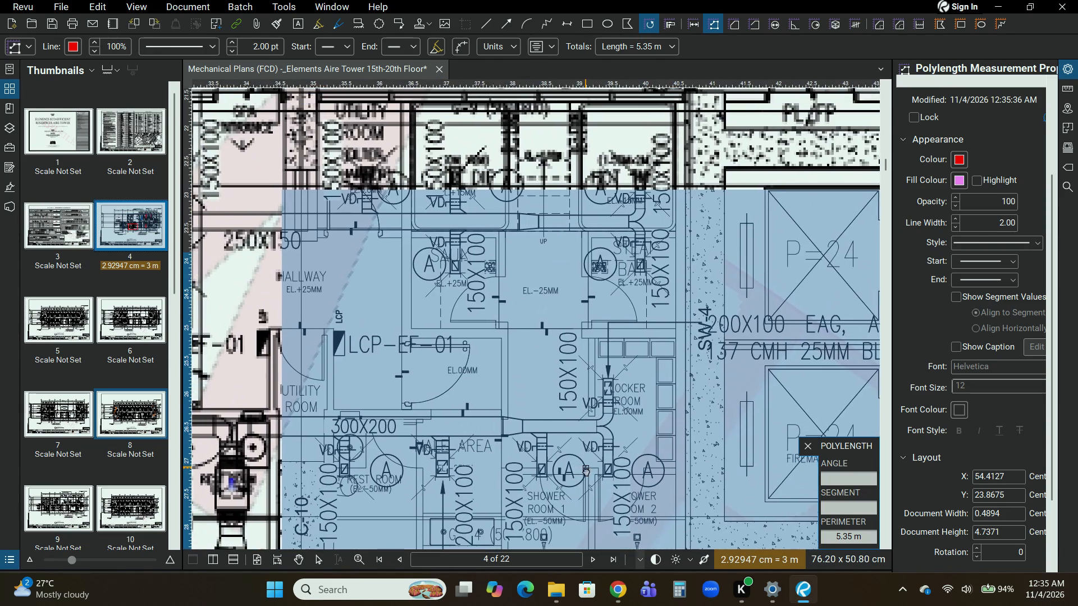
middle_click_drag(586, 472, 586, 474)
scroll(494, 413, "down", 3)
middle_click_drag(487, 414, 647, 387)
scroll(366, 378, "down", 4)
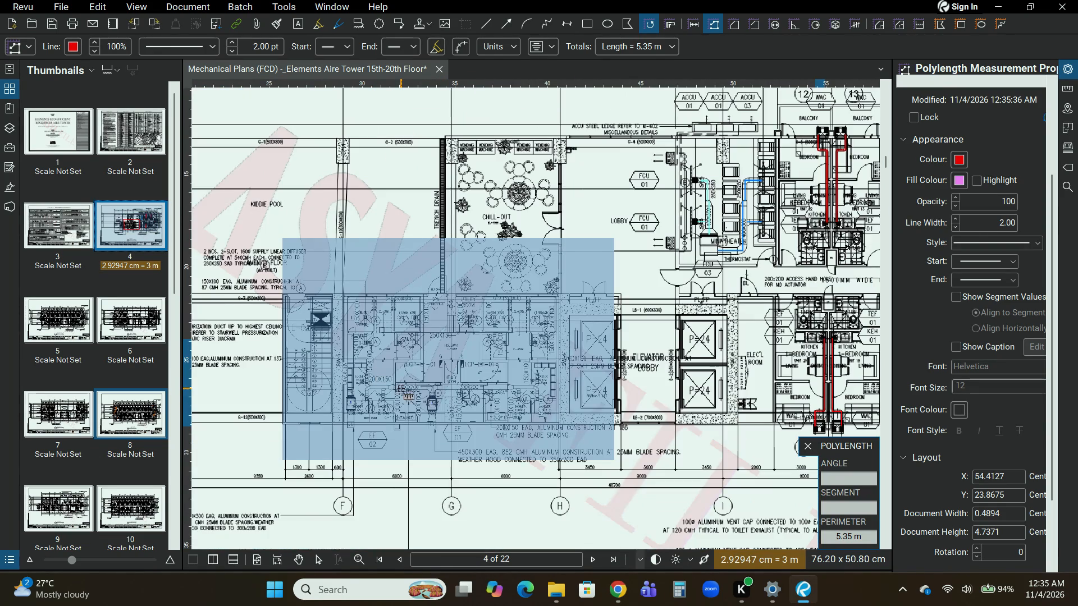
middle_click_drag(462, 420, 165, 273)
scroll(590, 295, "down", 3)
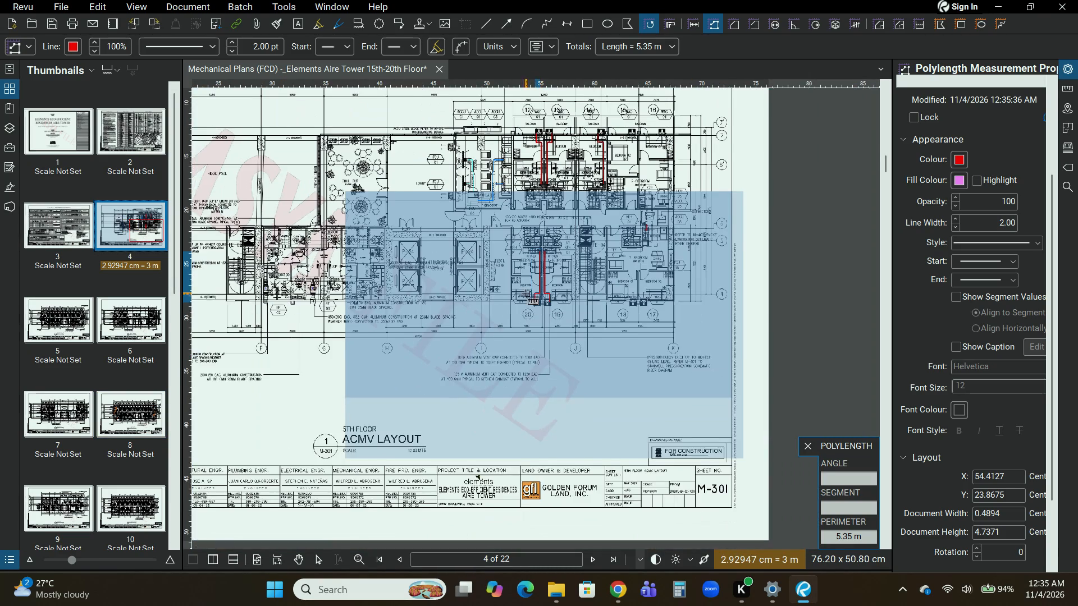
middle_click_drag(523, 296, 482, 357)
key("Return")
key("Tab")
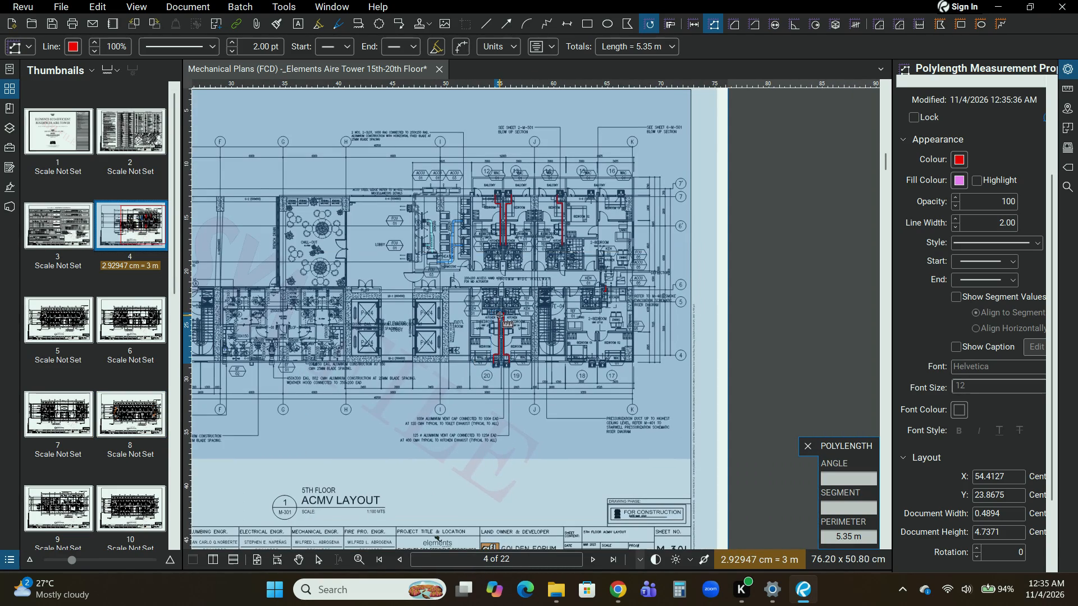
key("Escape")
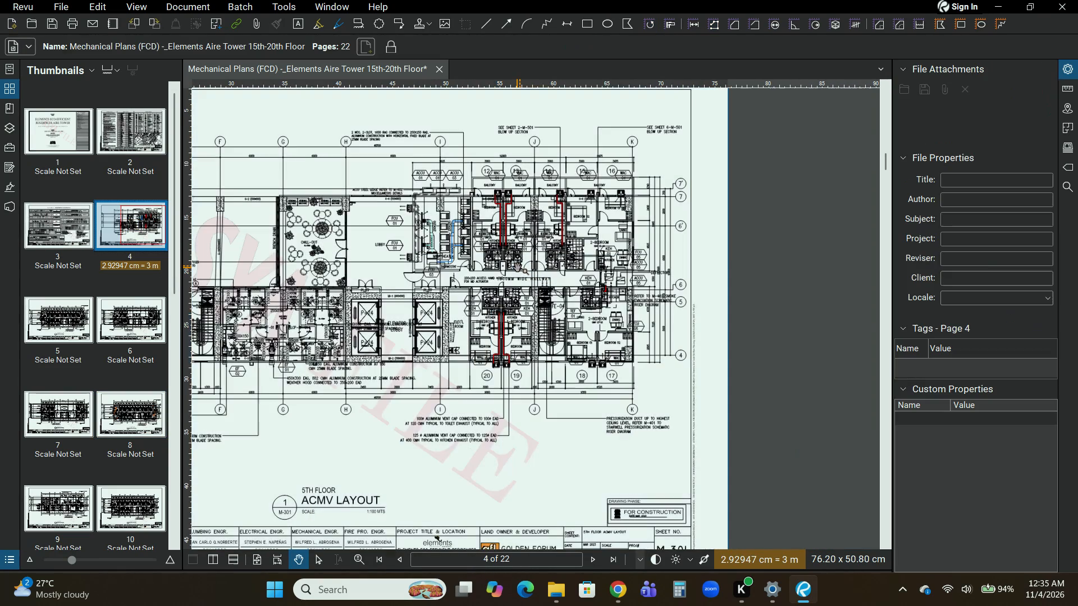
Start a new polylength measurement with subject "TEF - 5th Floor" and label "EAD - 100 dia.".
scroll(517, 268, "up", 6)
middle_click_drag(559, 247, 611, 463)
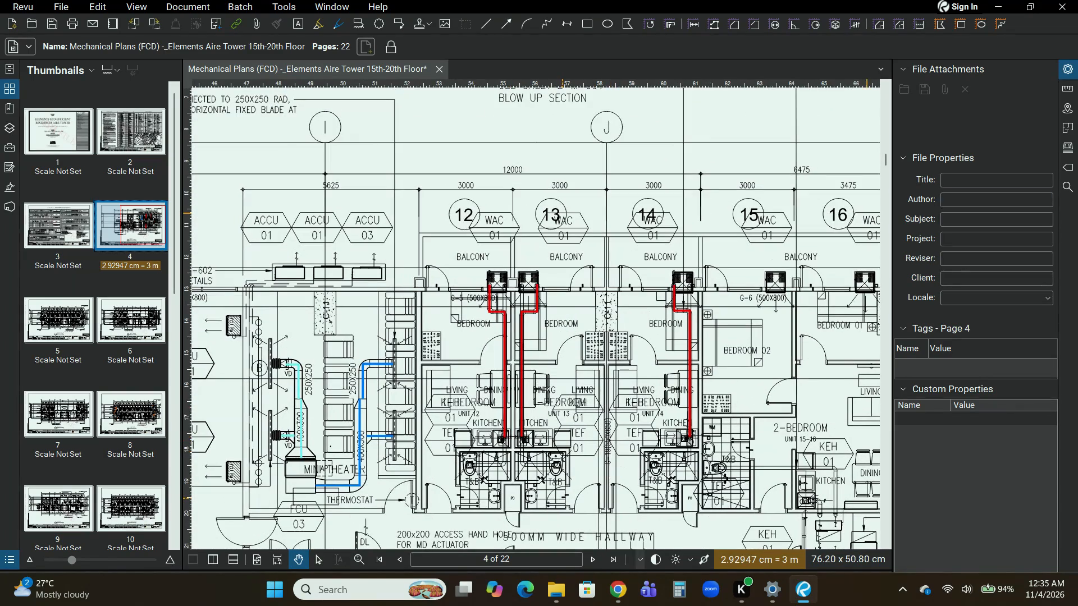
left_click(1068, 91)
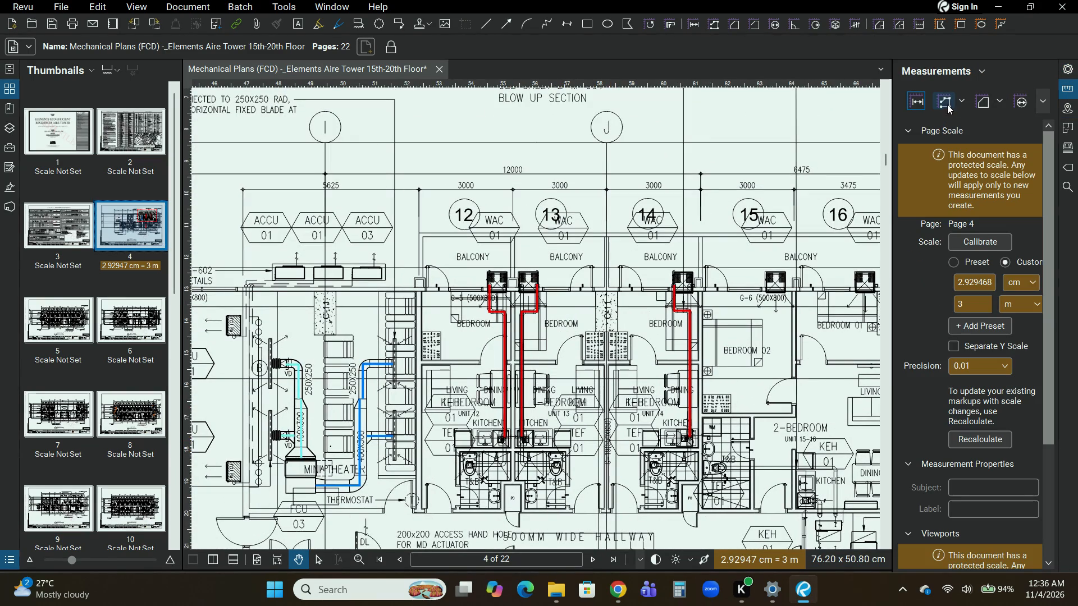
left_click(947, 104)
left_click(1072, 69)
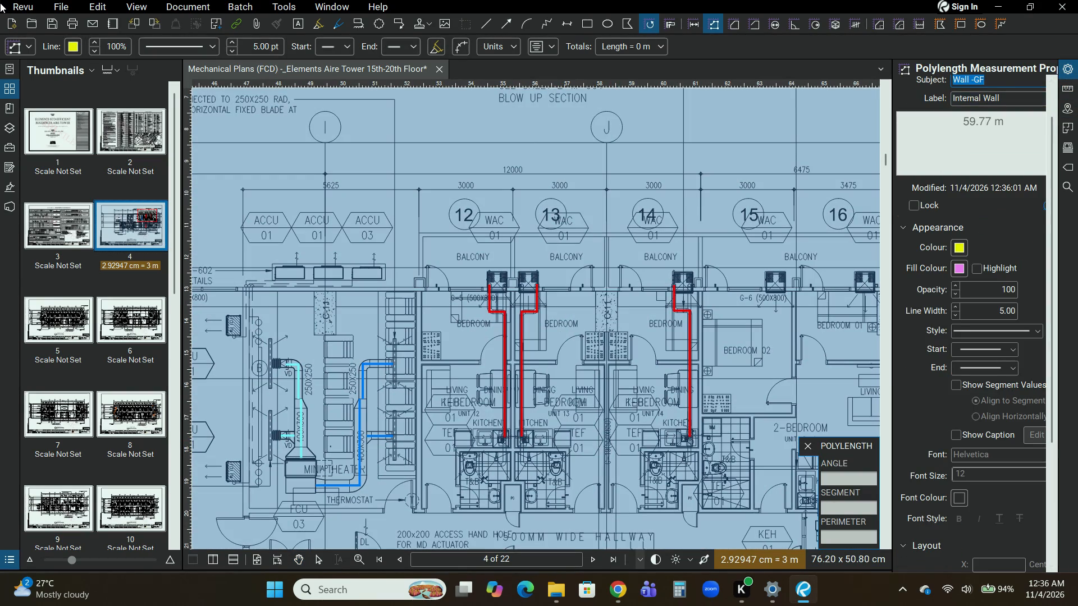
type("TEF")
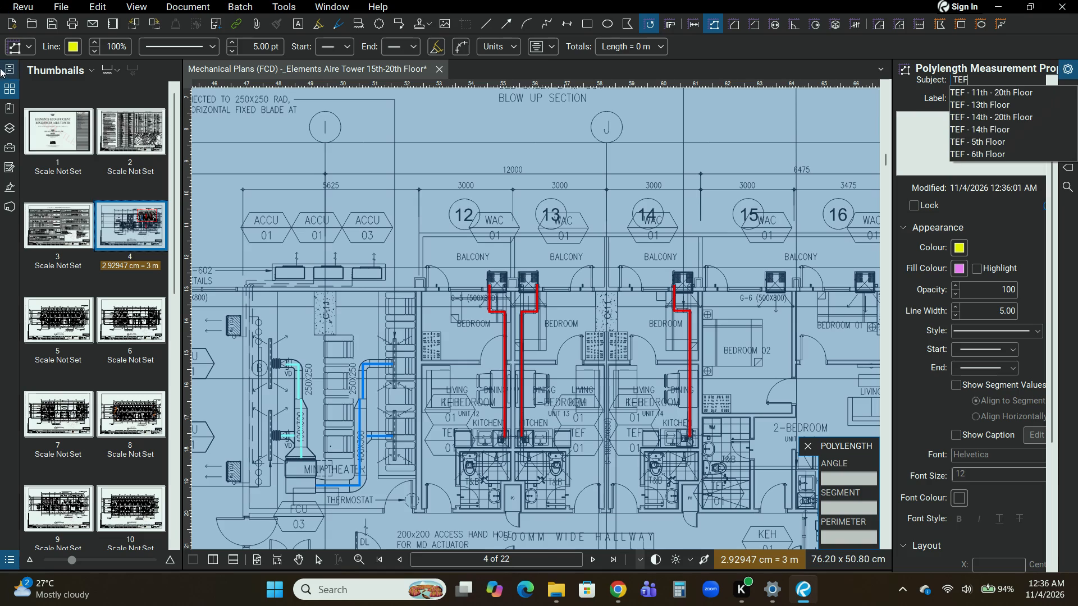
left_click(985, 137)
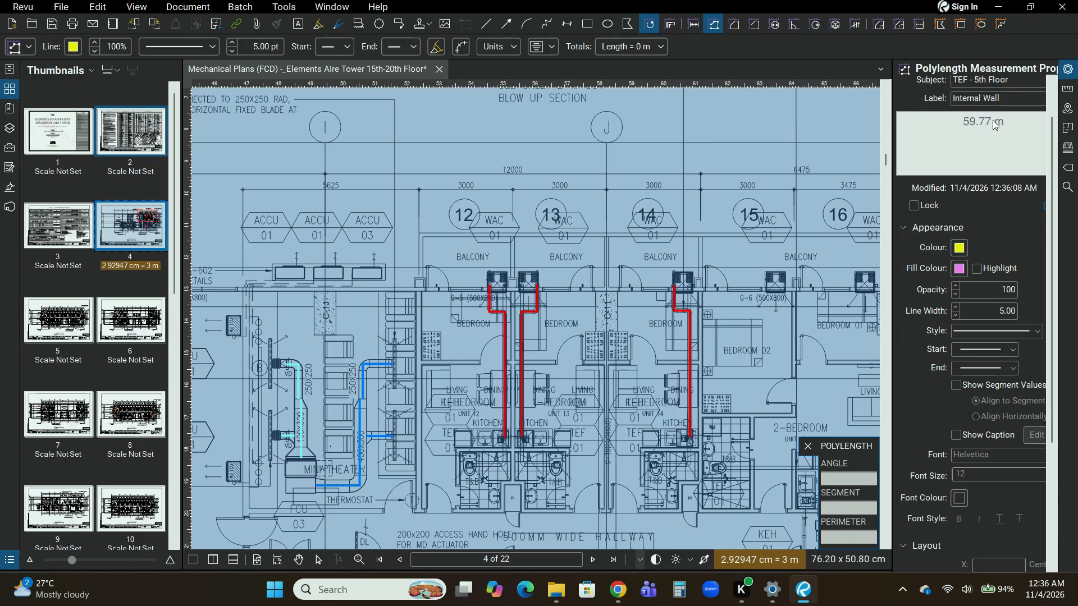
left_click_drag(1008, 99, 900, 95)
type("EAd")
key("BackSpace")
key("BackSpace")
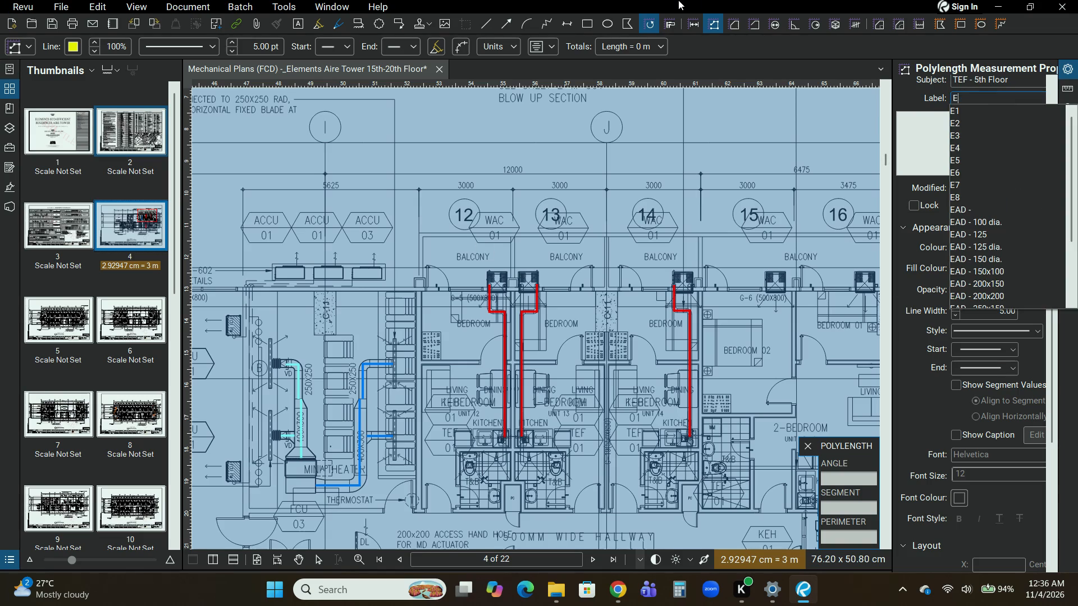
type("AD")
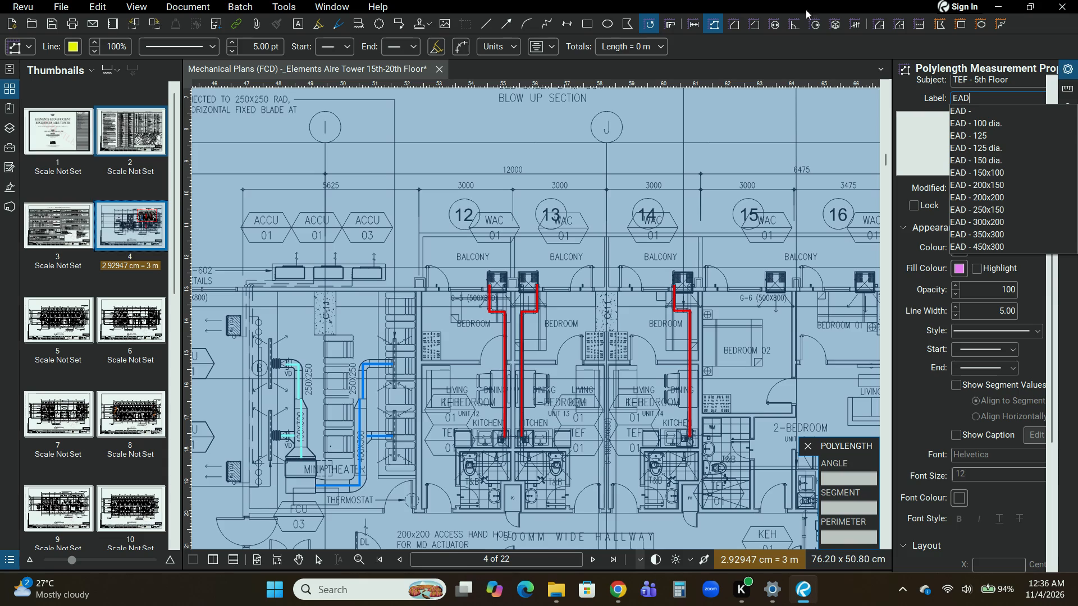
left_click(985, 123)
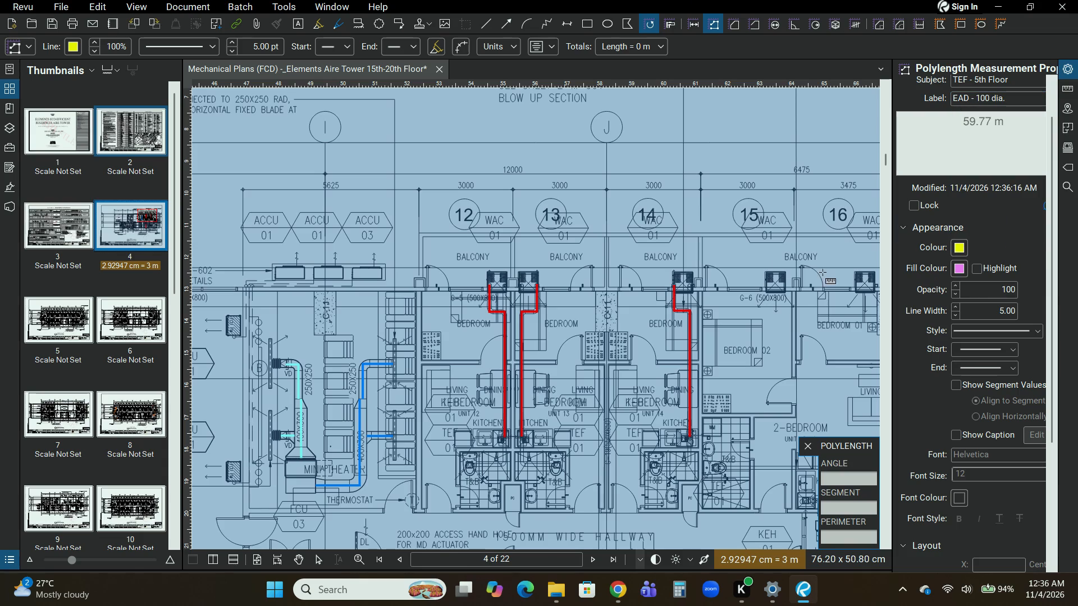
Set the new polylength's line colour to pinkish violet and its line width to 2.00 pt.
left_click(963, 247)
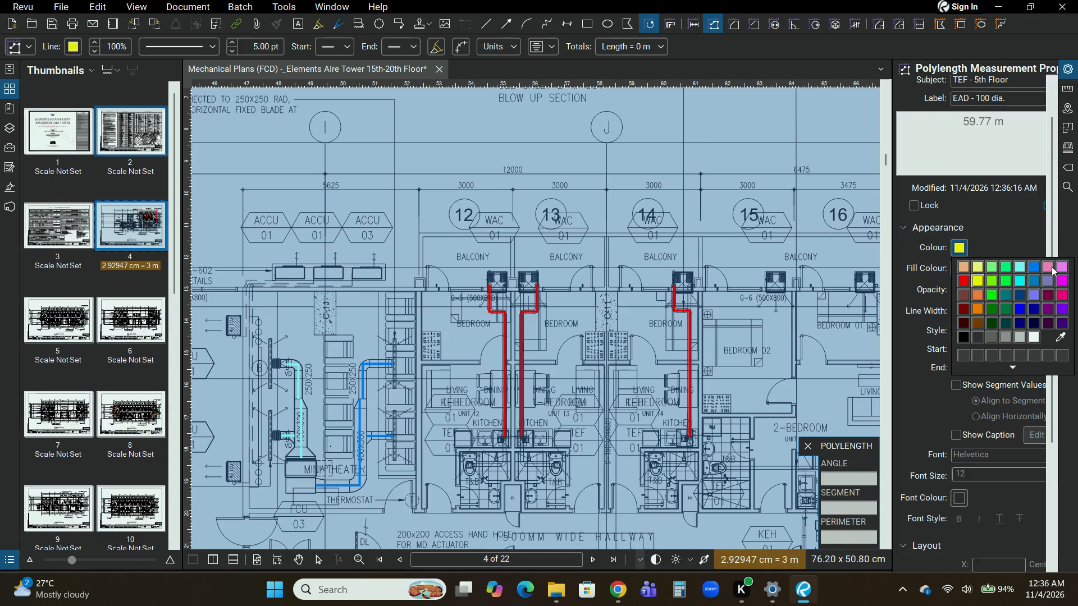
left_click(1059, 267)
left_click_drag(990, 307, 1041, 310)
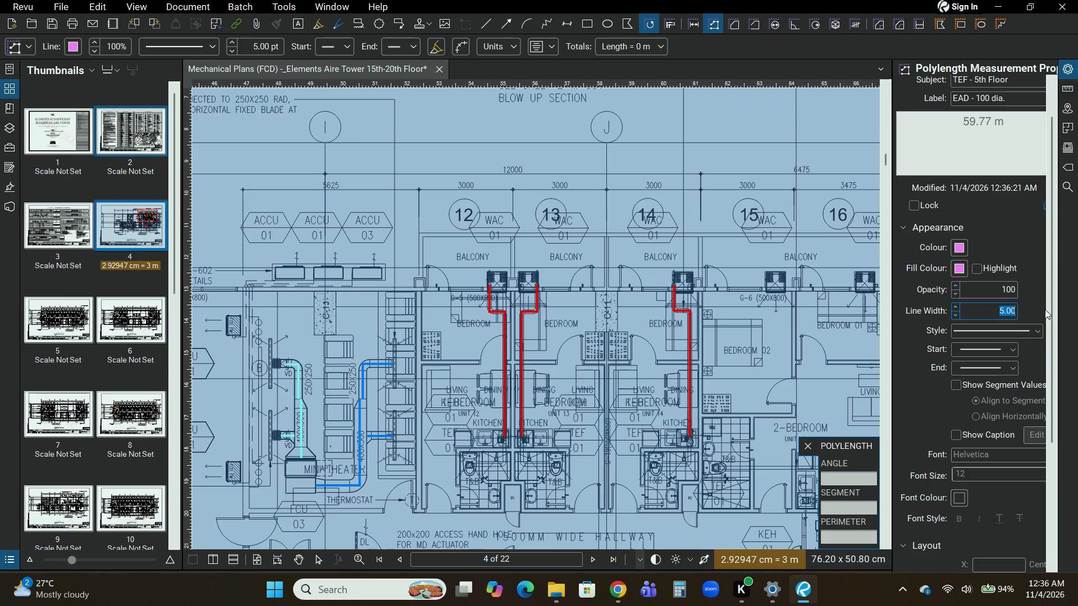
key("2")
key("Return")
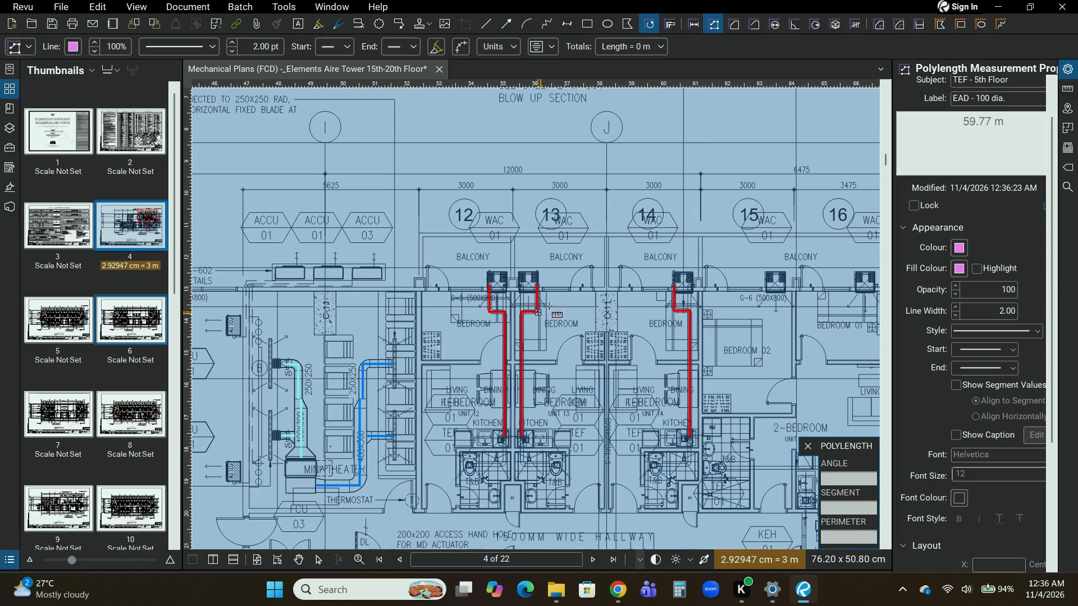
Measure Unit 12's toilet exhaust duct with a polylength about 6.86 m long, from the balcony-side outlet through the bend to the T&B exhaust grille.
scroll(547, 290, "up", 4)
middle_click_drag(545, 400, 559, 323)
scroll(496, 232, "up", 4)
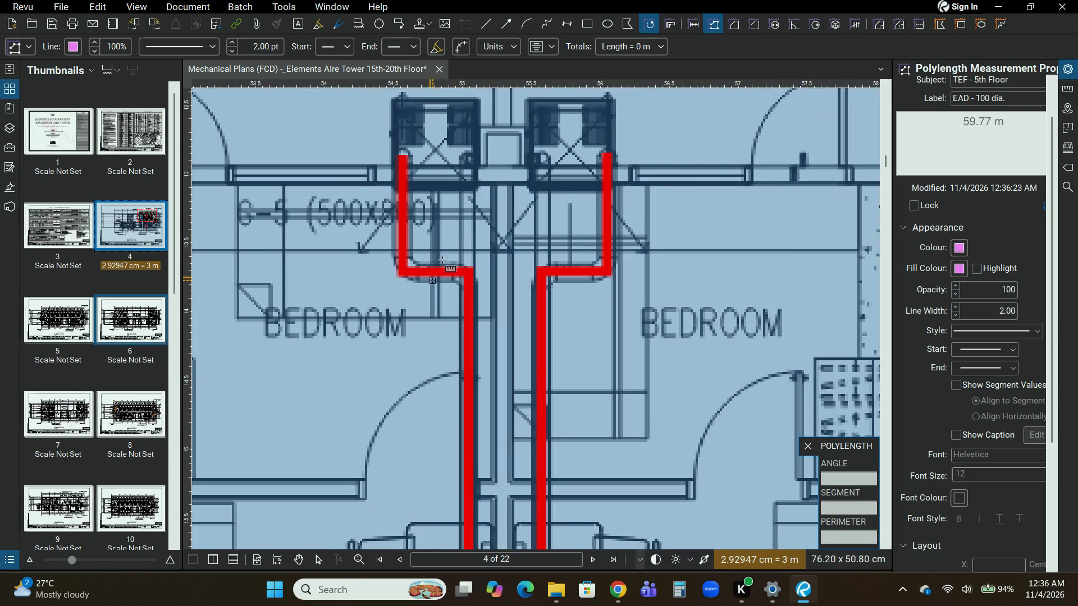
scroll(456, 188, "up", 7)
middle_click_drag(483, 157, 477, 212)
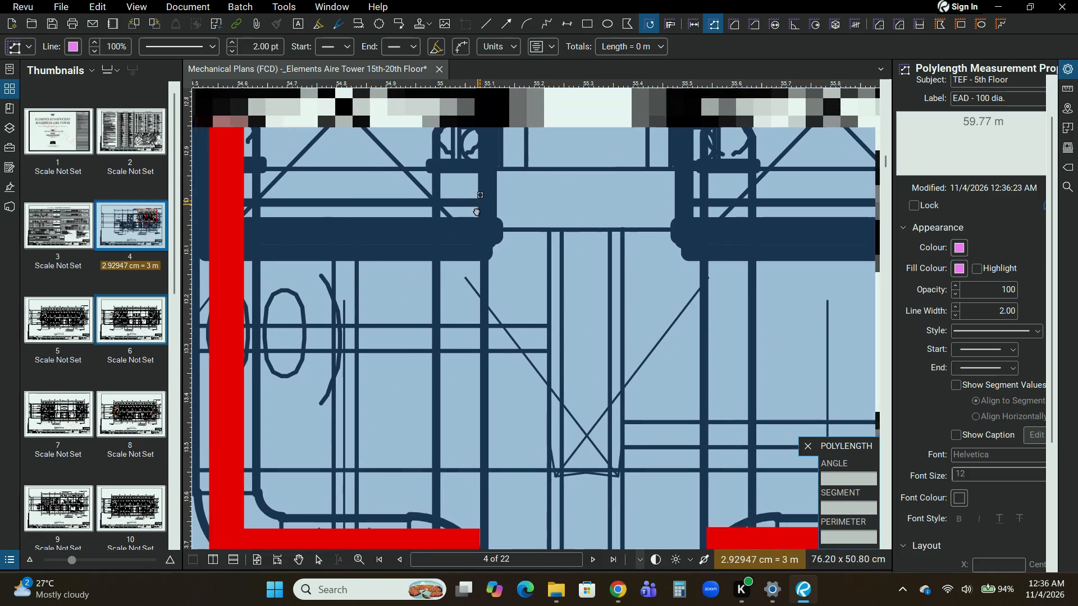
middle_click_drag(477, 212, 474, 236)
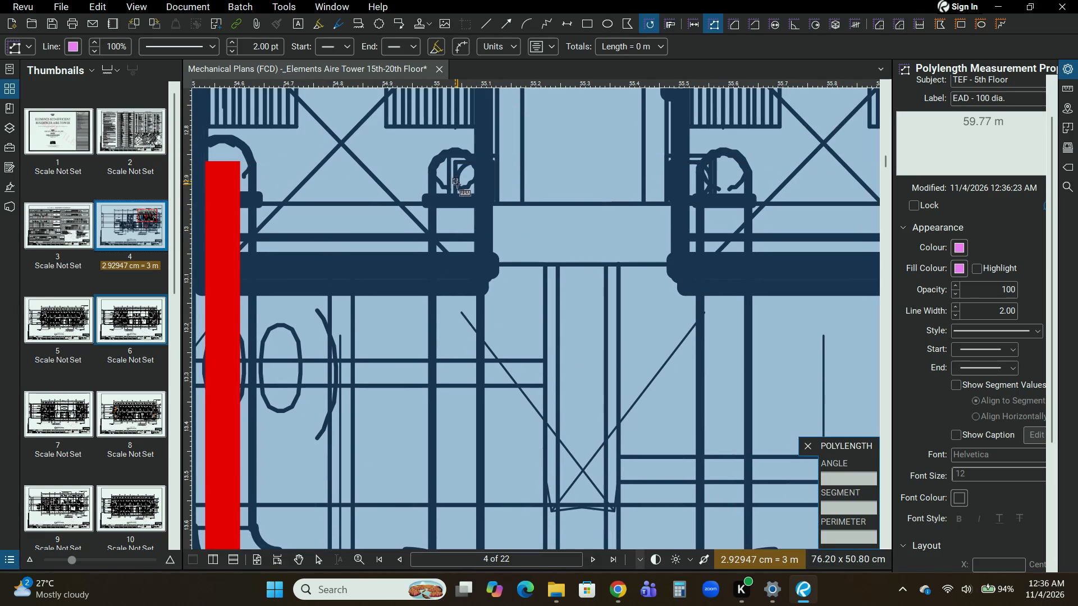
left_click(454, 175)
scroll(453, 402, "down", 4)
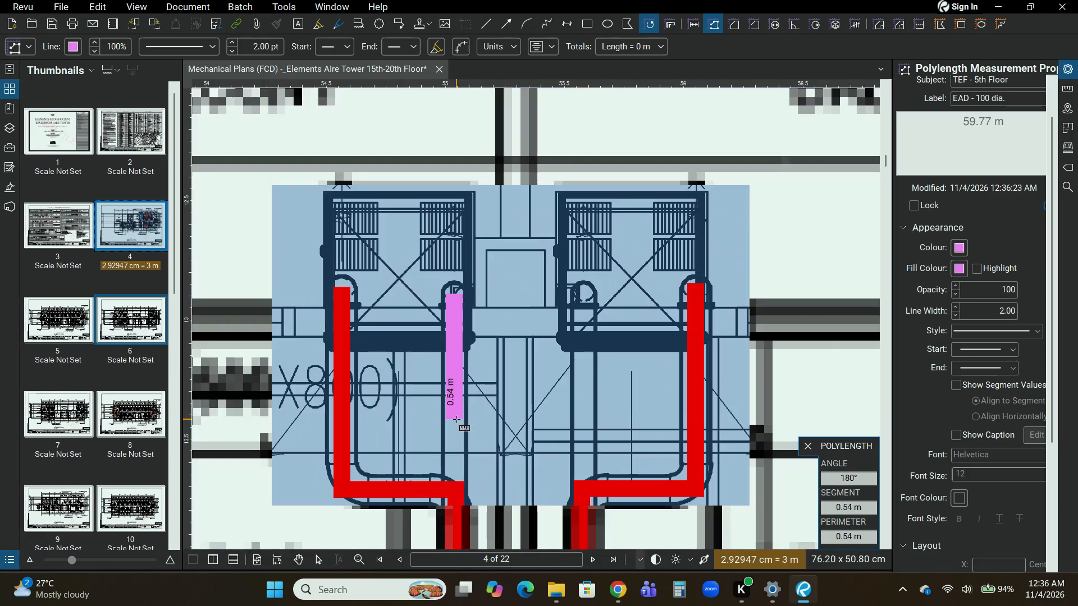
middle_click_drag(458, 418, 435, 229)
middle_click_drag(424, 415, 437, 212)
middle_click_drag(432, 389, 417, 255)
middle_click_drag(406, 361, 415, 183)
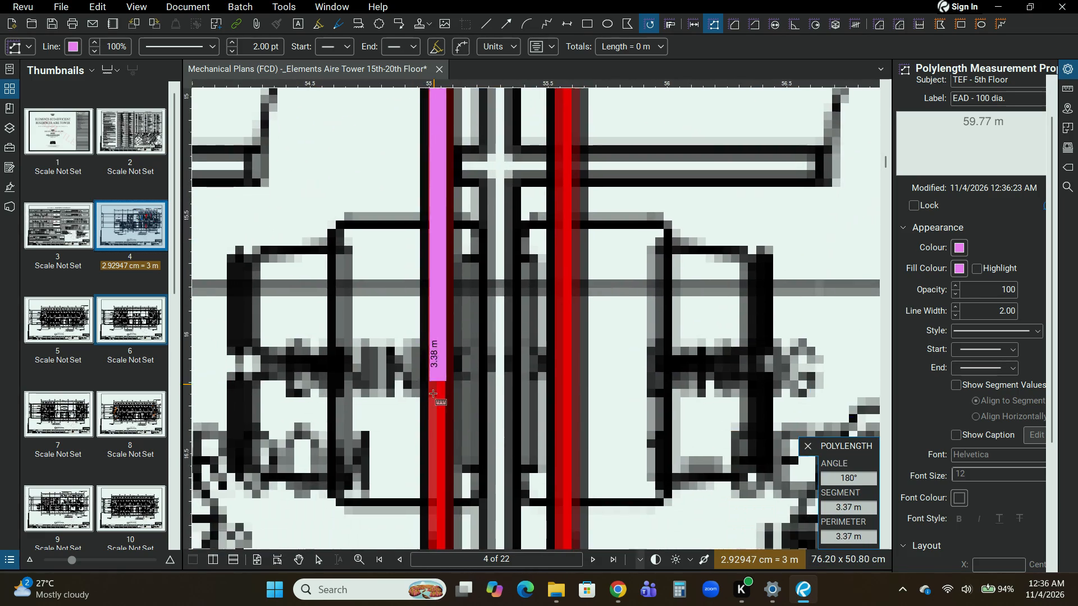
middle_click_drag(432, 394, 415, 190)
middle_click_drag(368, 401, 353, 201)
middle_click_drag(285, 456, 329, 268)
scroll(322, 292, "down", 1)
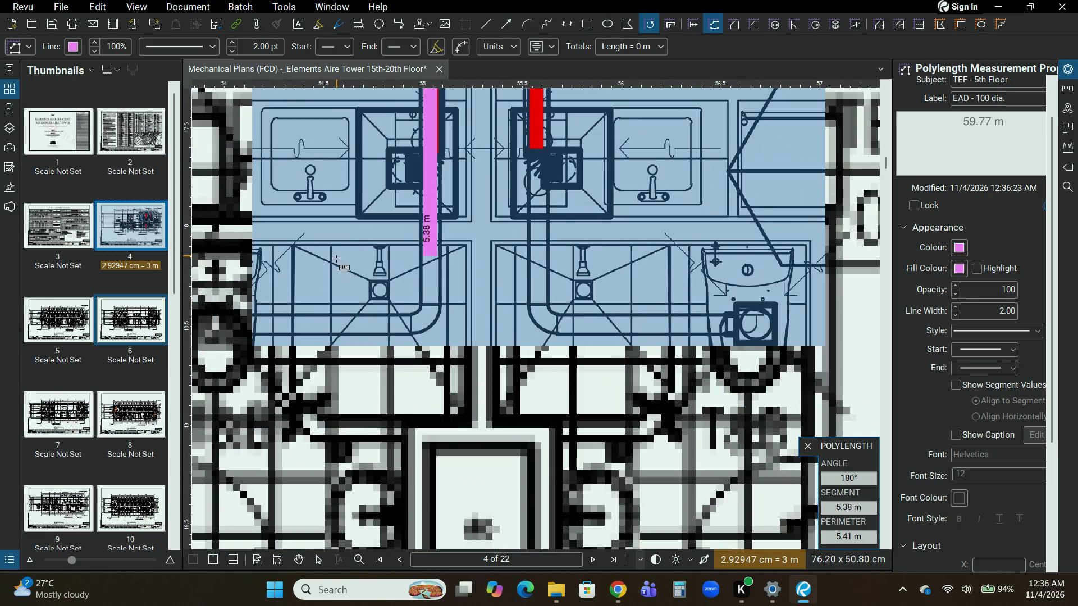
scroll(333, 330, "up", 4)
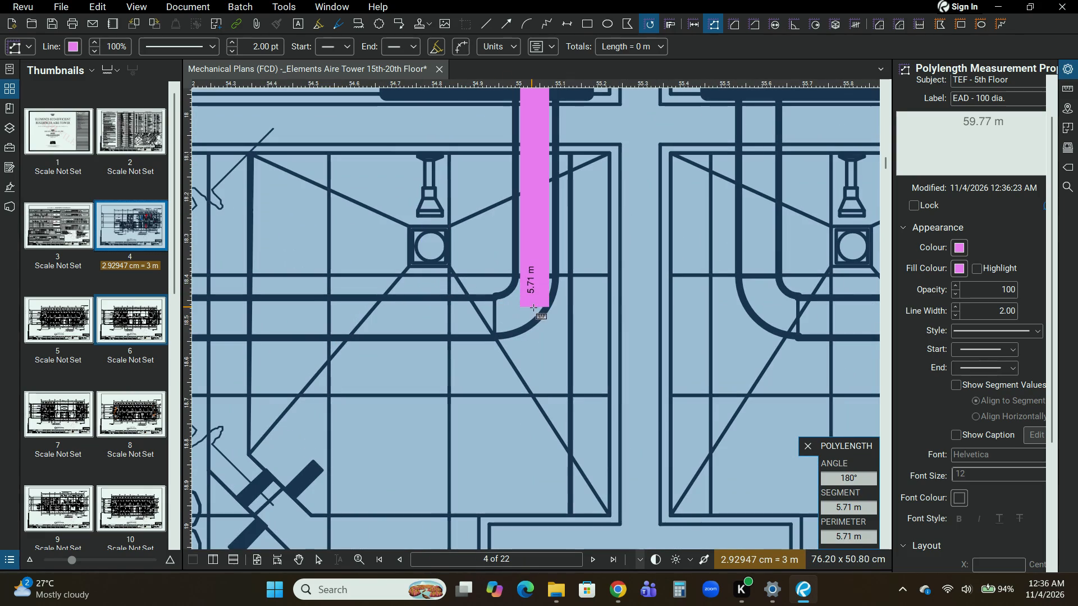
left_click(532, 315)
middle_click_drag(303, 307, 696, 328)
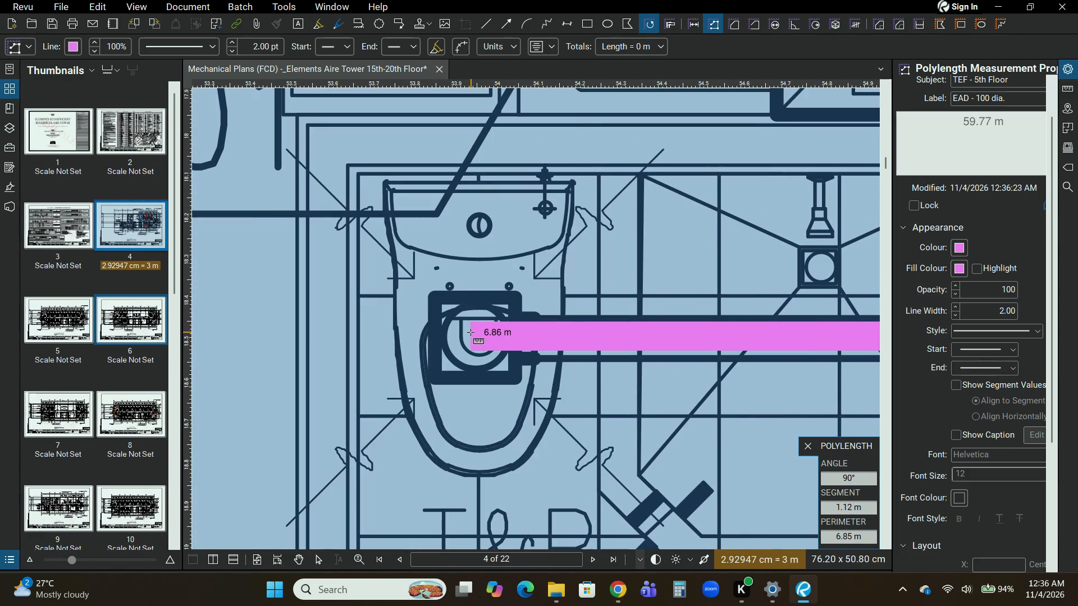
left_click(469, 332)
key("Return")
Measure Unit 13's toilet exhaust duct with a polylength from the T&B grille, running about 1.12 m to the bend and along the duct past the kitchen.
scroll(474, 333, "down", 6)
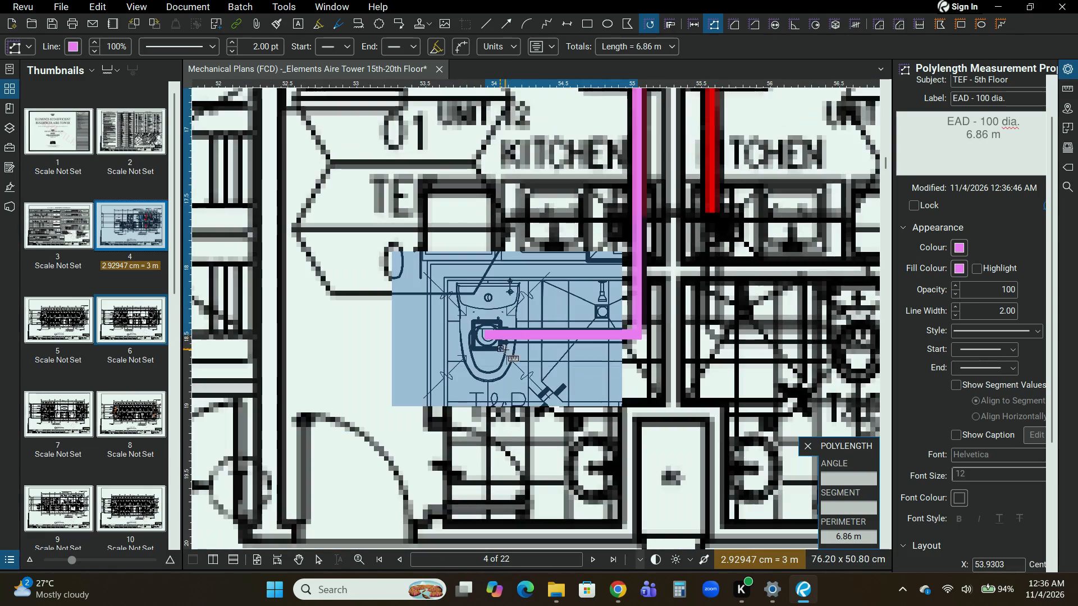
scroll(586, 417, "down", 3)
middle_click_drag(697, 421, 416, 412)
scroll(418, 378, "up", 7)
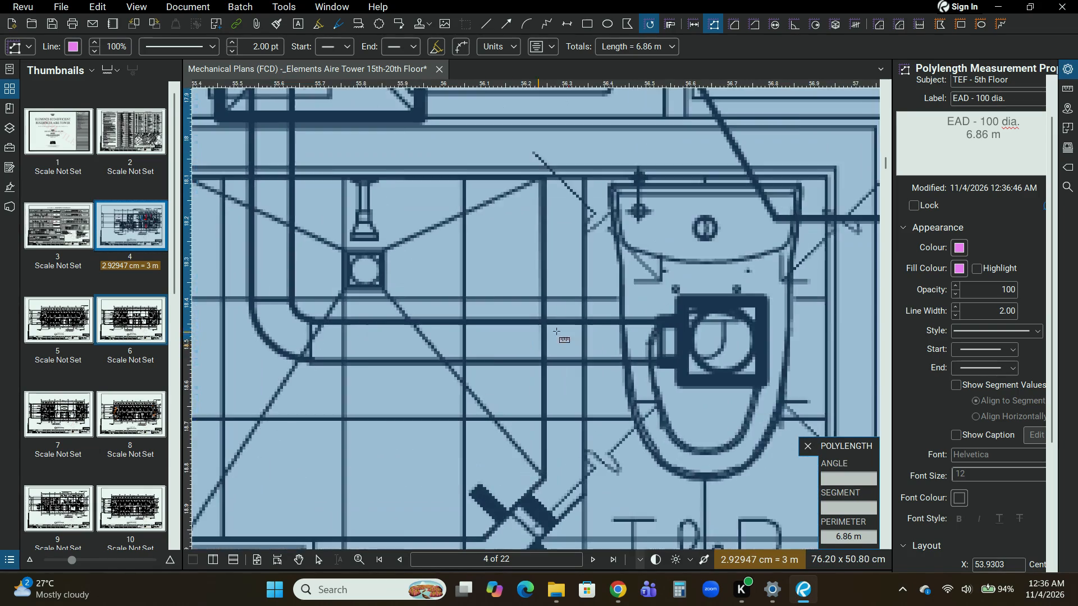
scroll(556, 331, "up", 4)
scroll(293, 599, "up", 1)
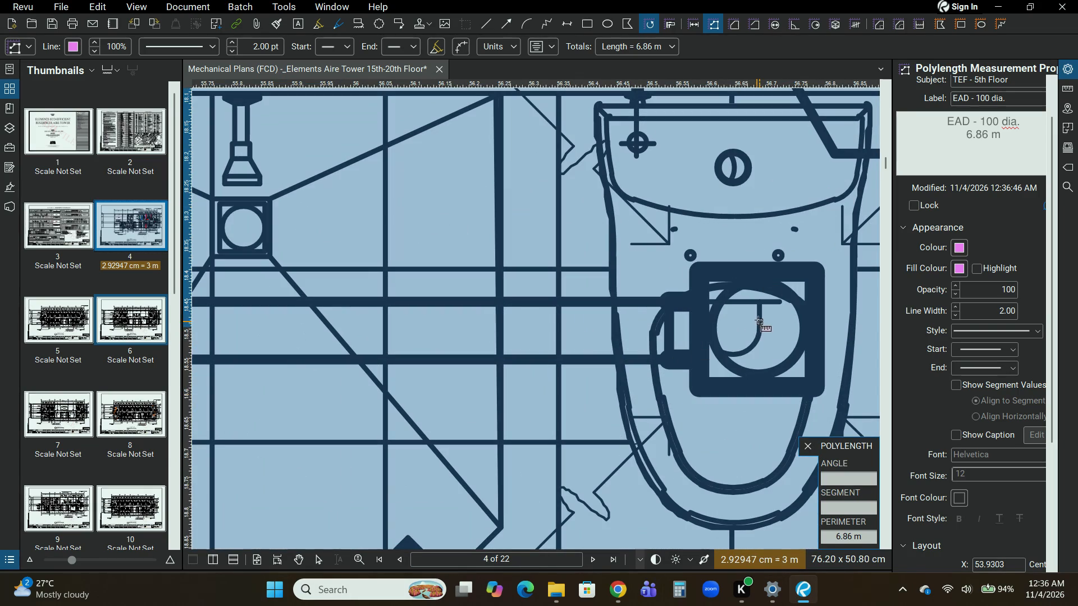
left_click(756, 328)
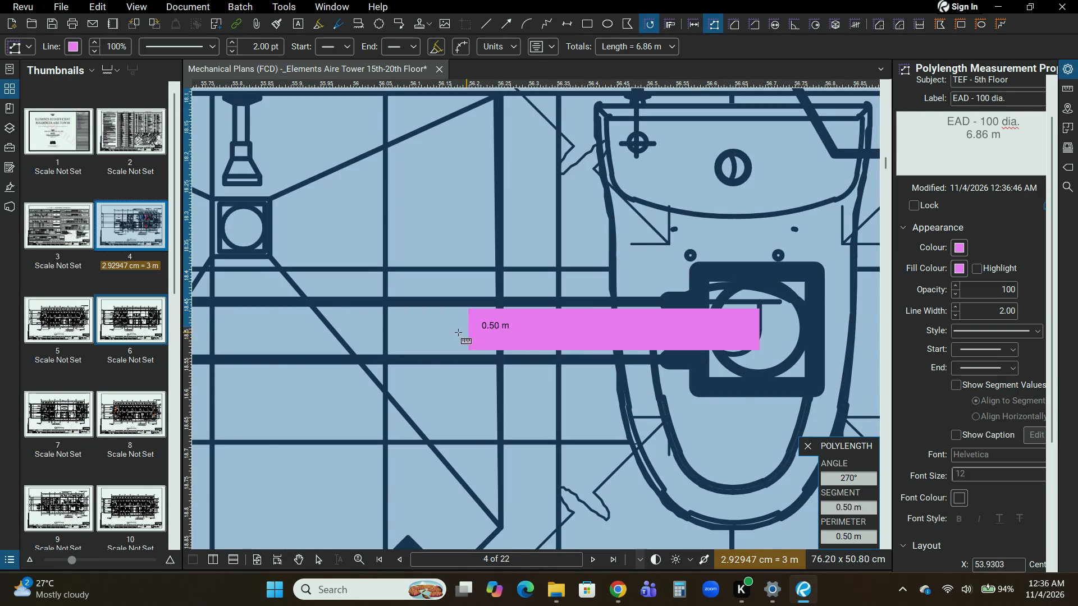
middle_click_drag(322, 314, 784, 359)
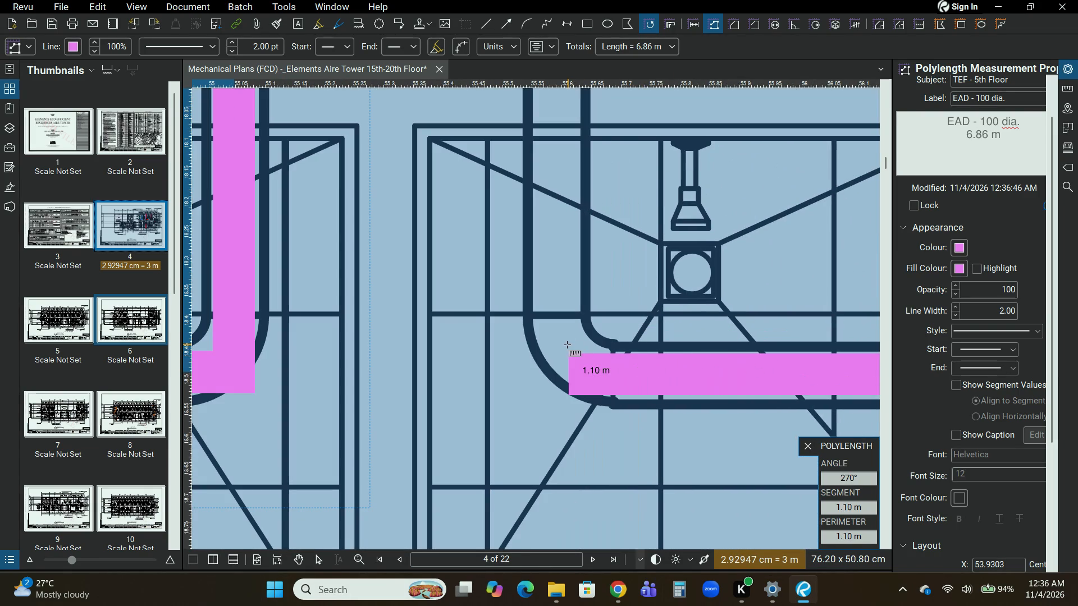
left_click(559, 343)
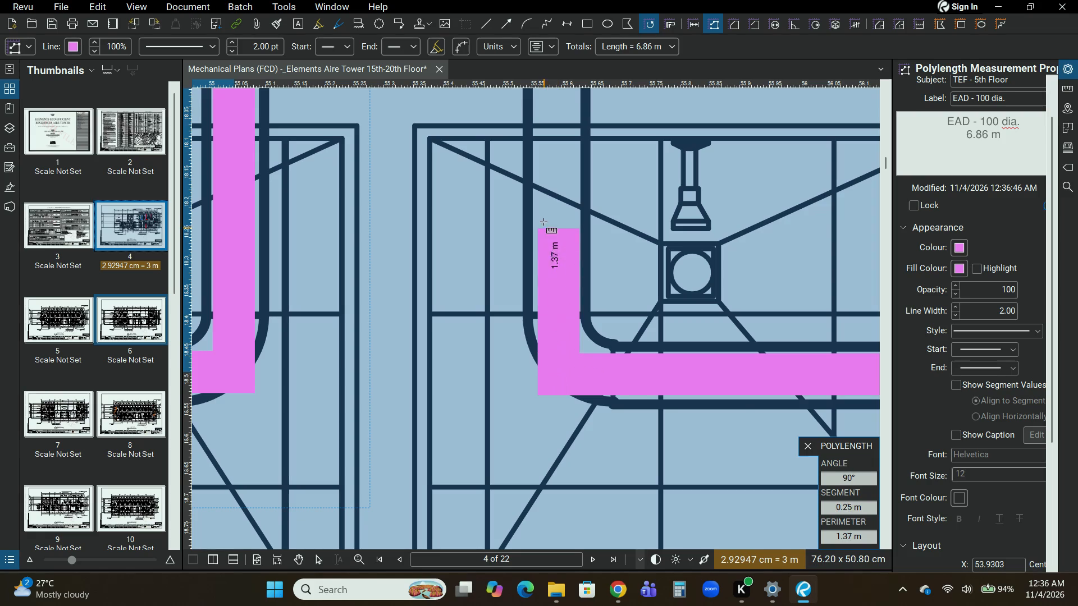
scroll(540, 199, "down", 4)
middle_click_drag(540, 199, 482, 492)
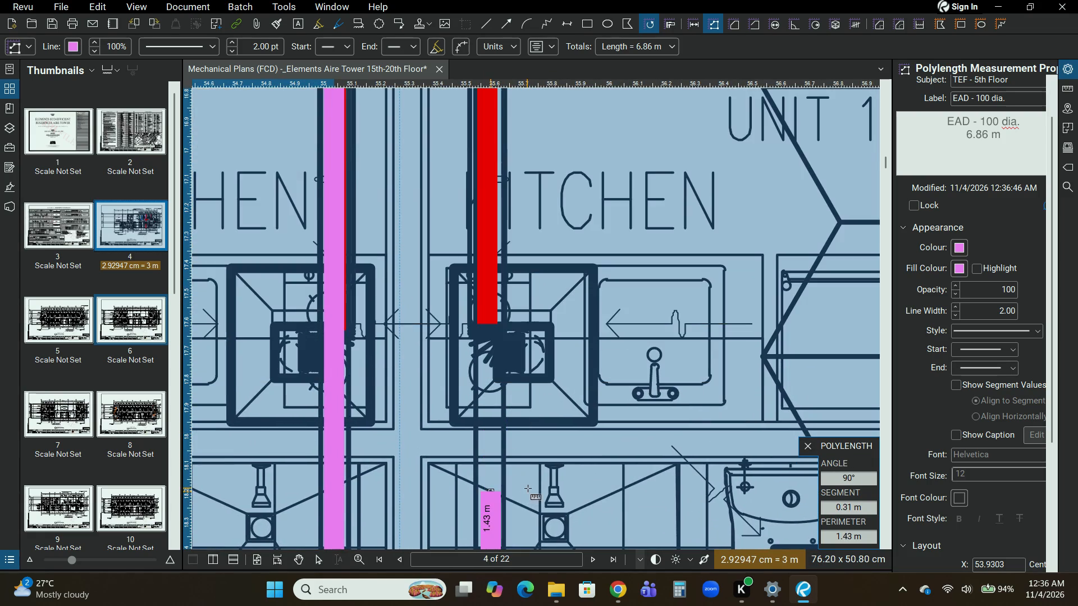
middle_click_drag(528, 488, 506, 604)
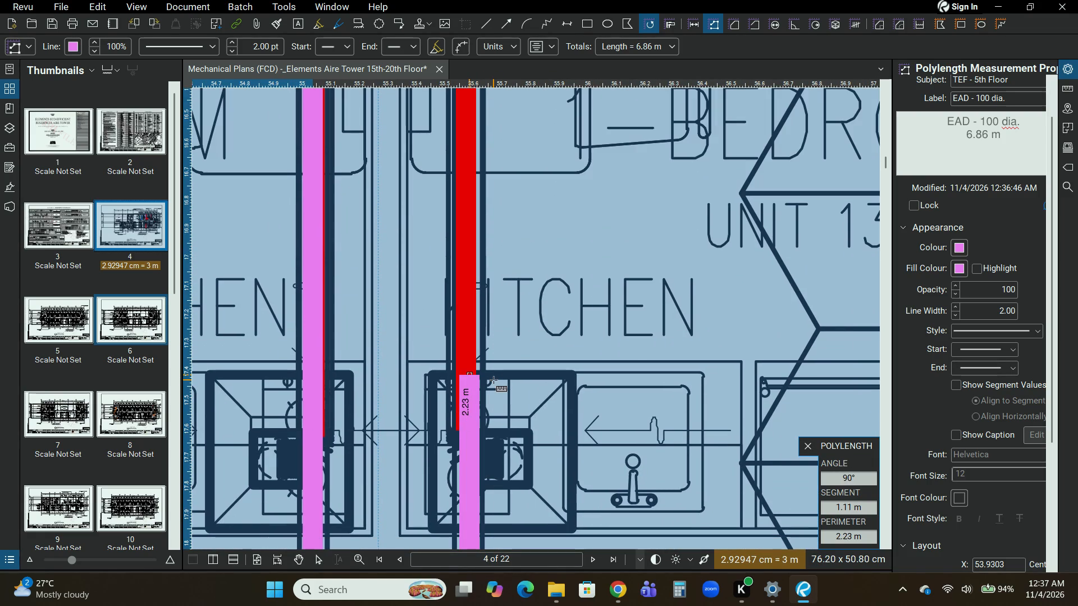
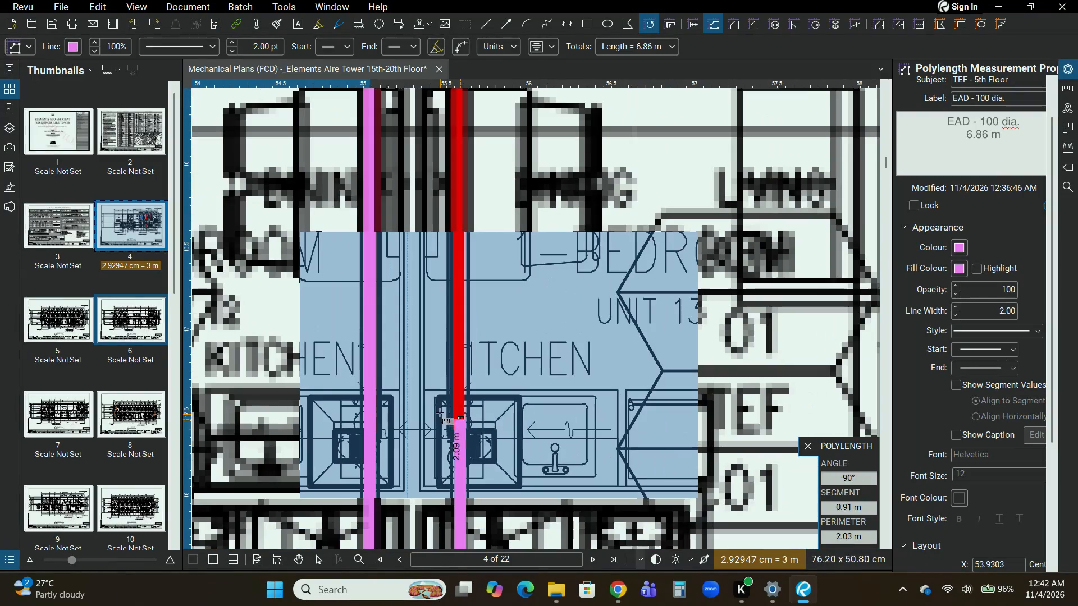
Finish Unit 13's toilet exhaust polylength at the balcony-side outlet, for a total length of about 6.88 m.
middle_click_drag(453, 348, 477, 576)
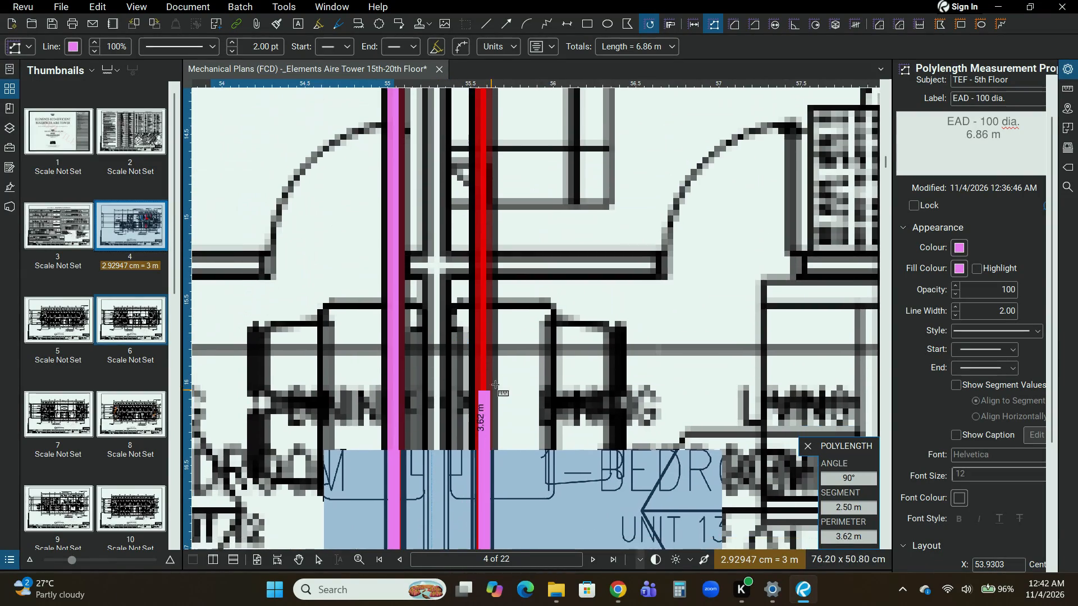
scroll(497, 381, "down", 3)
middle_click_drag(536, 345, 573, 530)
scroll(569, 382, "up", 2)
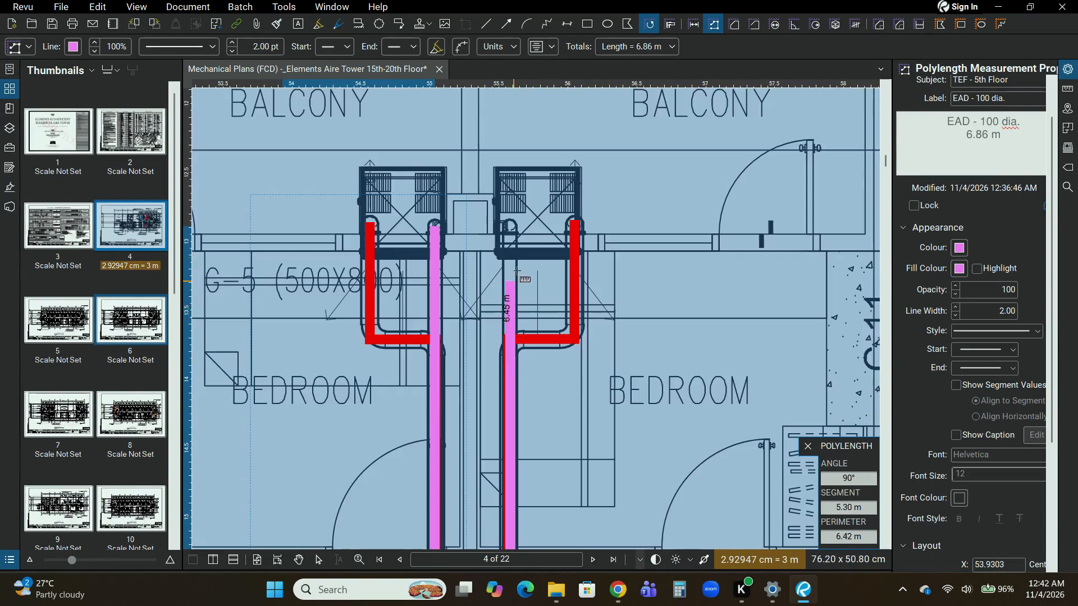
scroll(519, 252, "up", 3)
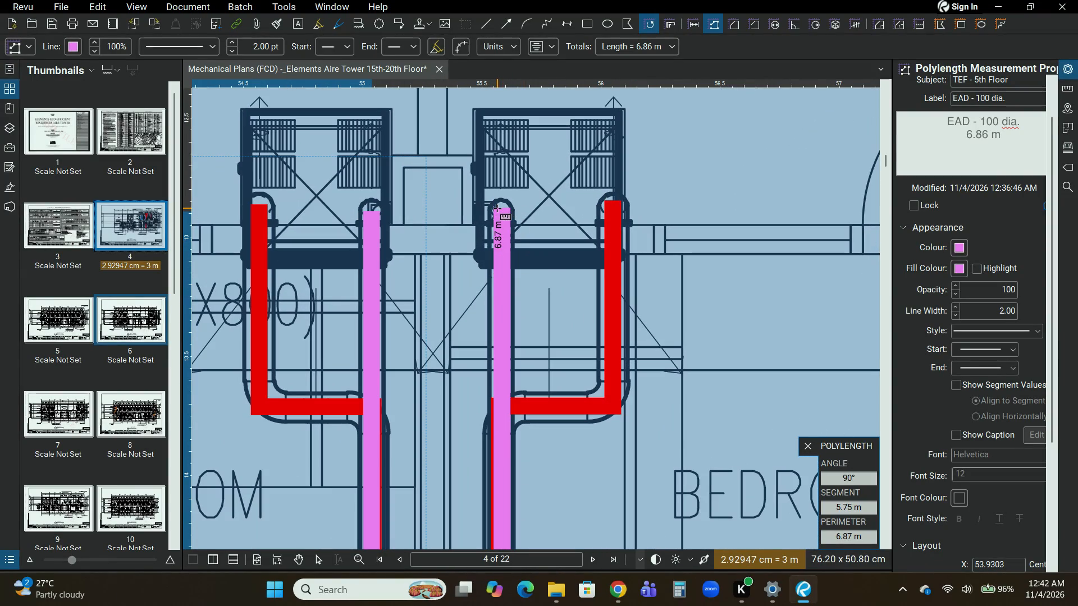
left_click(500, 206)
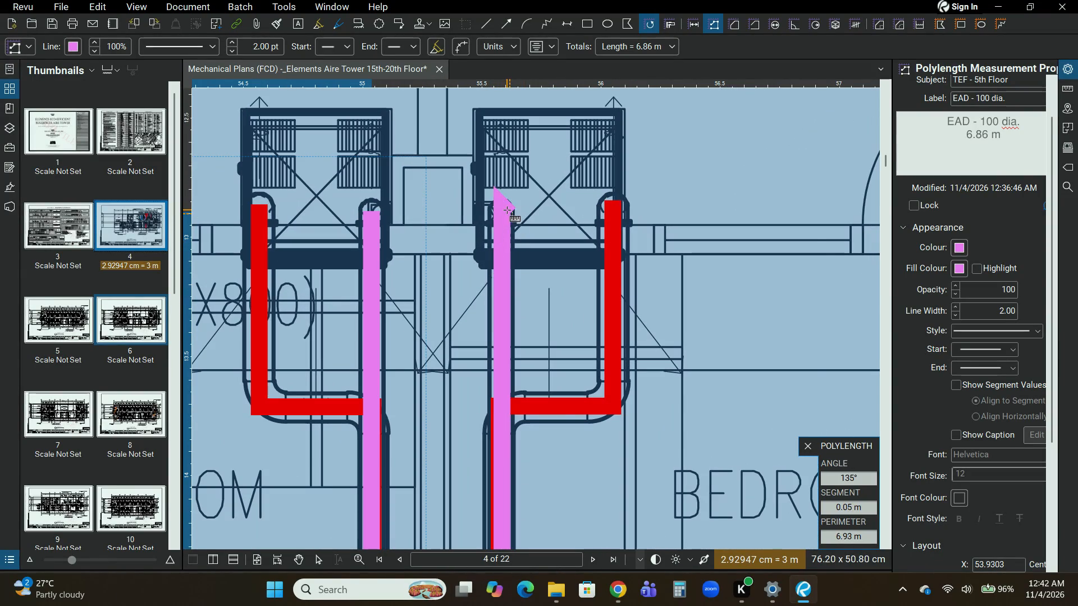
key("Return")
Start Unit 14's 100 dia. toilet exhaust polylength at the centre of the inner balcony-side duct outlet.
scroll(511, 274, "down", 3)
scroll(684, 299, "down", 2)
middle_click_drag(553, 320, 237, 185)
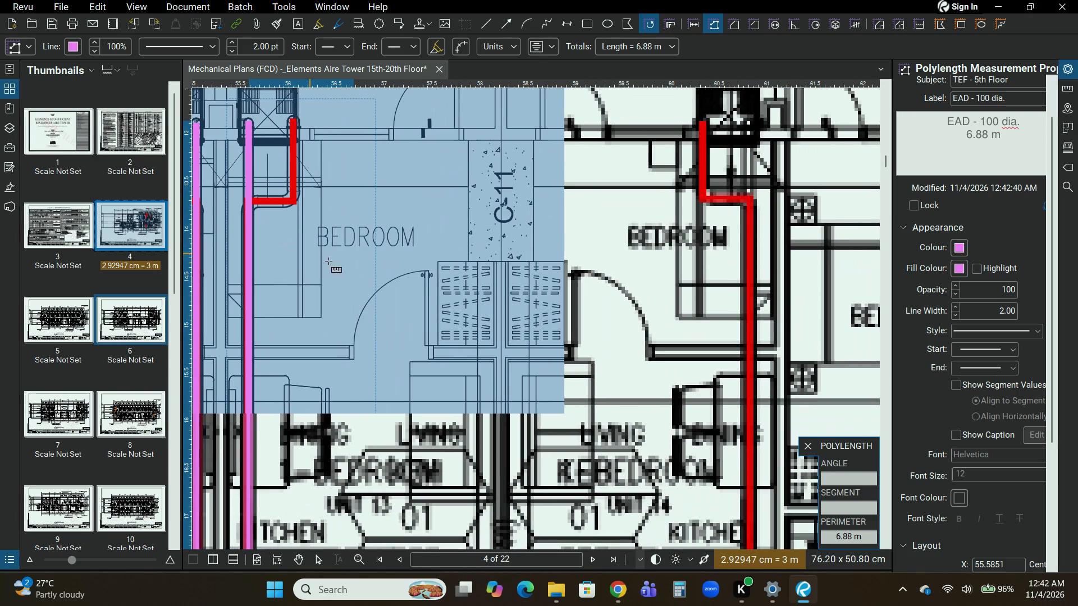
middle_click_drag(605, 389, 457, 444)
scroll(607, 179, "up", 3)
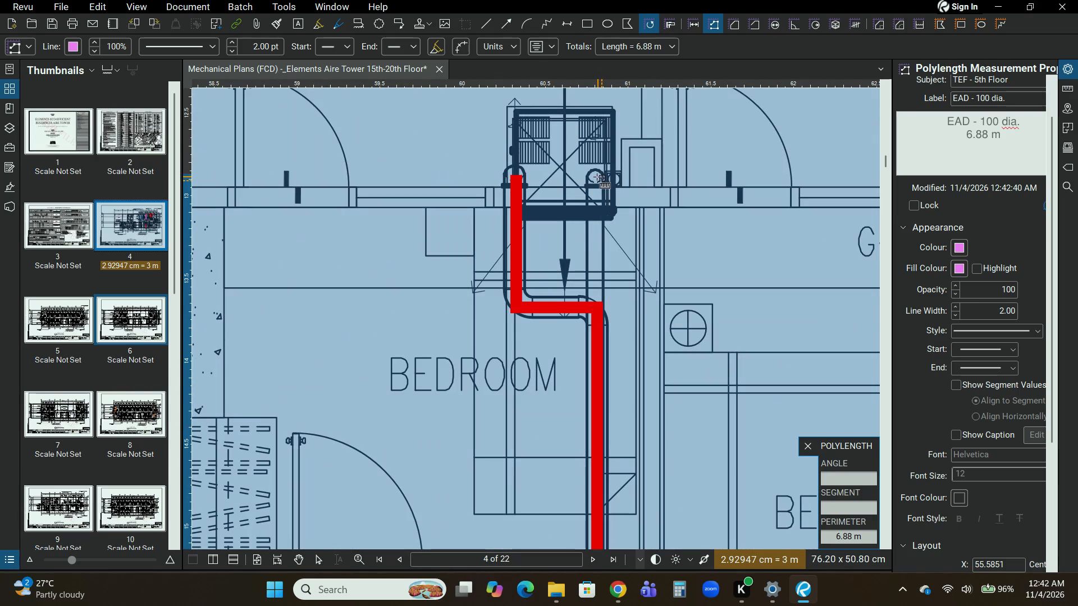
left_click(596, 176)
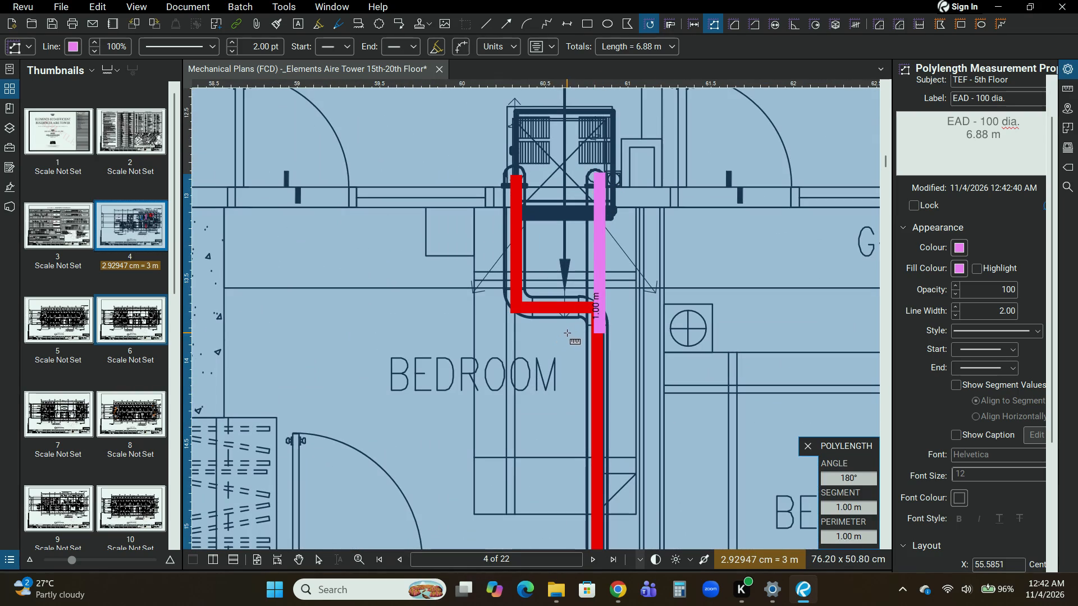
key("ctrl+z")
scroll(640, 237, "up", 1)
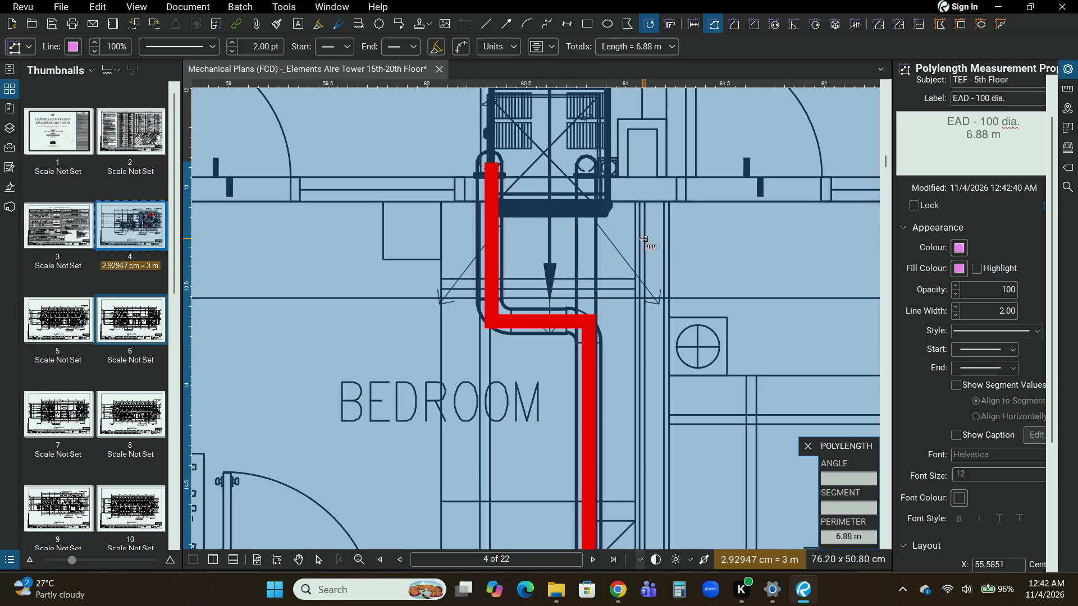
scroll(618, 188, "up", 2)
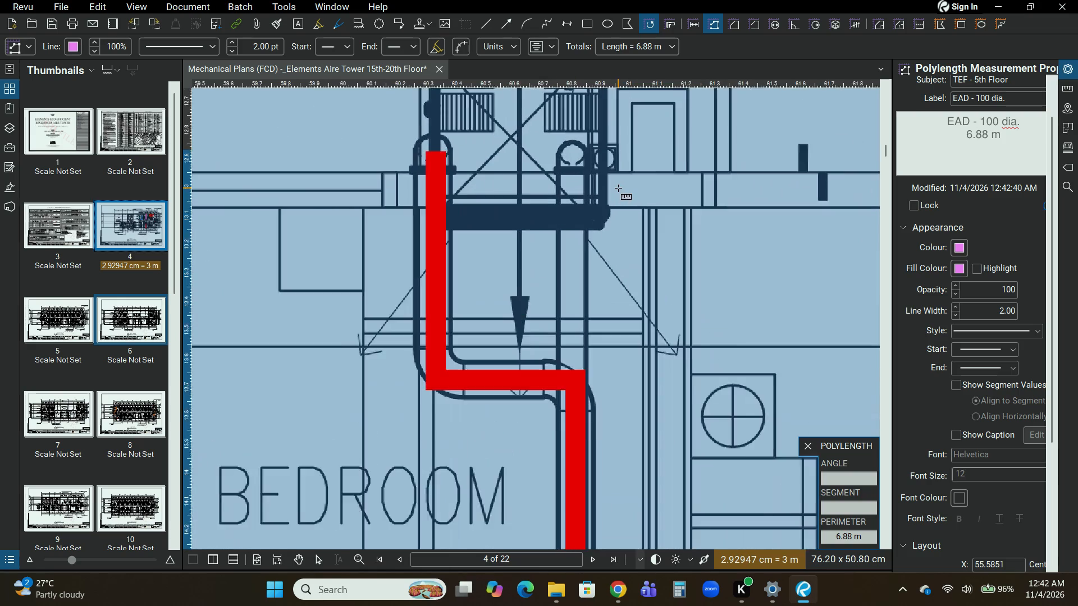
scroll(618, 188, "up", 2)
middle_click_drag(619, 186, 603, 260)
scroll(578, 235, "up", 4)
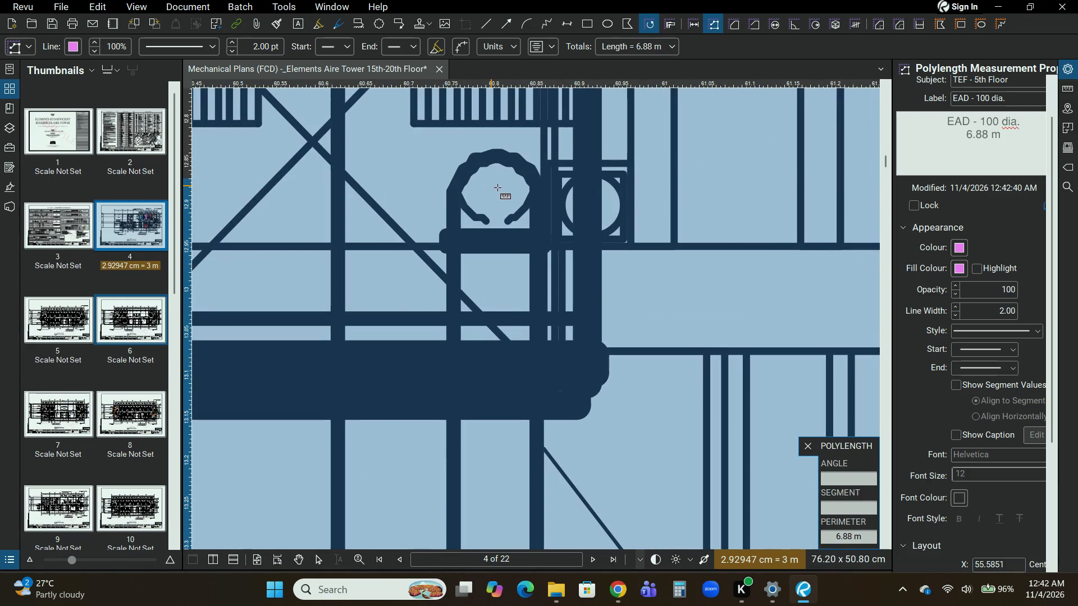
left_click(496, 189)
Run Unit 14's toilet exhaust polylength straight along the duct, about 5.74 m past the kitchen to the bend in the T&B.
scroll(454, 375, "down", 4)
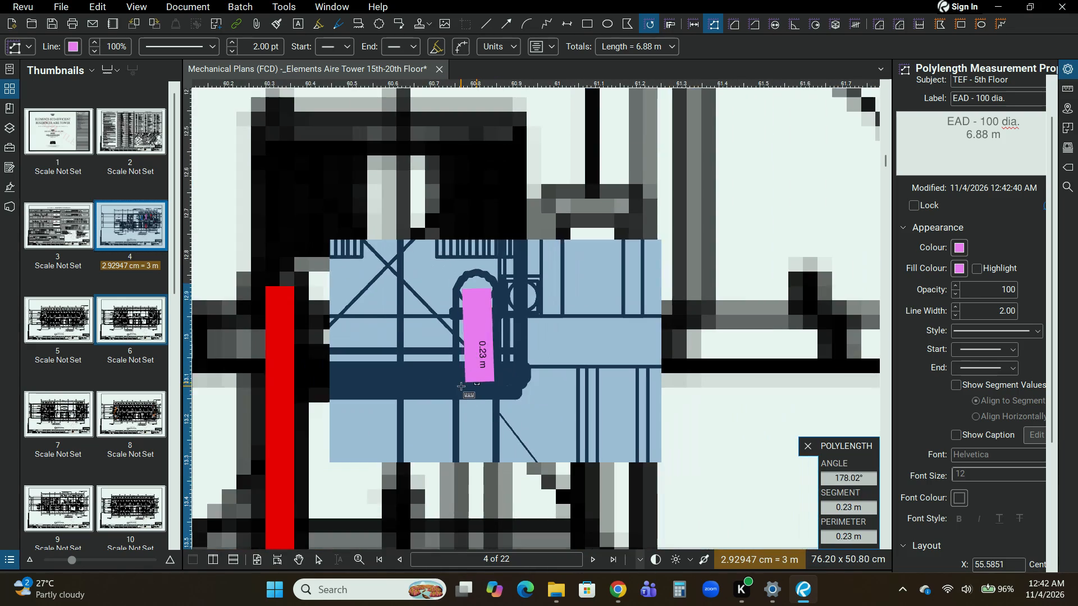
middle_click_drag(461, 425, 494, 251)
middle_click_drag(482, 483, 514, 238)
middle_click_drag(508, 457, 533, 219)
middle_click_drag(512, 471, 517, 309)
middle_click_drag(497, 478, 505, 335)
middle_click_drag(513, 447, 519, 306)
middle_click_drag(523, 431, 546, 335)
middle_click_drag(525, 454, 528, 316)
middle_click_drag(542, 442, 554, 265)
middle_click_drag(596, 461, 601, 322)
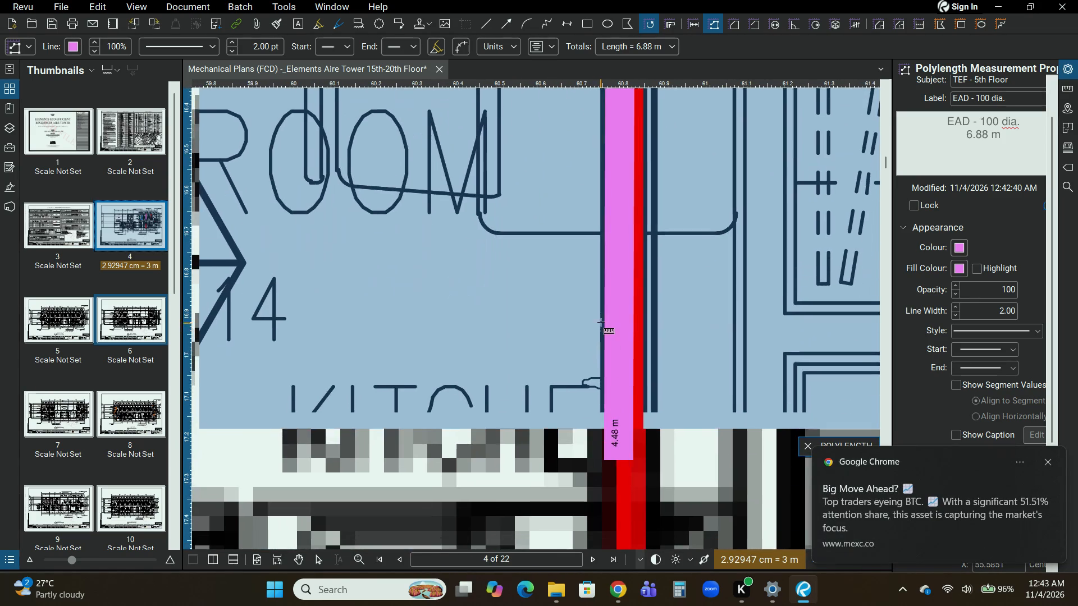
middle_click_drag(624, 459, 620, 400)
middle_click_drag(638, 443, 609, 372)
middle_click_drag(635, 434, 634, 434)
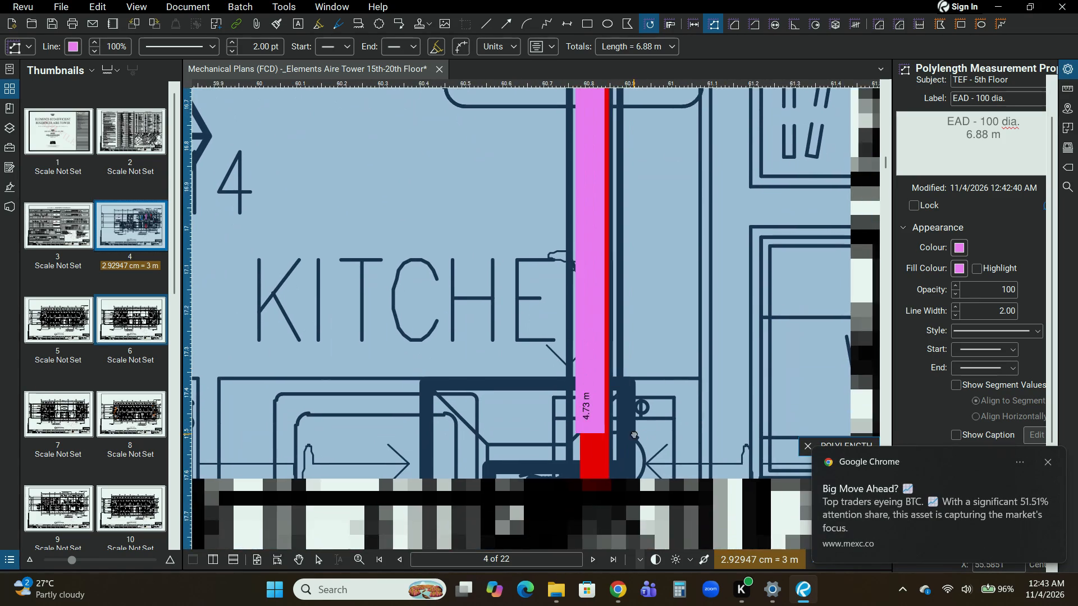
middle_click_drag(634, 434, 540, 336)
middle_click_drag(535, 463, 528, 310)
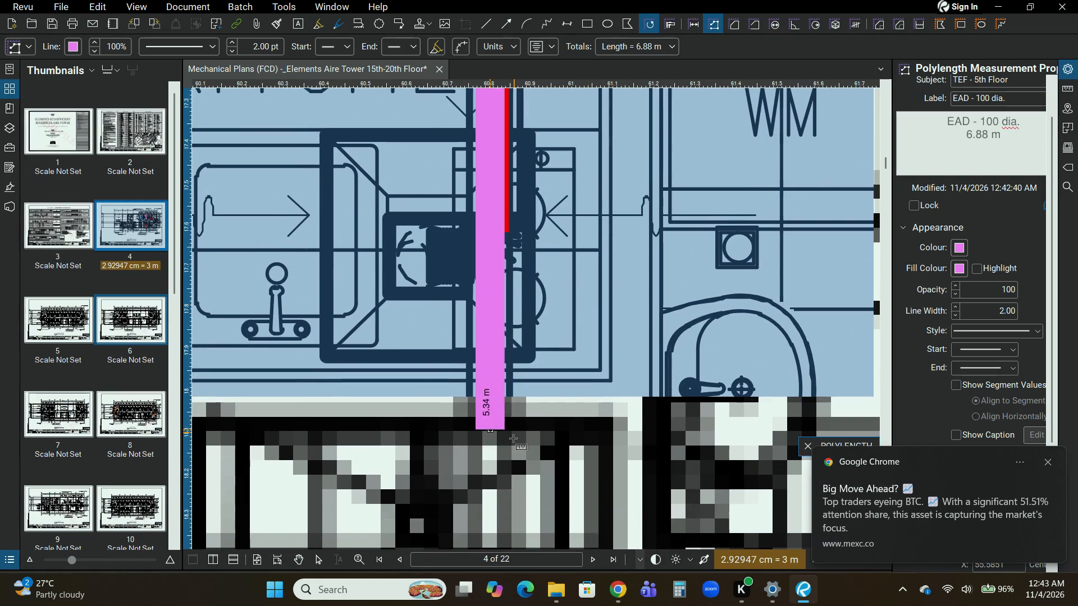
middle_click_drag(511, 447, 522, 352)
middle_click_drag(551, 467, 566, 372)
scroll(563, 389, "up", 4)
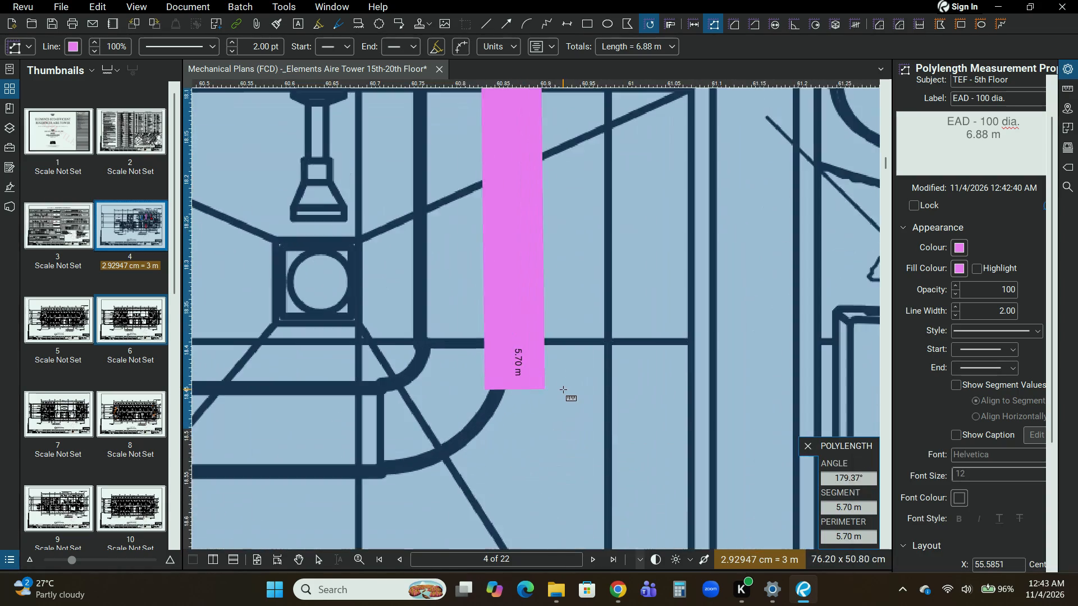
middle_click_drag(558, 400, 741, 353)
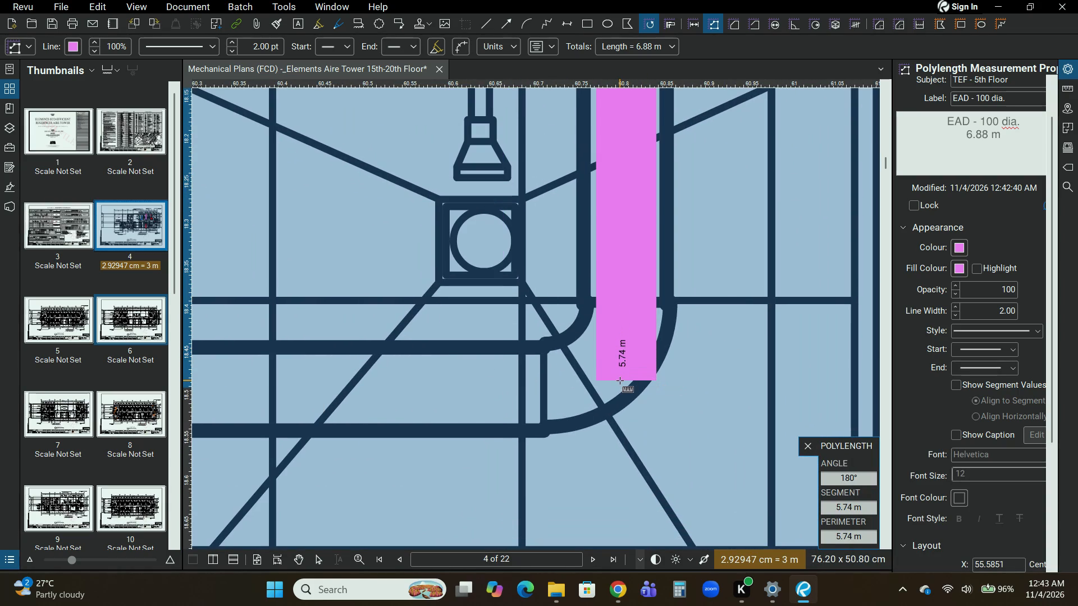
left_click(620, 380)
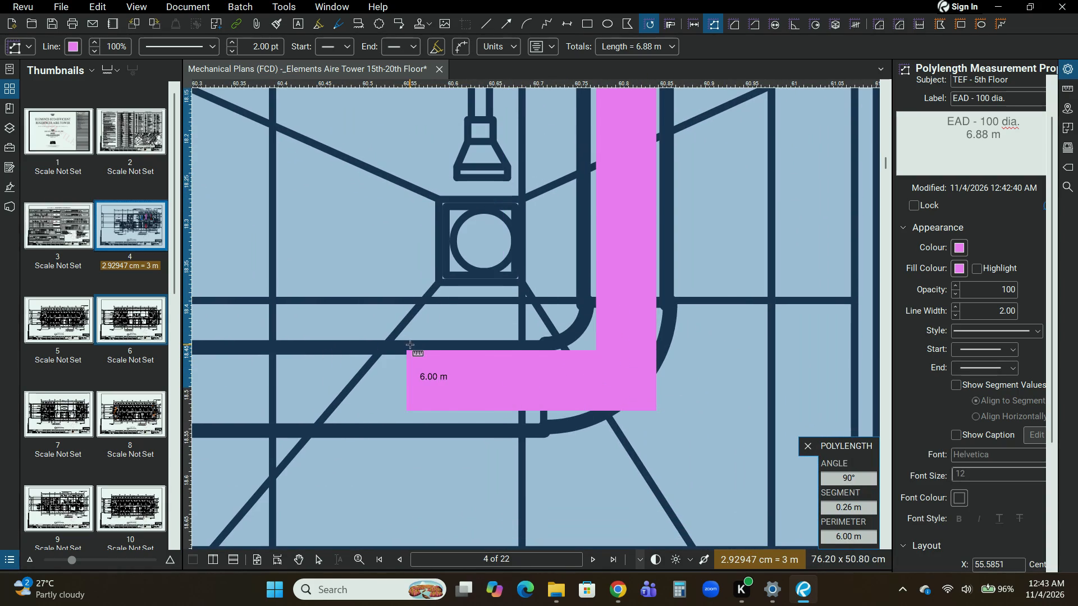
key("ctrl+z")
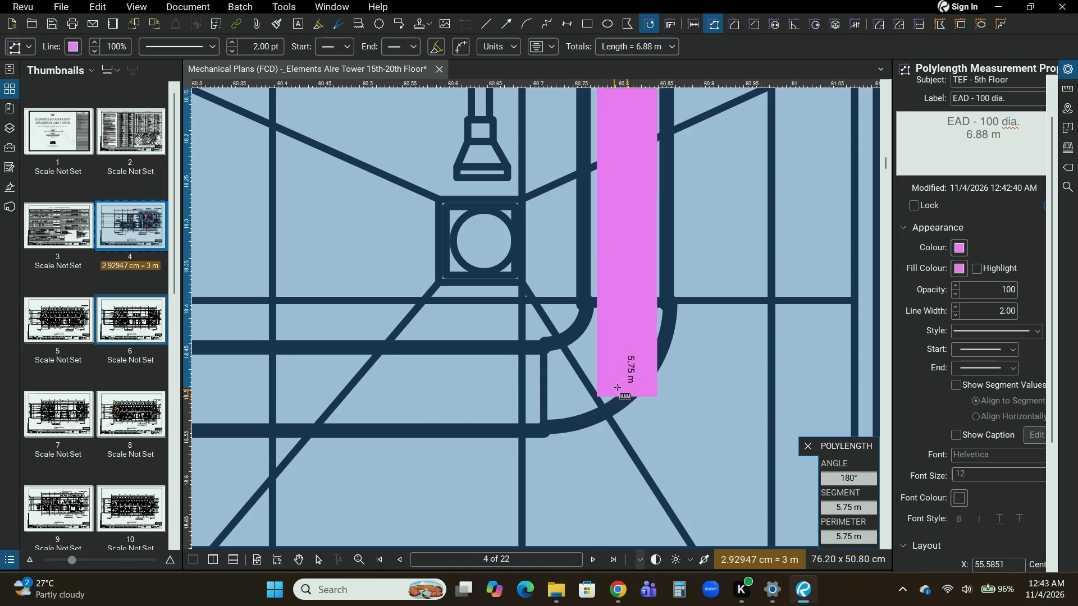
left_click(620, 384)
Finish Unit 14's toilet exhaust polylength at the T&B exhaust grille, for a total length of about 6.91 m.
middle_click_drag(235, 364, 634, 403)
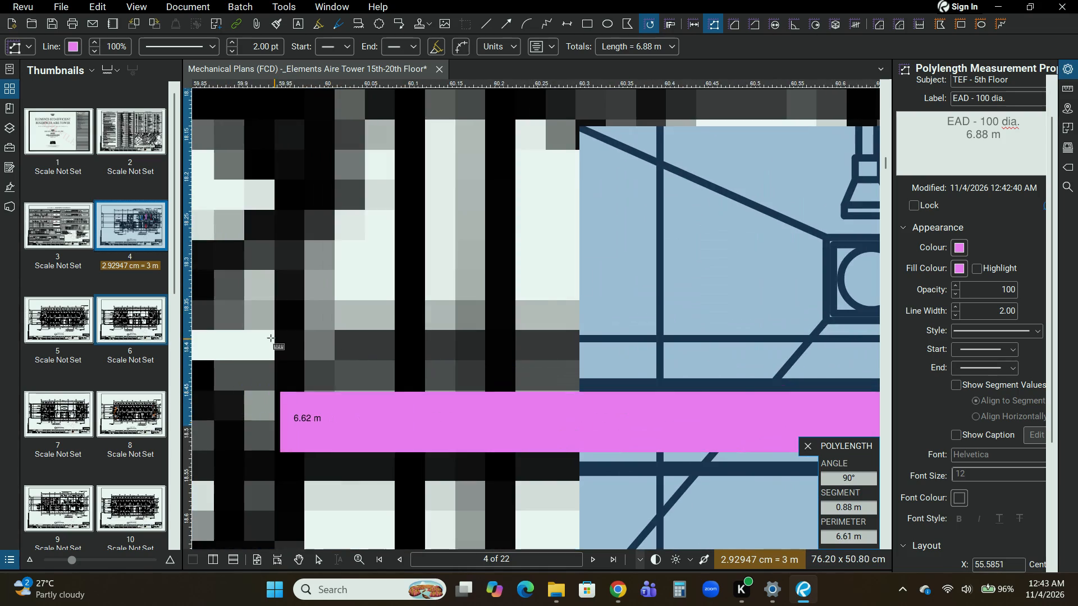
middle_click_drag(264, 336, 542, 315)
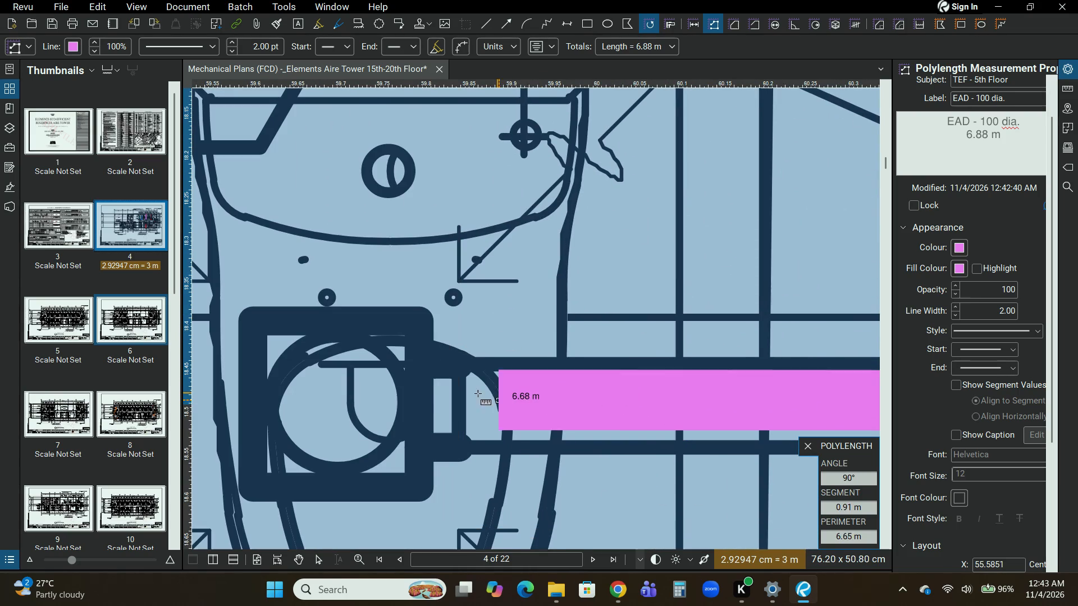
left_click(307, 400)
key("Return")
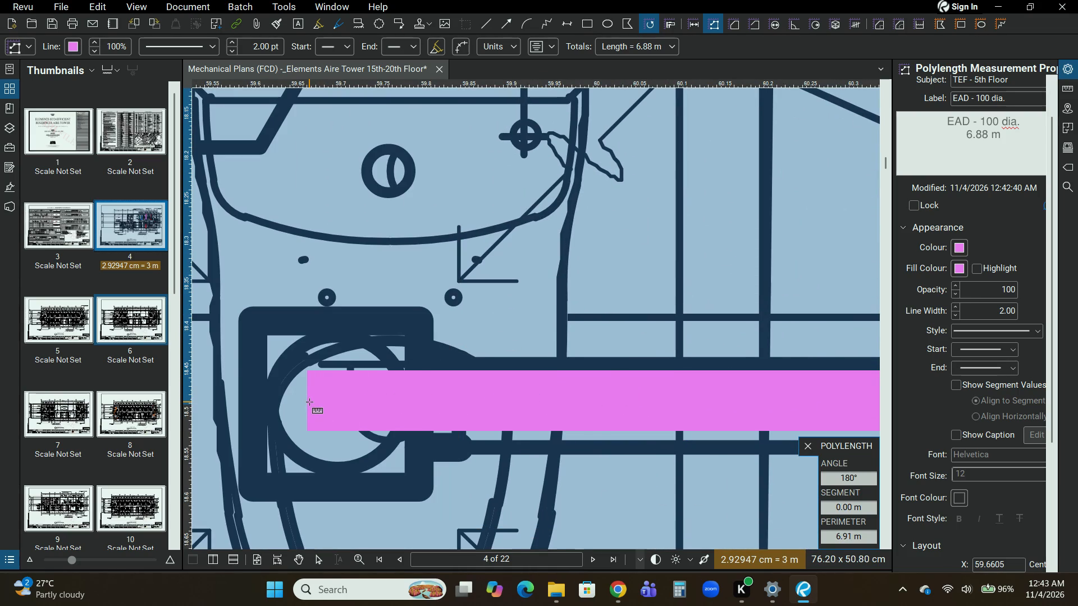
Measure Unit 15-16's toilet exhaust duct with a polylength from the T&B grille, about 3.85 m to the bend beside the kitchen.
scroll(331, 398, "down", 9)
scroll(425, 392, "down", 7)
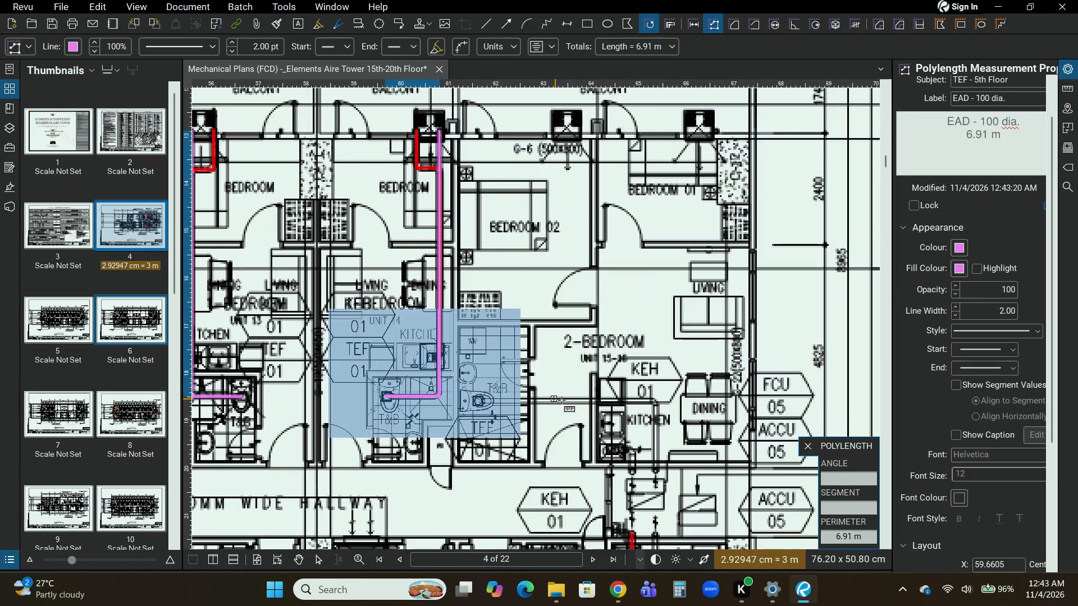
middle_click_drag(706, 478, 587, 380)
scroll(374, 318, "up", 5)
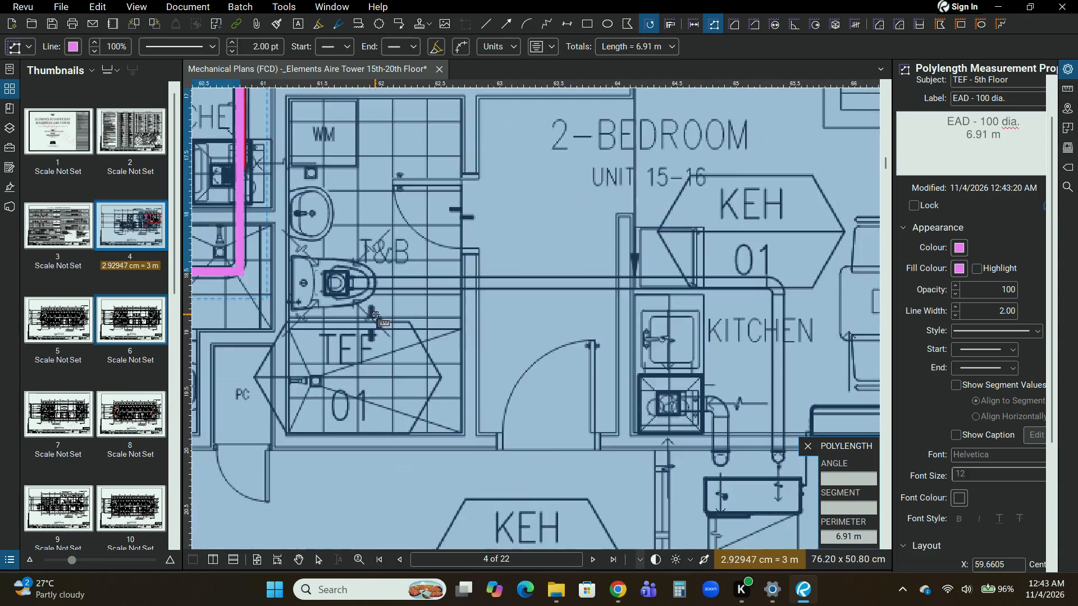
scroll(373, 306, "up", 7)
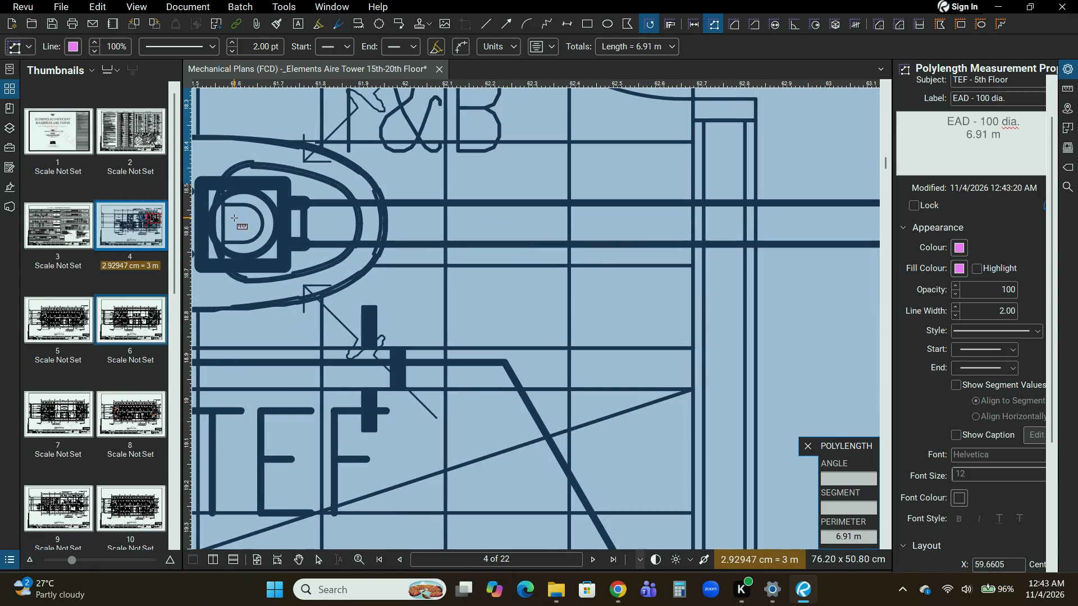
left_click(234, 218)
key("ctrl+z")
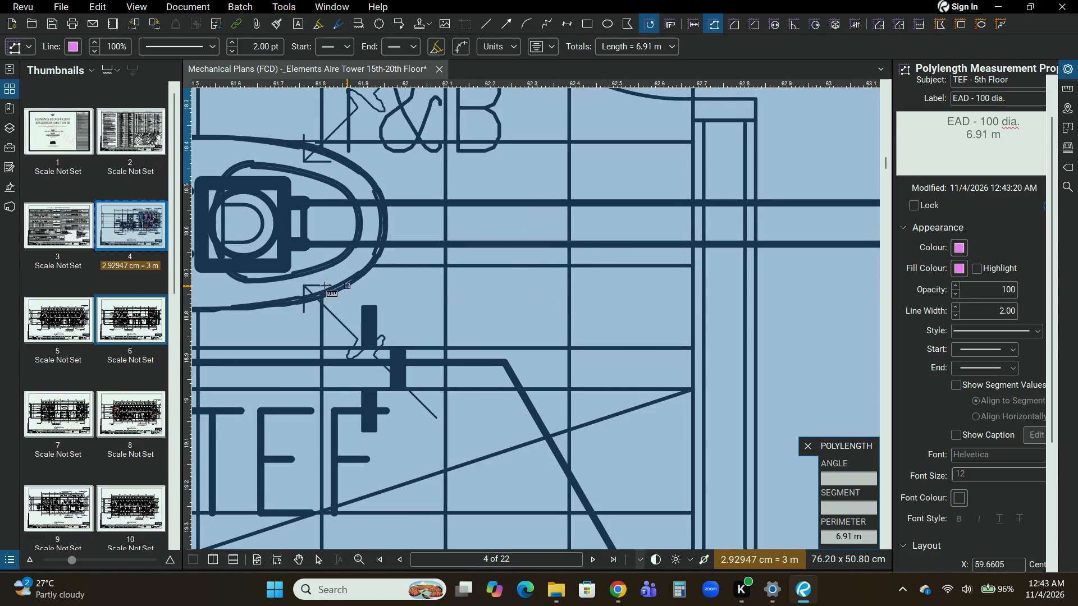
left_click(234, 222)
scroll(749, 313, "up", 1)
scroll(818, 328, "down", 2)
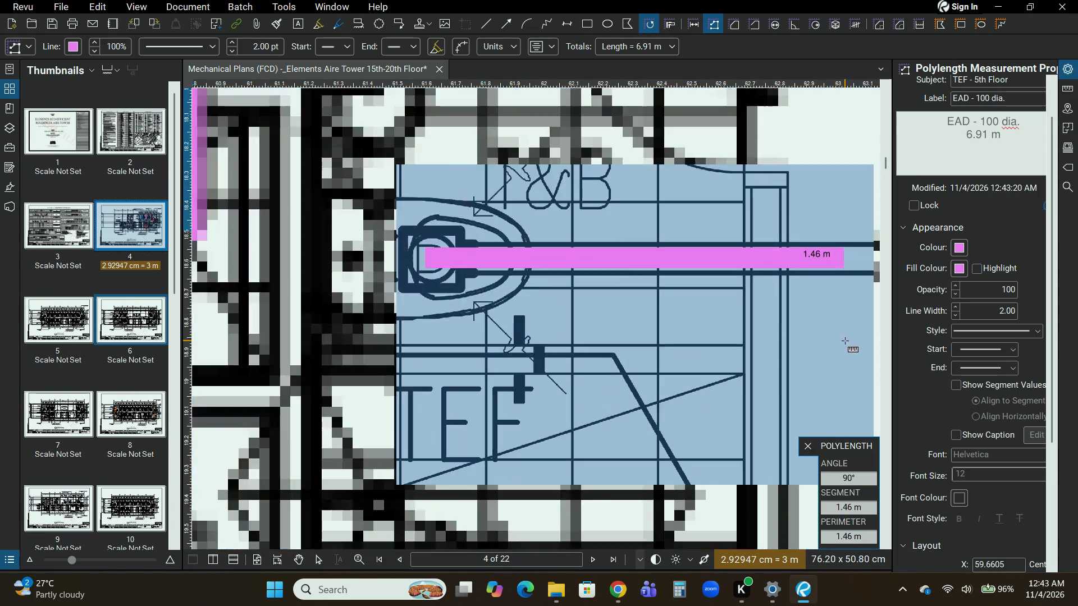
scroll(845, 341, "down", 3)
middle_click_drag(843, 351, 291, 291)
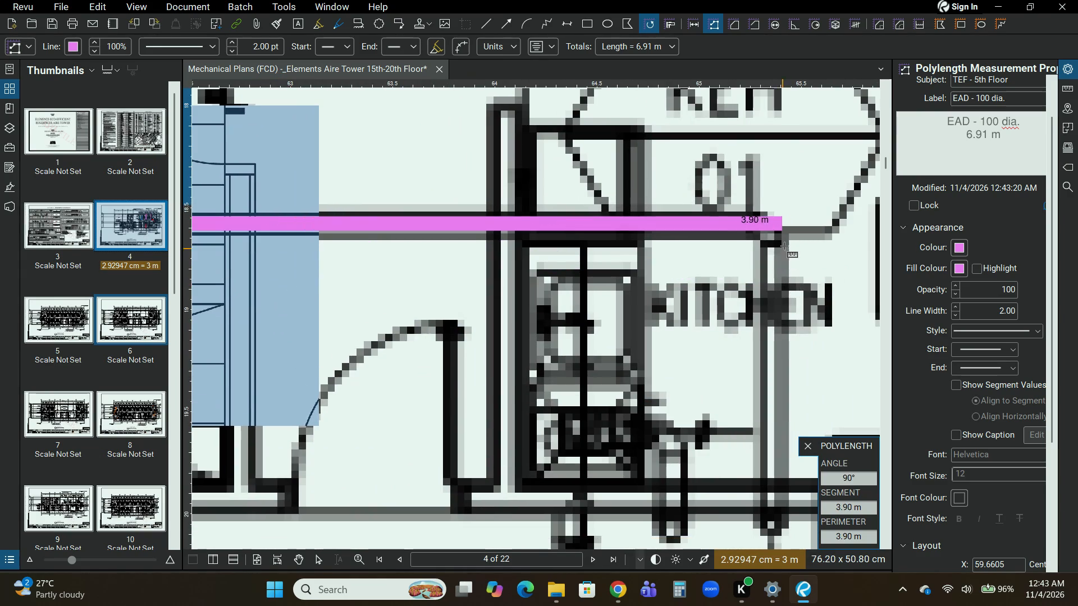
scroll(784, 245, "up", 8)
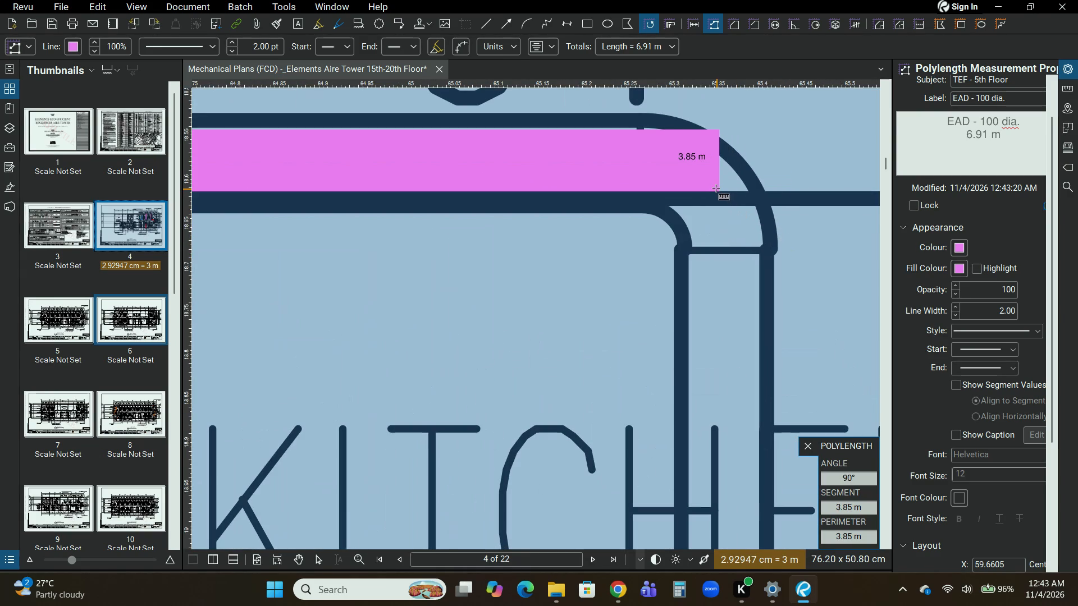
left_click(719, 186)
Finish Unit 15-16's toilet exhaust polylength along the kitchen to the hallway-side outlet, for a total length of about 5.41 m.
scroll(733, 408, "down", 4)
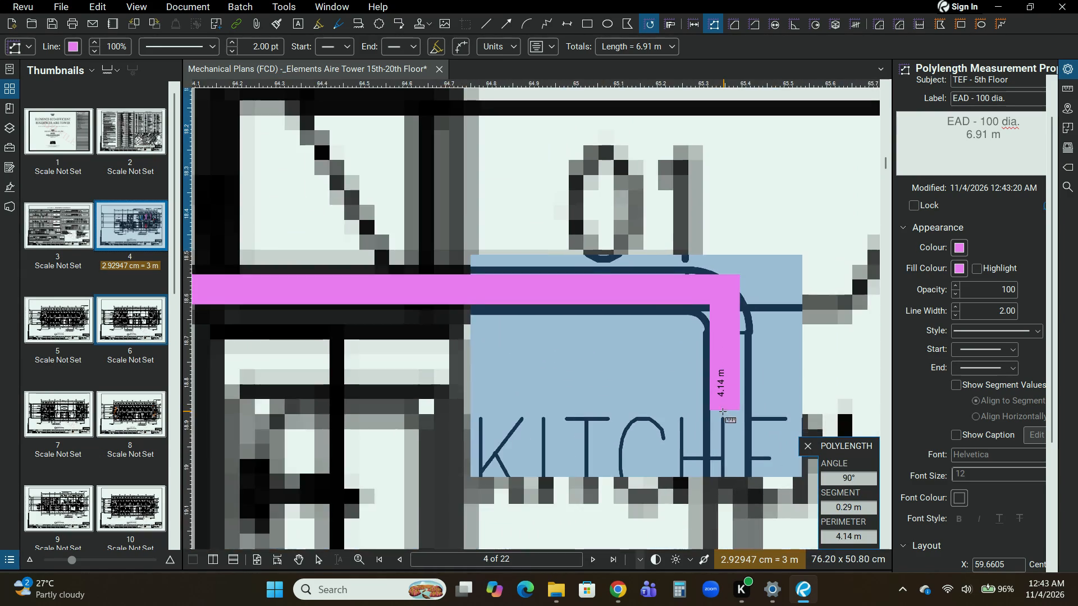
middle_click_drag(723, 411, 692, 198)
middle_click_drag(675, 399, 678, 186)
middle_click_drag(711, 380, 661, 240)
left_click(657, 370)
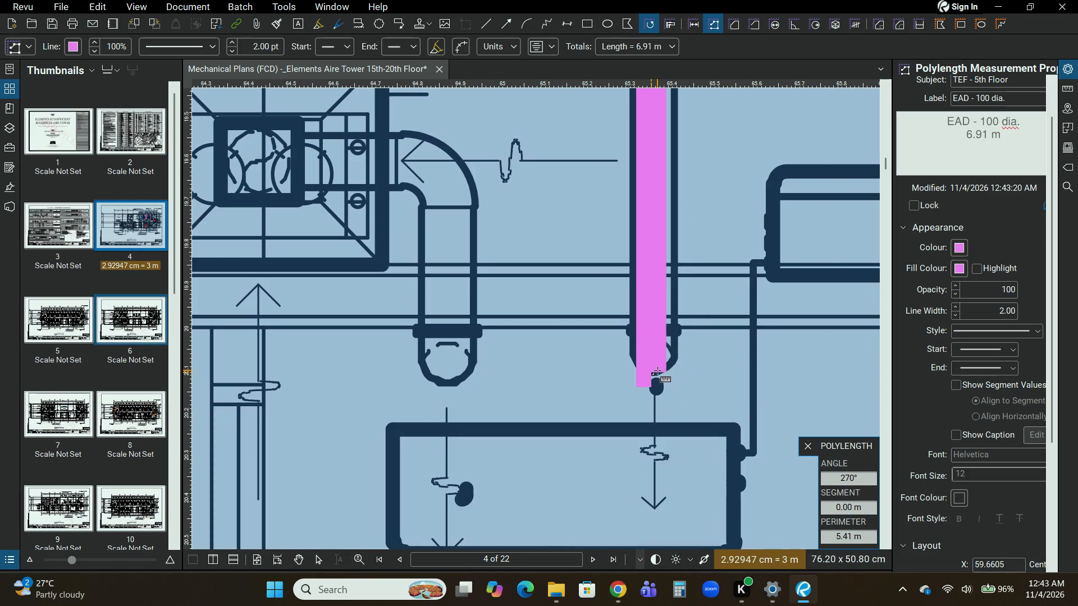
key("Return")
Measure Unit 17-18's toilet exhaust duct with a polylength from the hallway-side outlet, around the kitchen bend to the T&B grille, about 4.08 m in total.
scroll(537, 309, "down", 9)
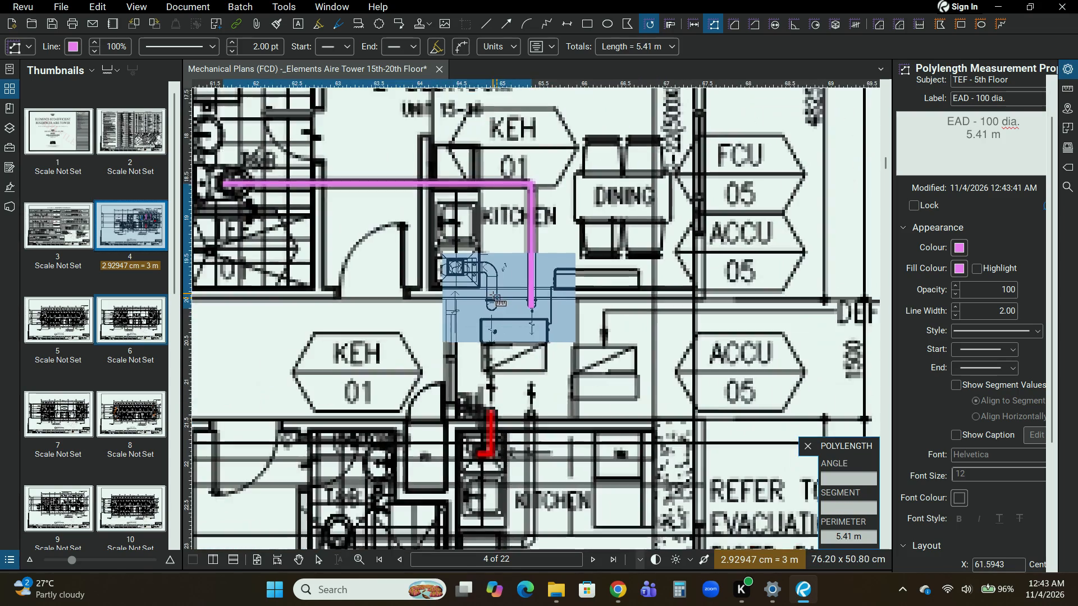
scroll(481, 282, "down", 1)
middle_click_drag(560, 373, 678, 306)
scroll(633, 388, "up", 5)
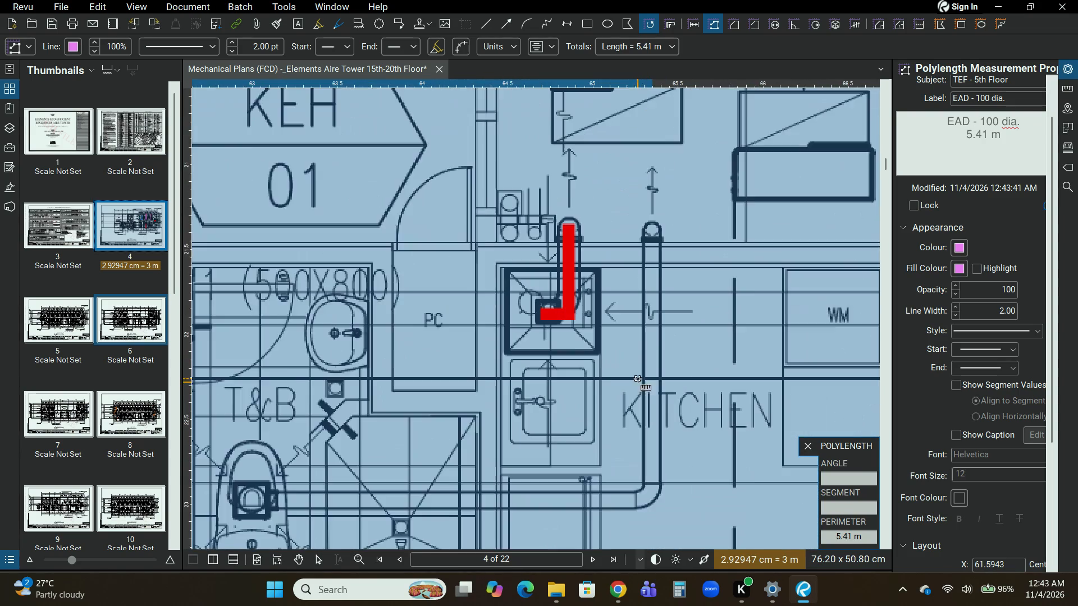
scroll(646, 332, "up", 1)
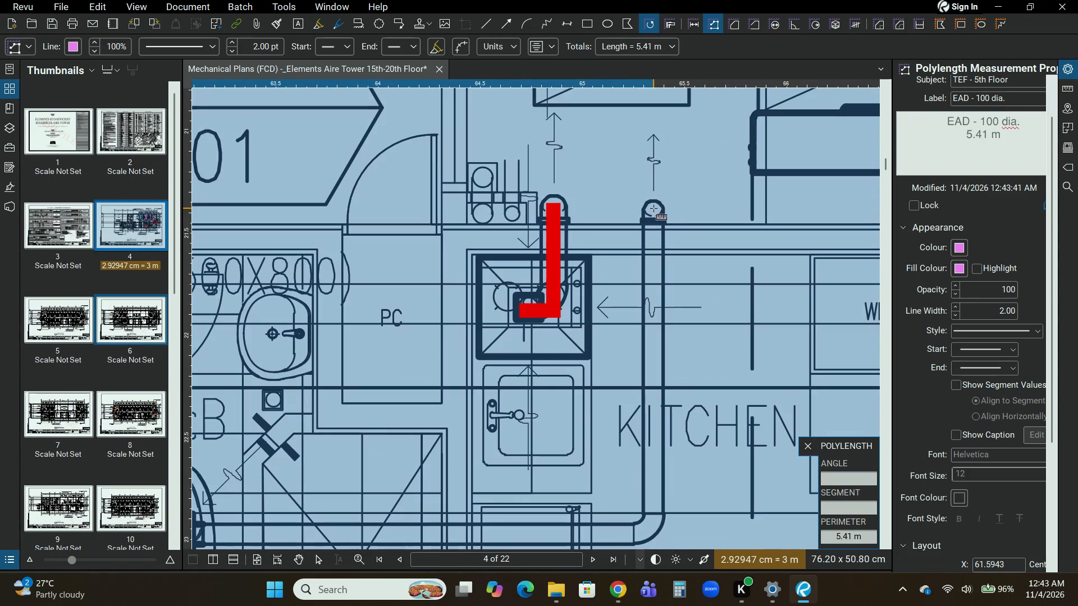
left_click(652, 208)
middle_click_drag(659, 460, 667, 256)
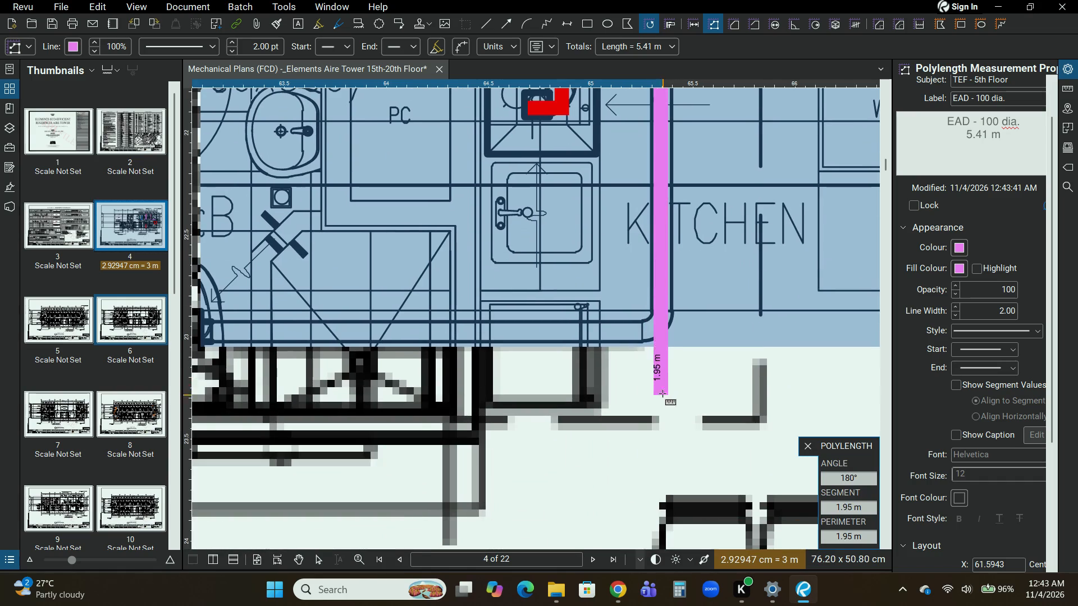
scroll(656, 353, "up", 4)
left_click(660, 308)
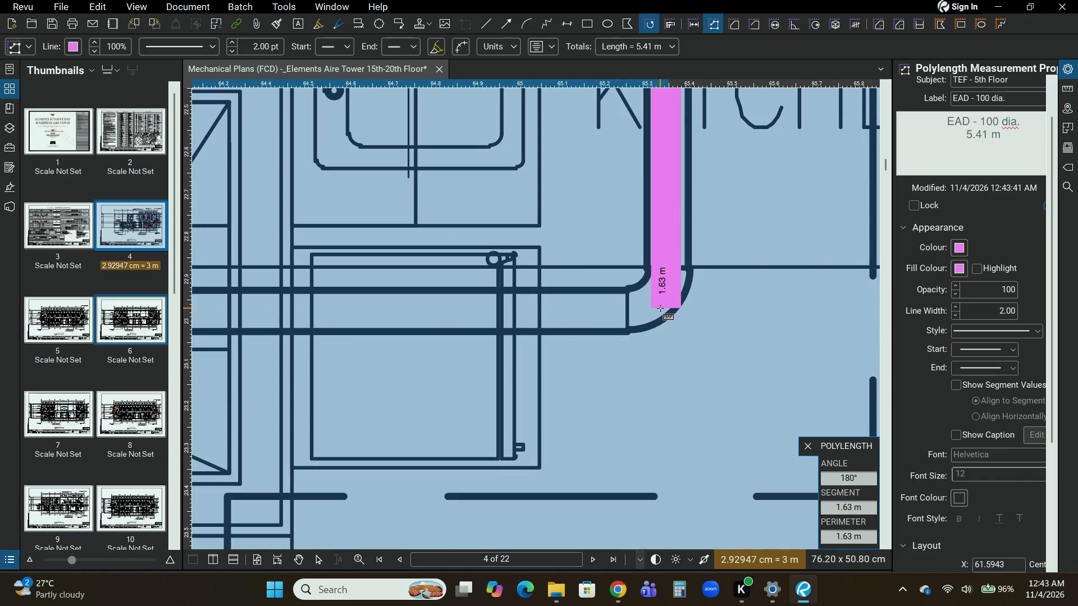
middle_click_drag(384, 296, 865, 295)
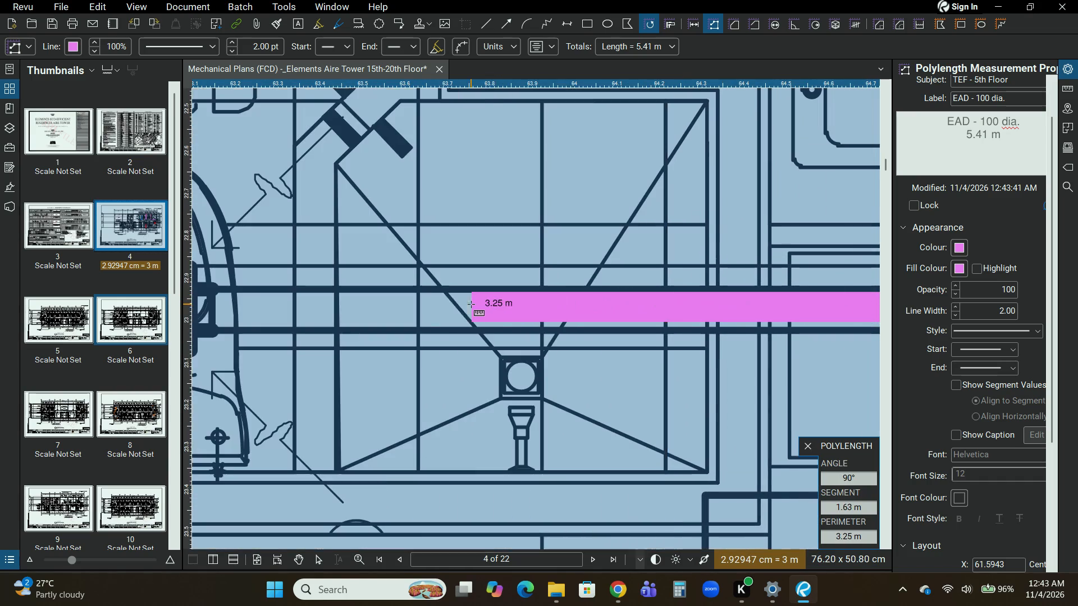
middle_click_drag(309, 305, 596, 309)
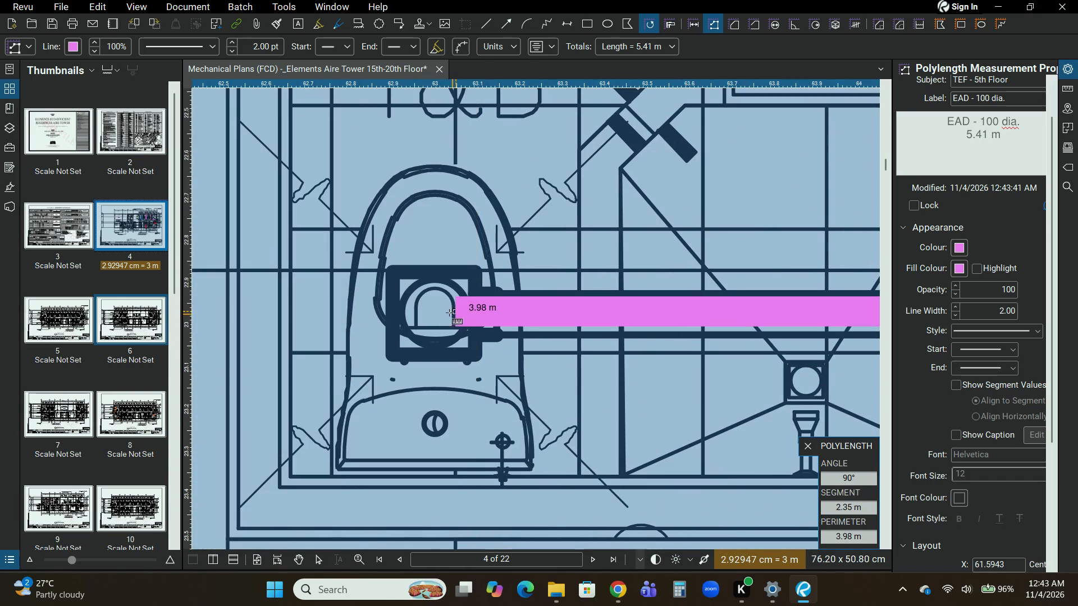
left_click(415, 310)
key("Return")
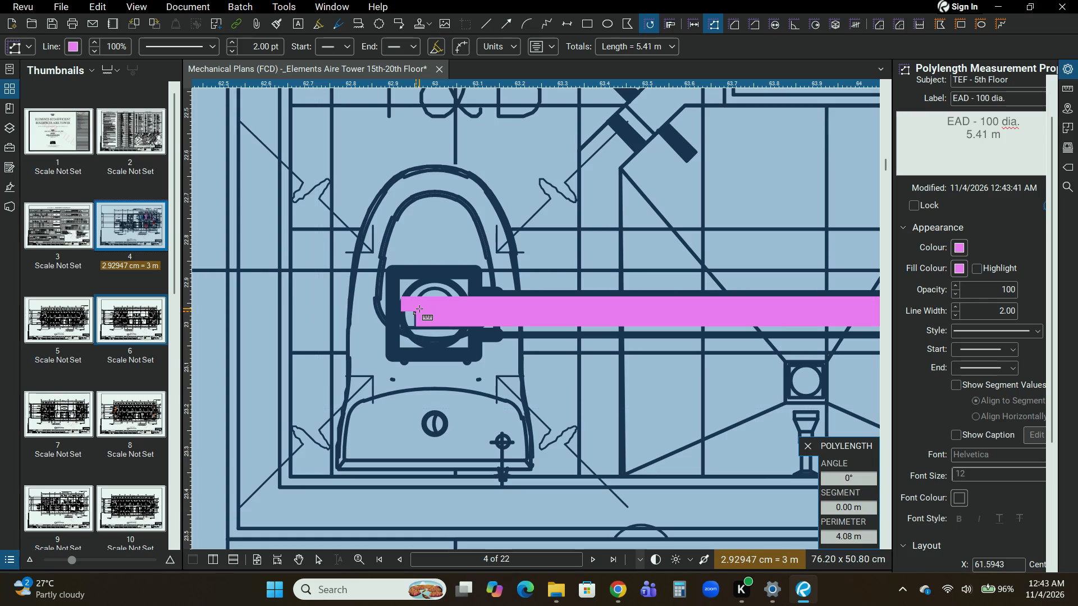
Start Unit 19's toilet exhaust polylength at the exterior-wall outlet beside the kitchen exhaust duct's end.
scroll(419, 309, "down", 8)
scroll(460, 385, "down", 3)
middle_click_drag(459, 458, 842, 365)
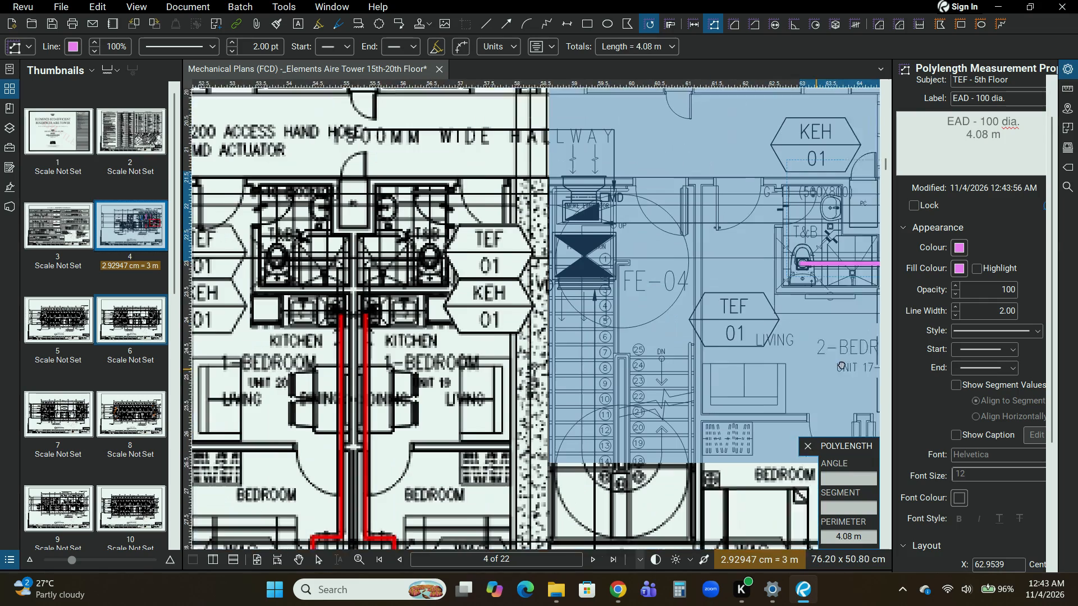
middle_click_drag(842, 365, 852, 362)
middle_click_drag(599, 434, 629, 306)
middle_click_drag(432, 433, 571, 383)
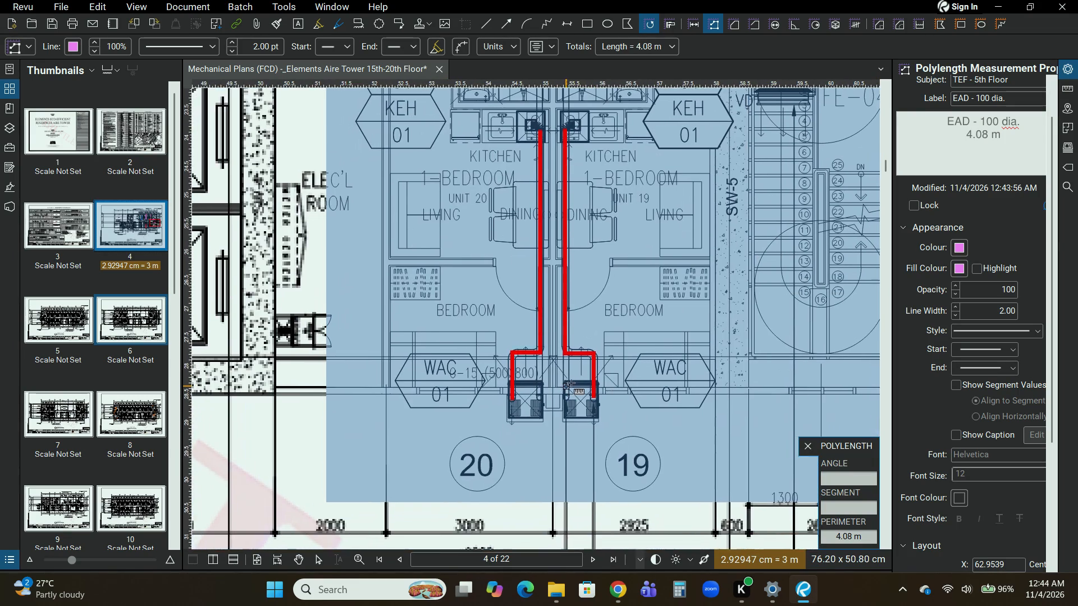
middle_click_drag(571, 383, 568, 385)
scroll(552, 391, "up", 9)
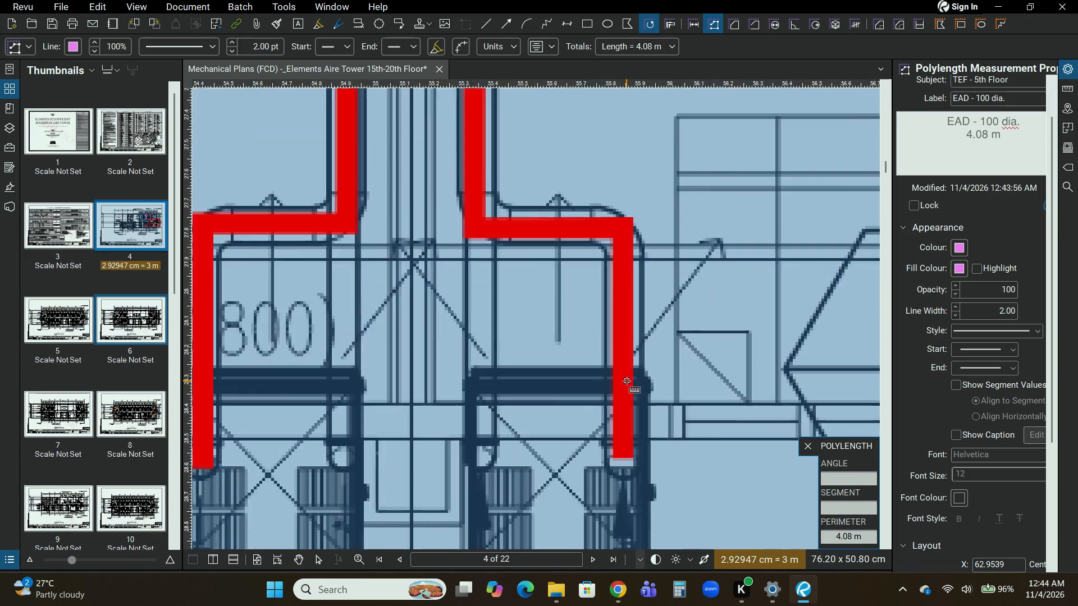
scroll(627, 381, "up", 3)
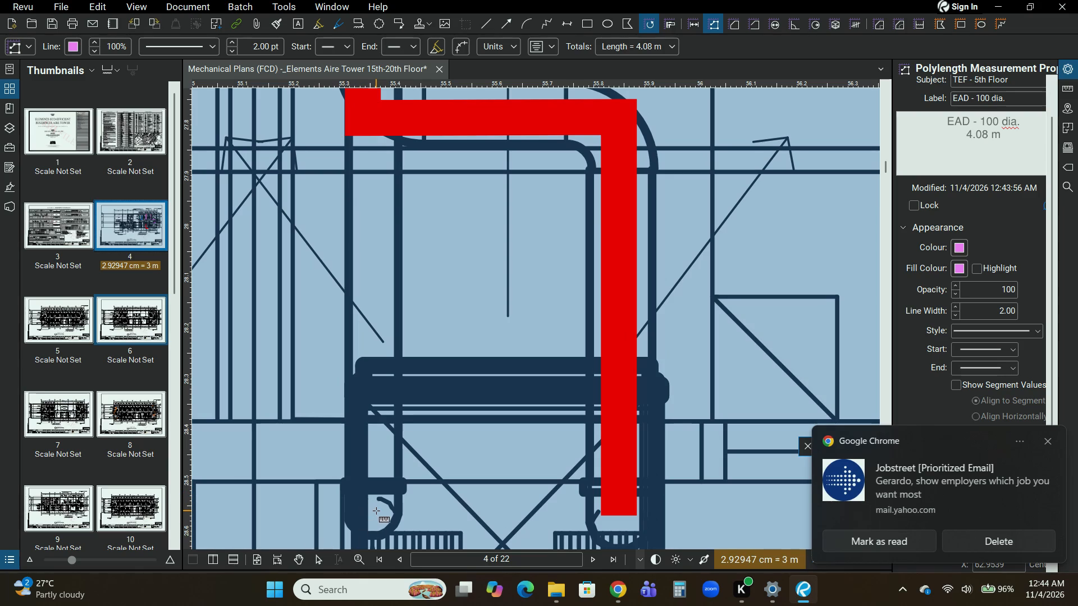
left_click(372, 511)
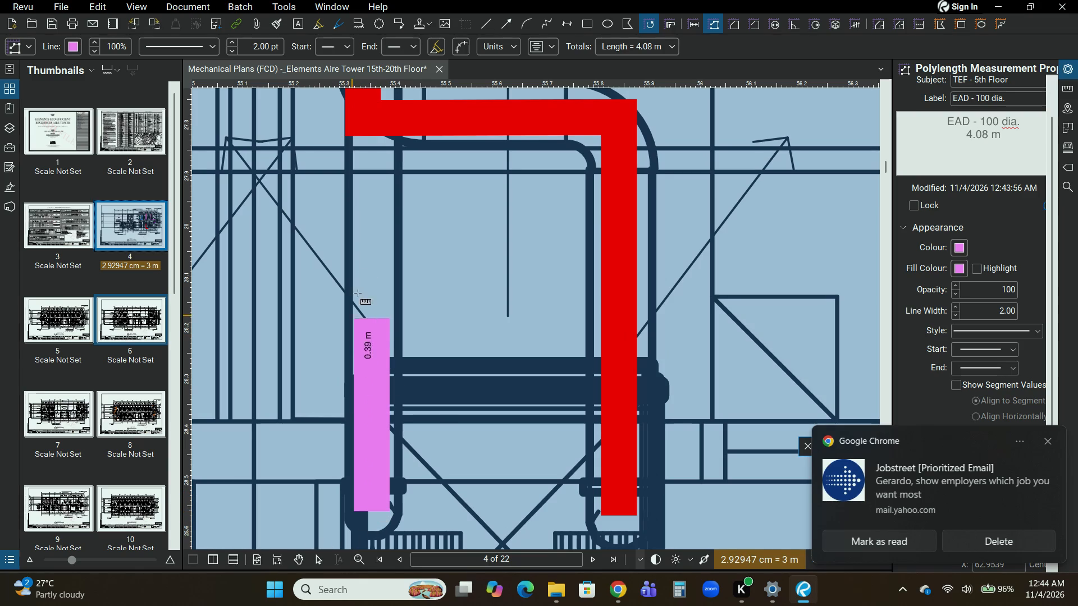
Run Unit 19's toilet exhaust polylength about 5.7 m to the T&B bend and finish at the exhaust grille, totalling about 6.88 m.
scroll(394, 222, "down", 3)
middle_click_drag(396, 225, 413, 488)
middle_click_drag(425, 254, 442, 373)
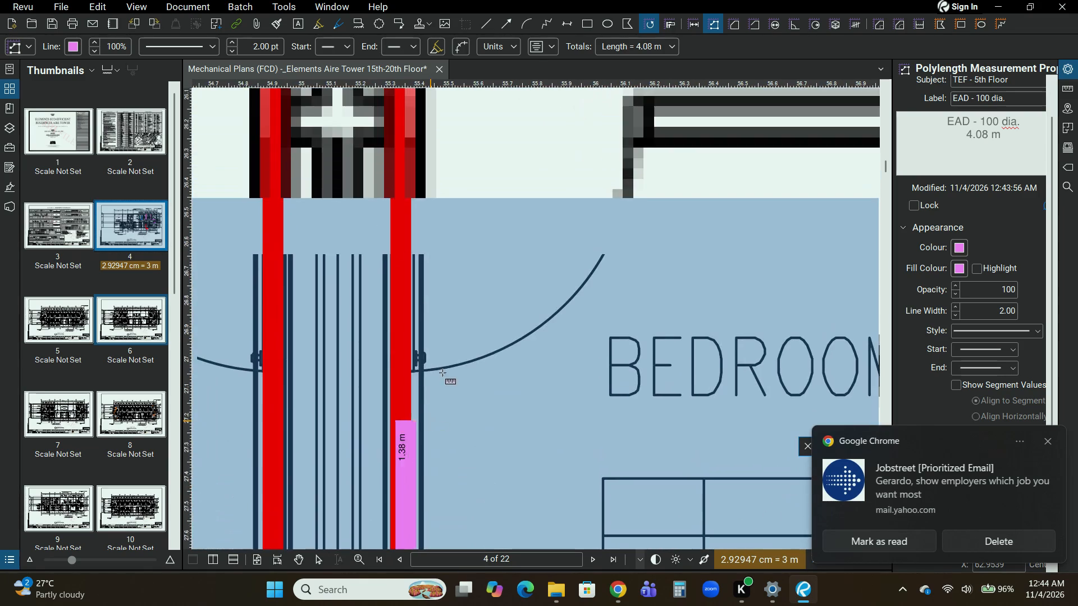
middle_click_drag(442, 373, 431, 421)
middle_click_drag(448, 284, 429, 418)
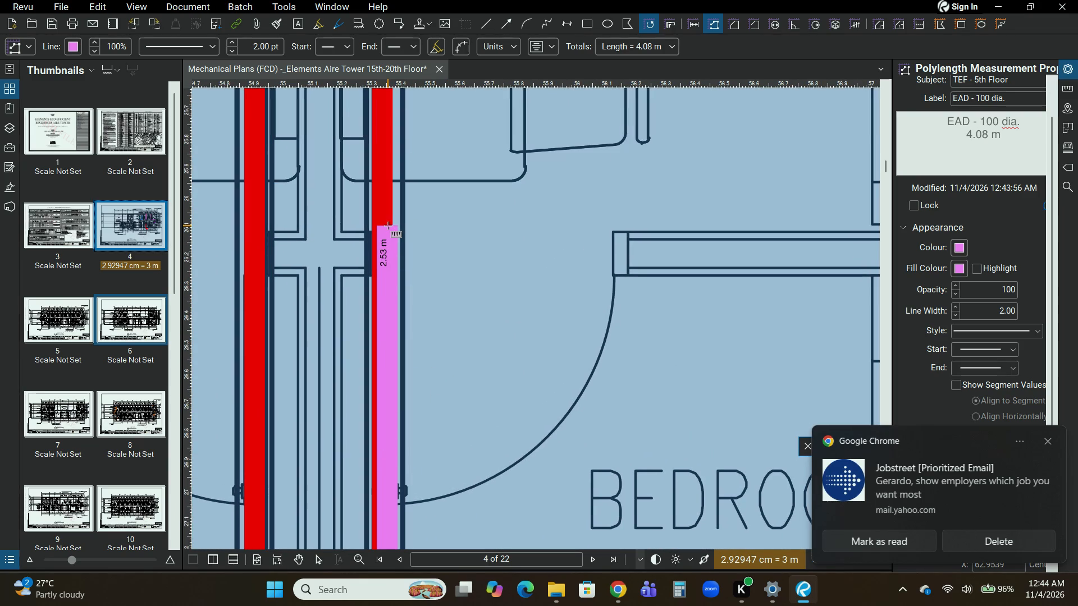
middle_click_drag(387, 218, 469, 424)
middle_click_drag(440, 212, 472, 388)
middle_click_drag(473, 242, 472, 396)
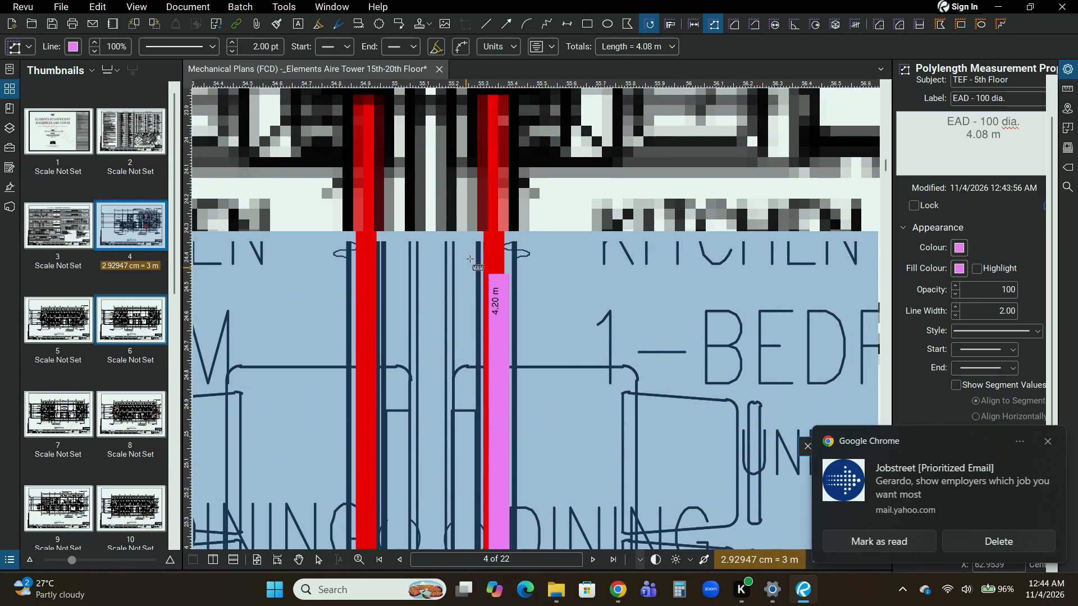
middle_click_drag(477, 227, 497, 401)
middle_click_drag(523, 236, 524, 461)
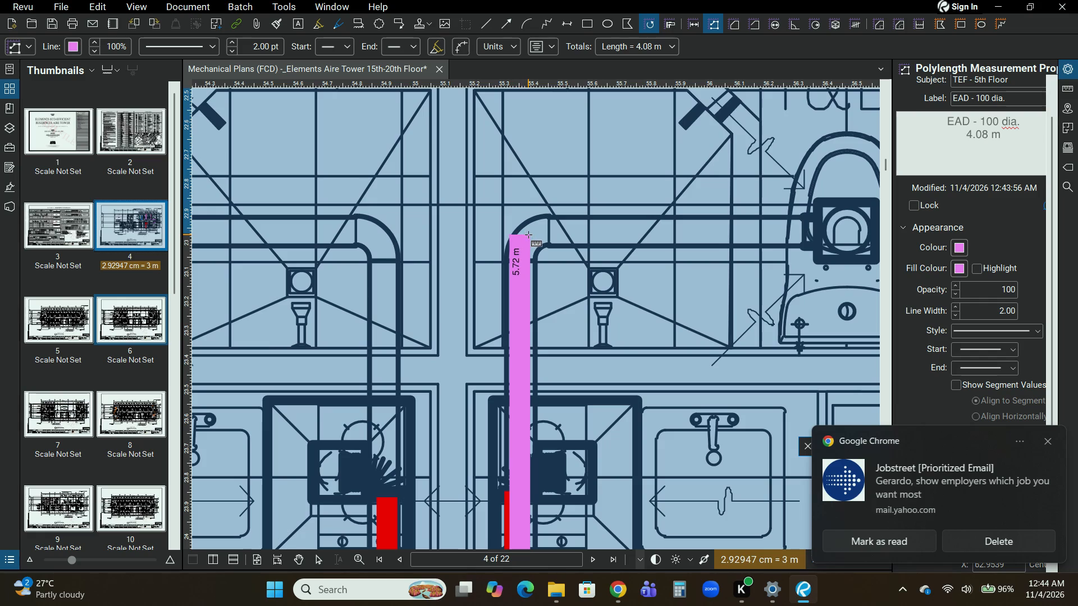
left_click(526, 231)
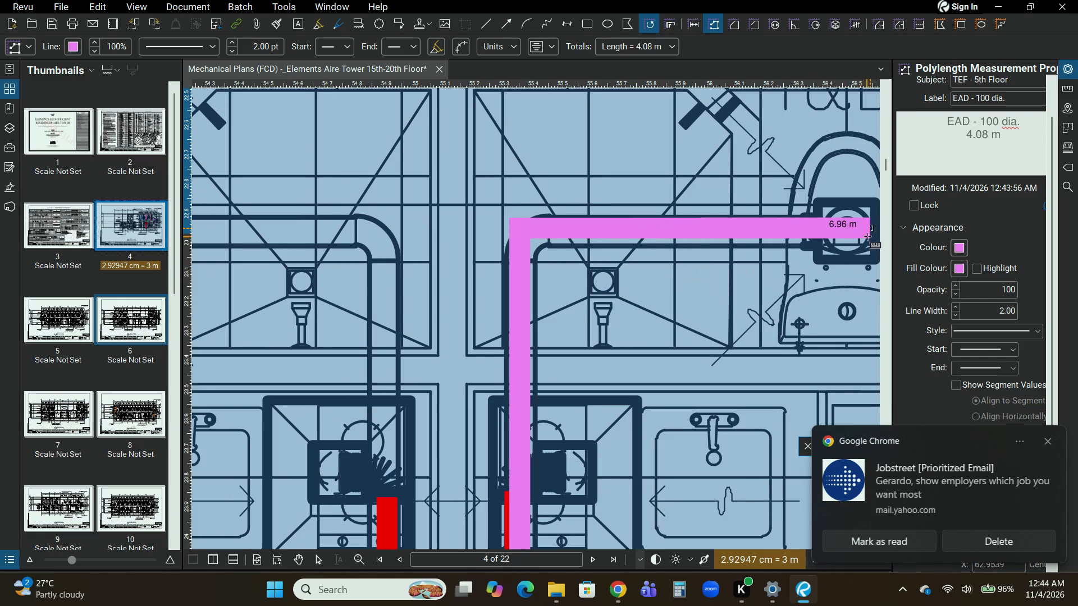
left_click(827, 231)
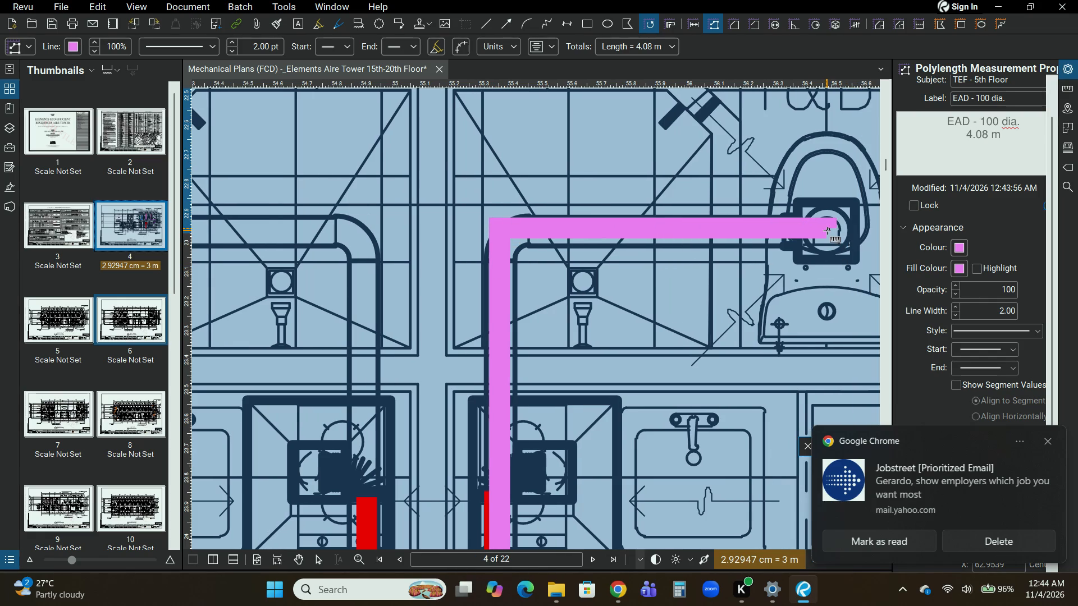
key("Return")
Start Unit 20's toilet exhaust polylength at the T&B grille and run it about 1.1 m to the bend, centring the bend point on the duct.
scroll(259, 244, "down", 2)
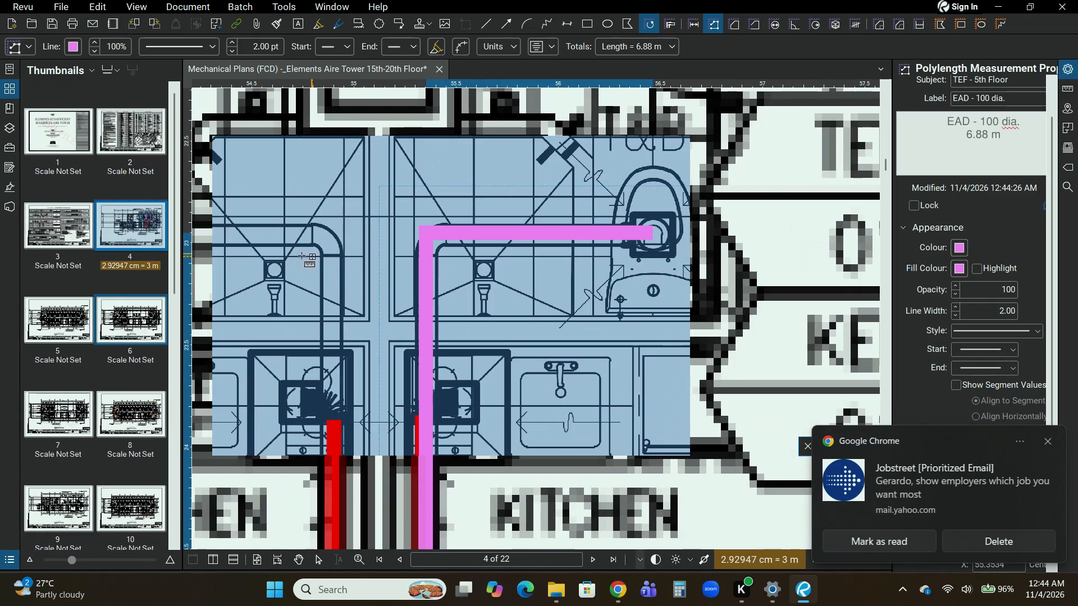
middle_click_drag(300, 279, 510, 253)
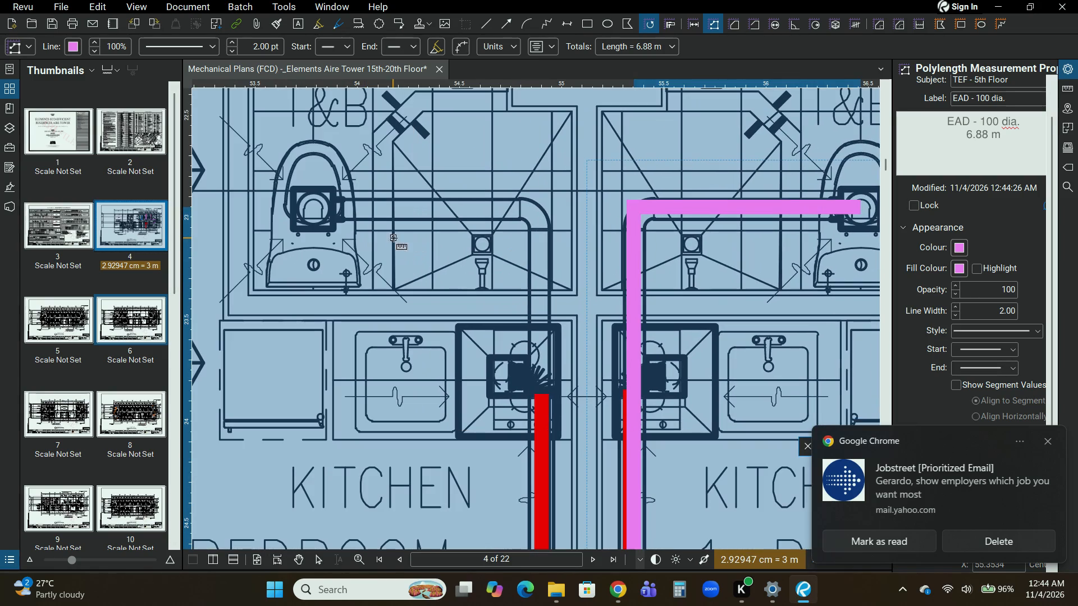
scroll(320, 224, "up", 4)
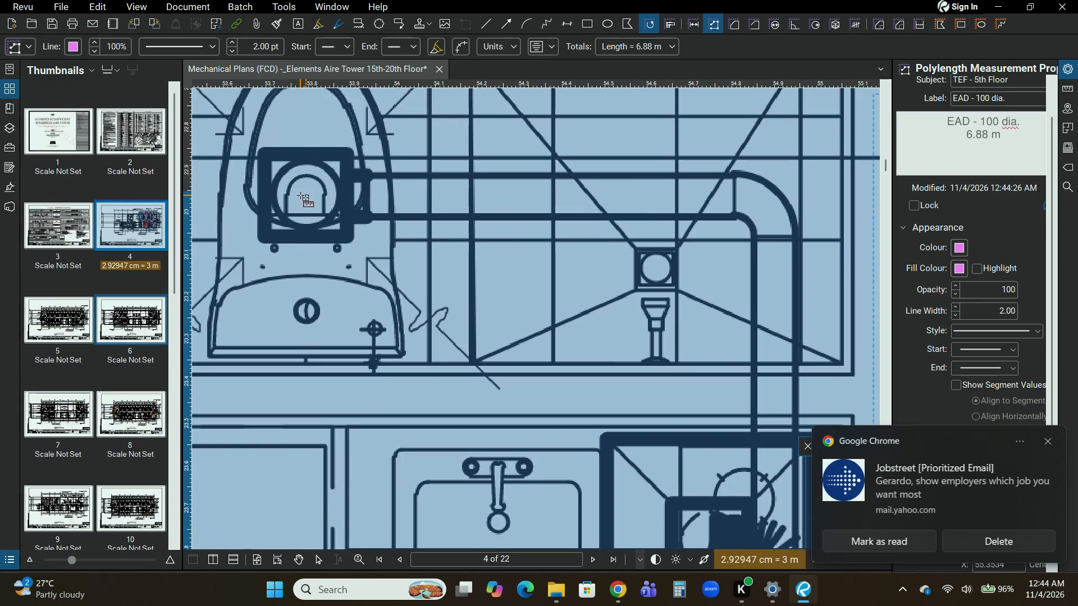
left_click(302, 195)
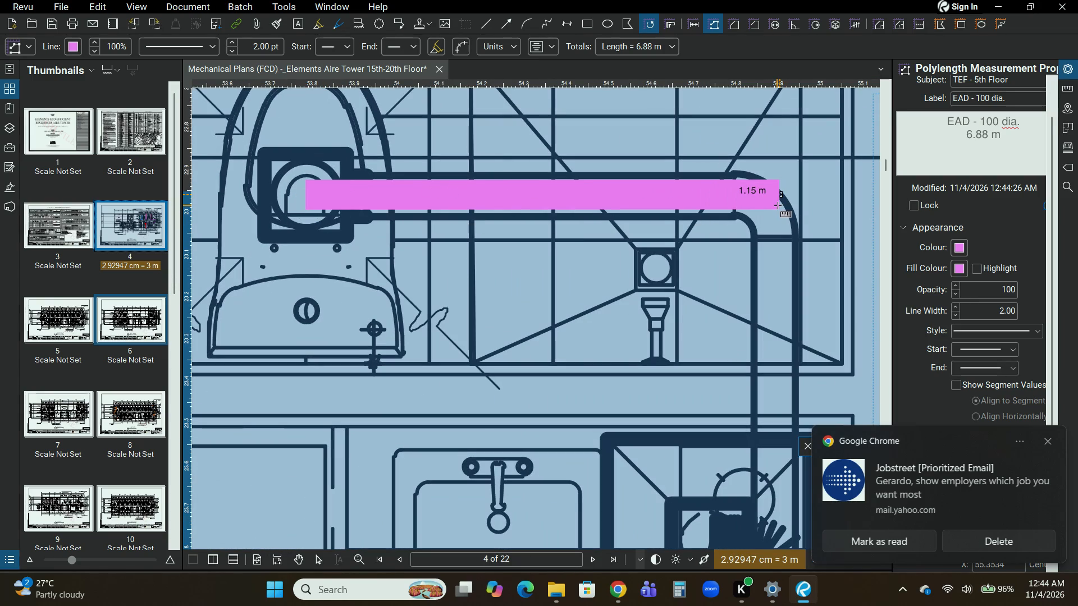
left_click(775, 205)
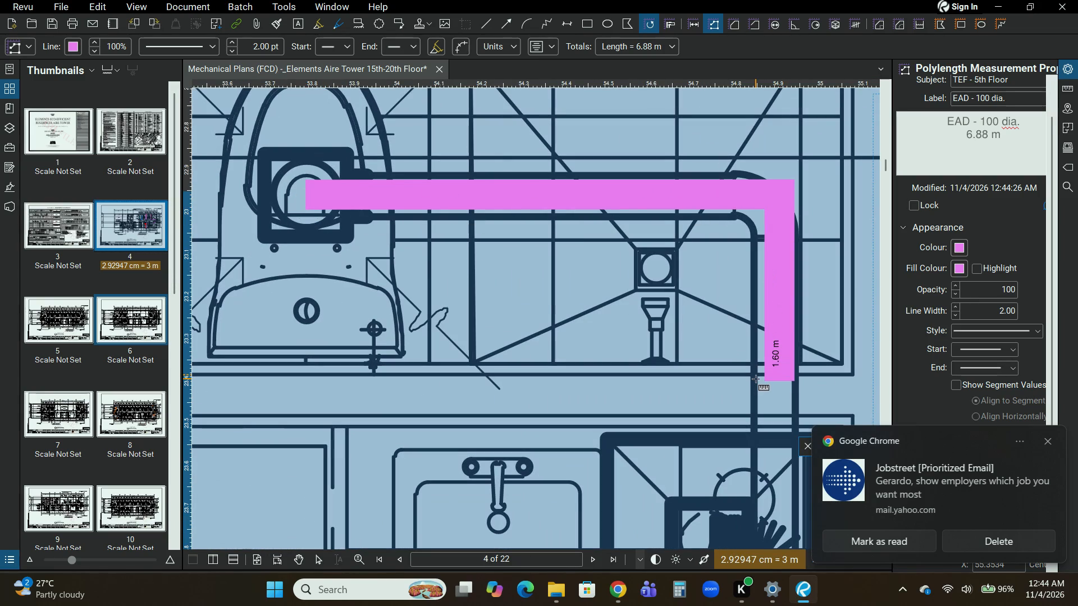
key("ctrl+z")
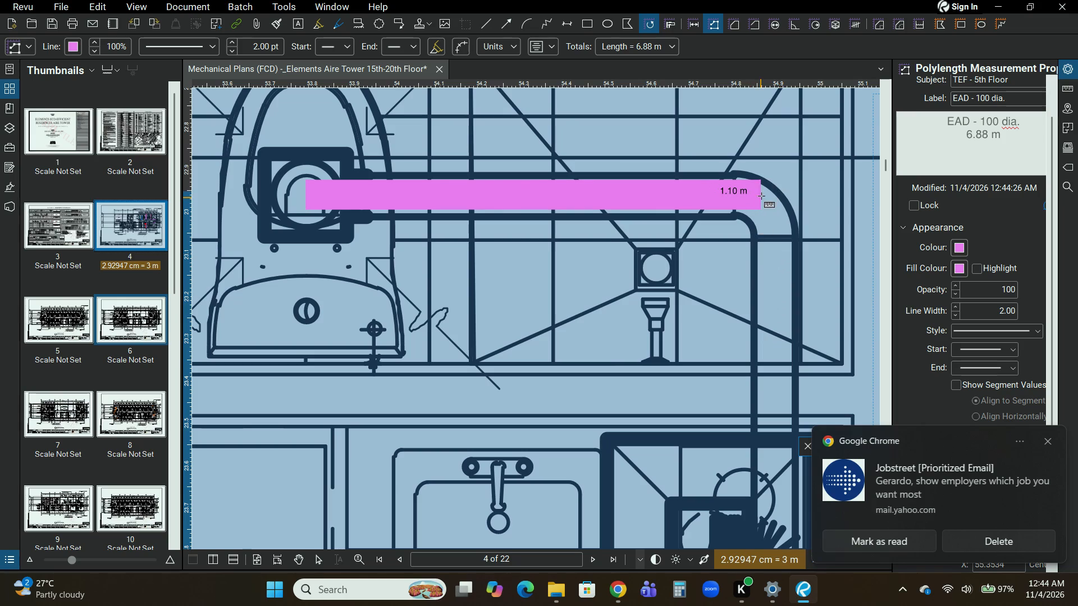
left_click(770, 194)
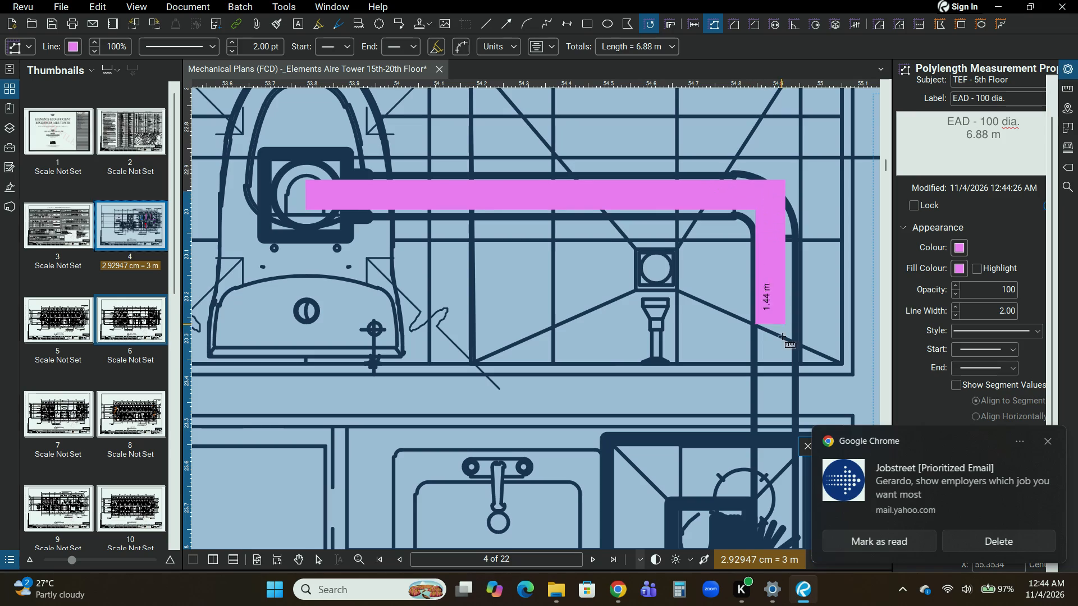
Finish Unit 20's toilet exhaust polylength past the kitchen and dining area at the exterior-wall outlet, for a total length of about 6.88 m.
middle_click_drag(761, 410, 647, 237)
scroll(637, 301, "down", 4)
middle_click_drag(611, 389, 618, 356)
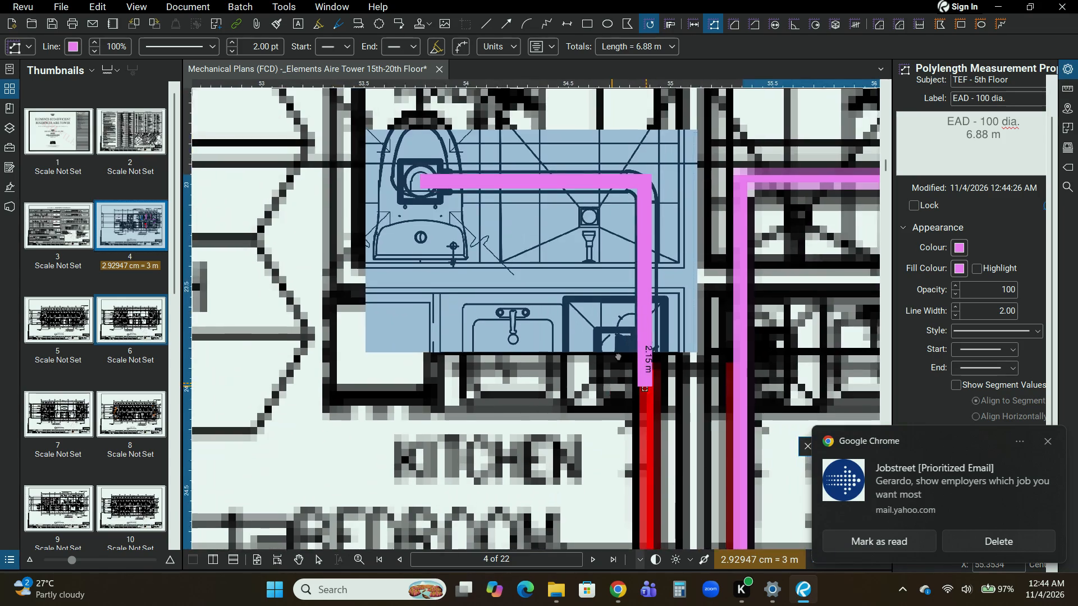
middle_click_drag(618, 356, 638, 171)
middle_click_drag(615, 416, 588, 249)
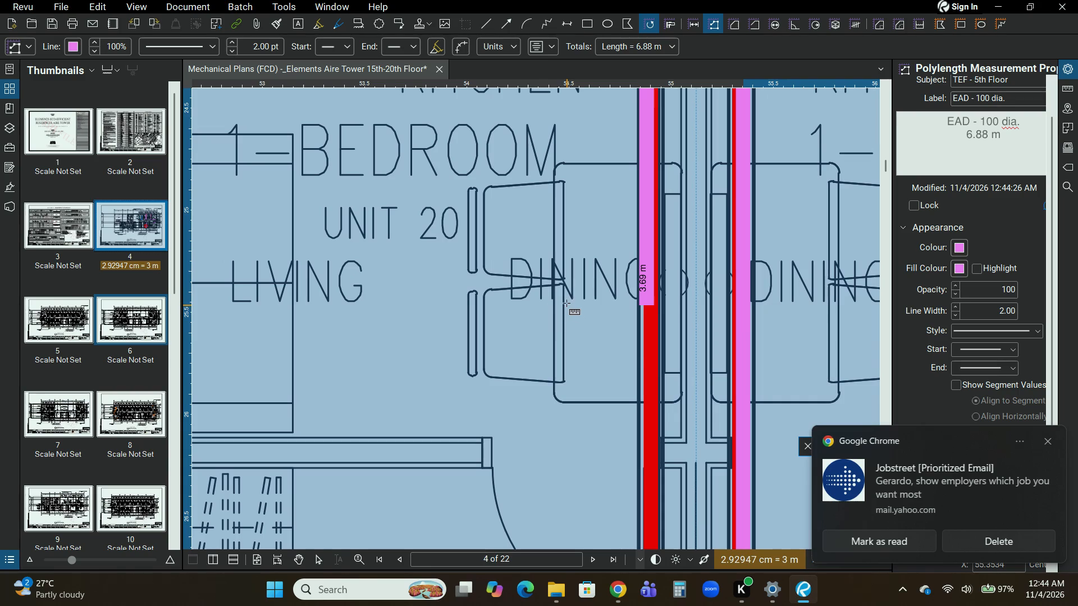
middle_click_drag(442, 353, 385, 139)
middle_click_drag(311, 396, 348, 139)
middle_click_drag(342, 416, 369, 224)
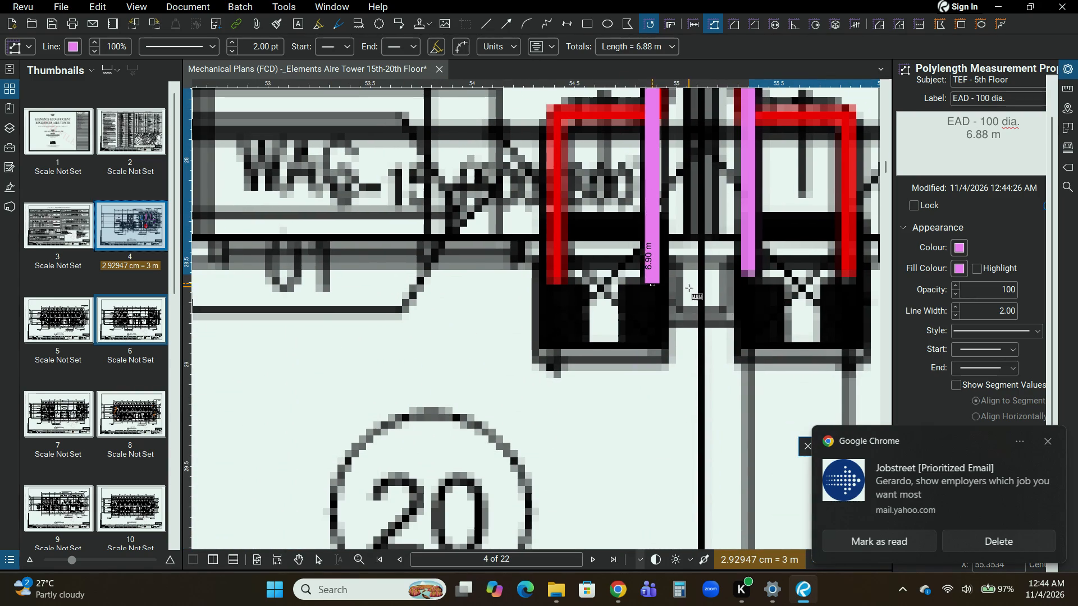
middle_click_drag(689, 292, 568, 336)
scroll(529, 325, "up", 6)
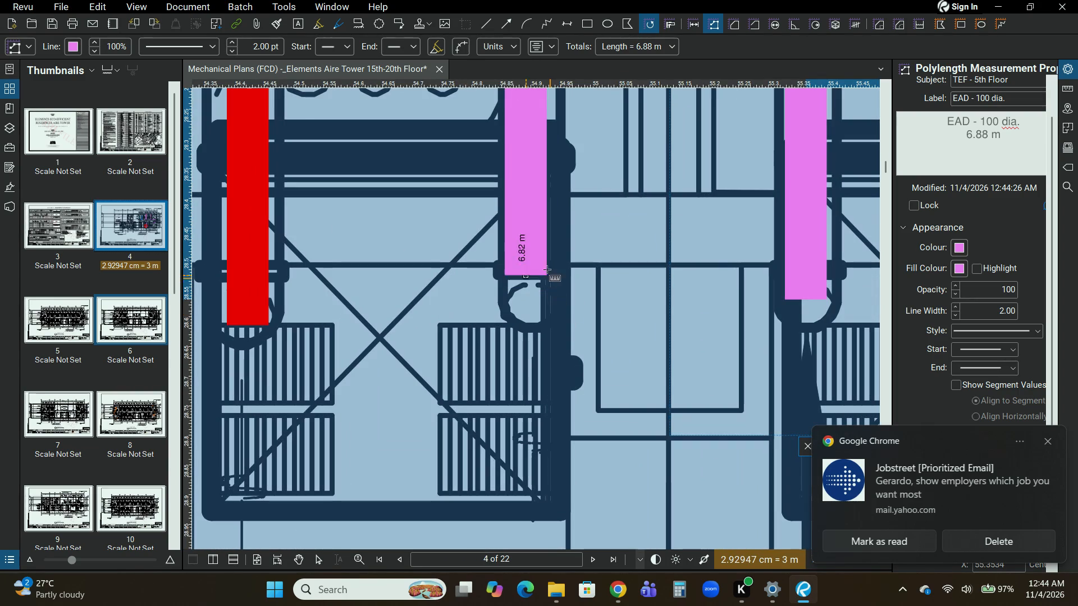
left_click(531, 311)
key("Return")
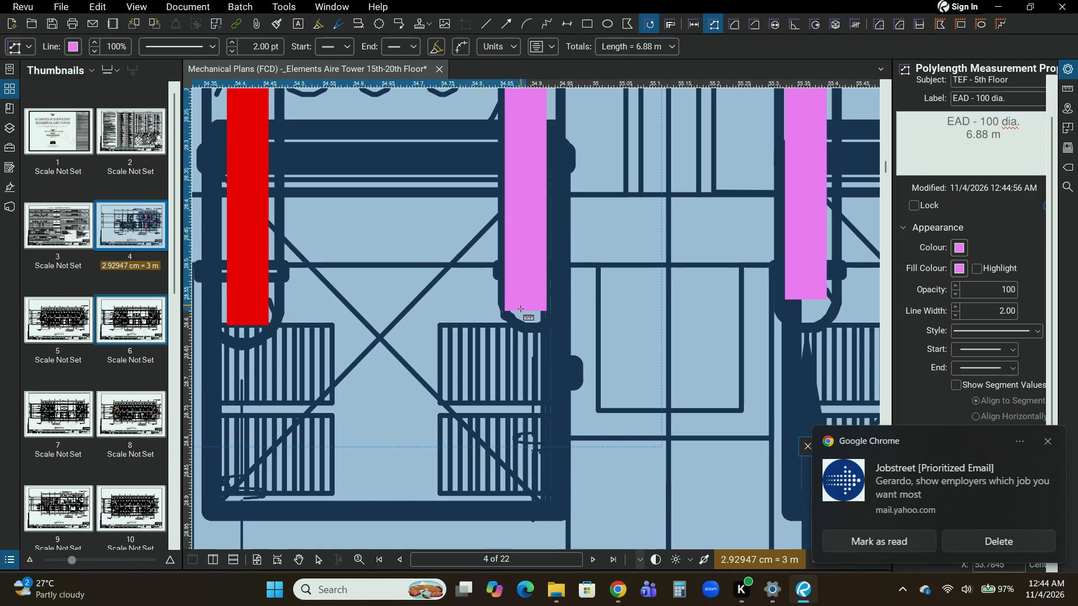
Leave the finished toilet exhaust takeoff and examine the EF-01 and EF-02 exhaust duct layout around the rest rooms and shower rooms.
scroll(158, 336, "down", 4)
scroll(483, 352, "down", 7)
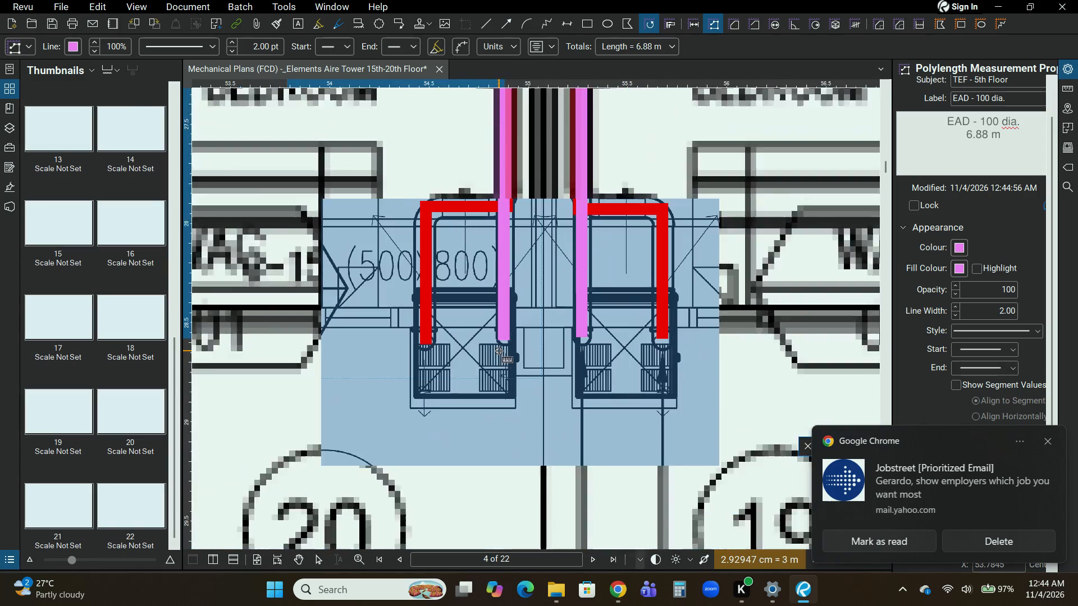
scroll(499, 351, "down", 8)
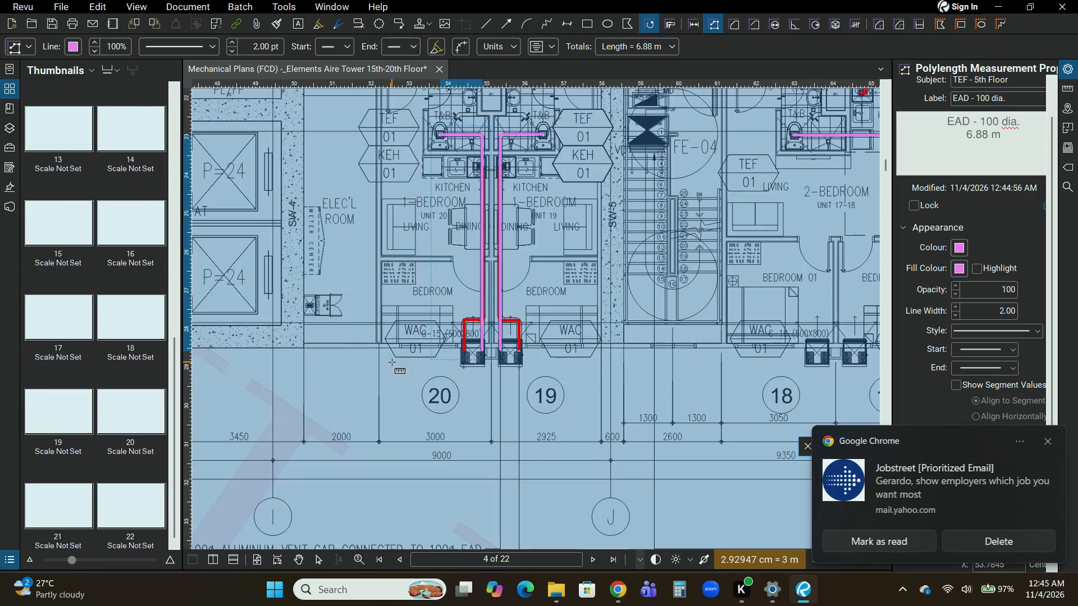
middle_click_drag(391, 362, 725, 350)
middle_click_drag(476, 371, 751, 366)
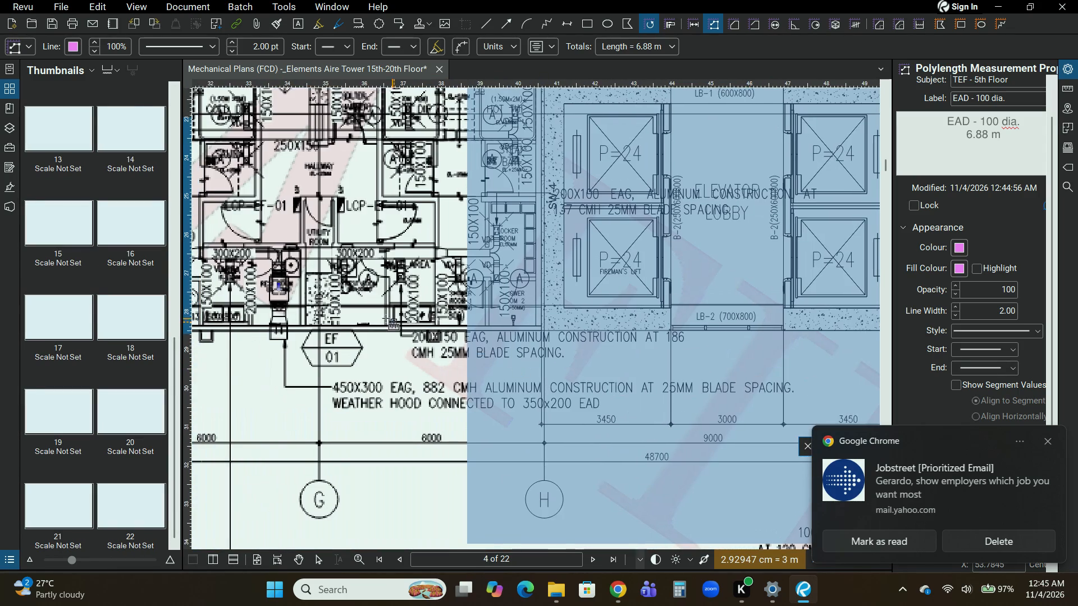
middle_click_drag(387, 318, 532, 353)
middle_click_drag(490, 279, 524, 332)
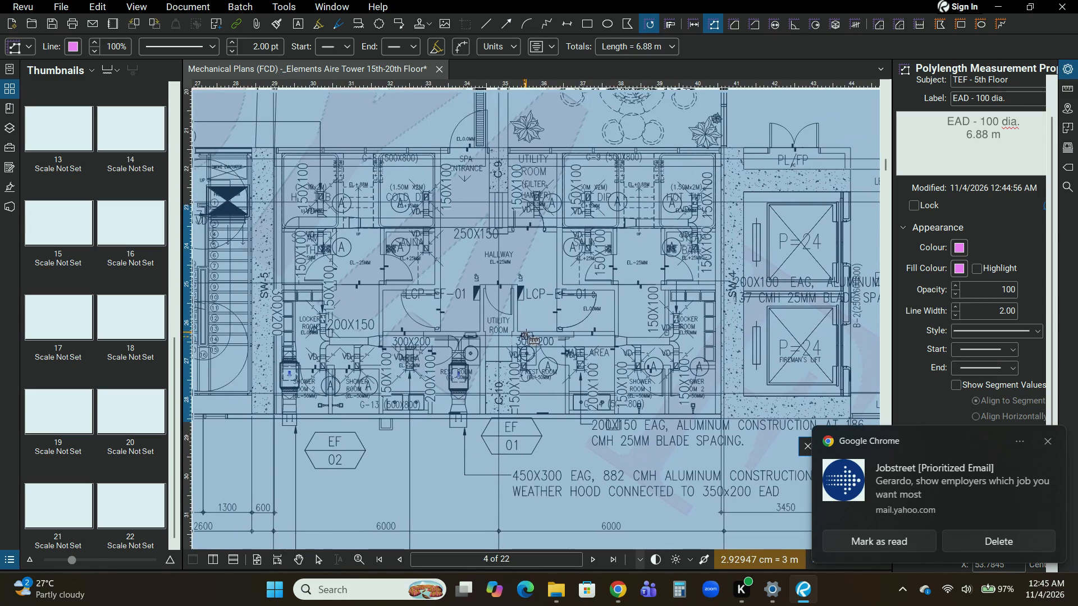
middle_click_drag(486, 329, 746, 315)
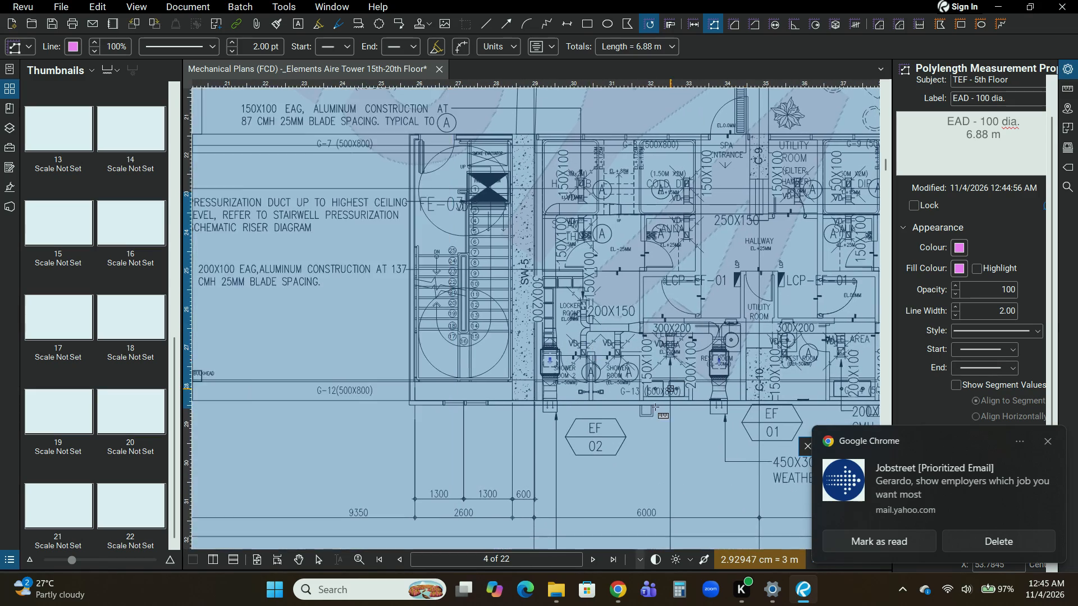
scroll(657, 406, "down", 1)
scroll(647, 415, "up", 3)
scroll(750, 417, "up", 1)
middle_click_drag(697, 414, 570, 393)
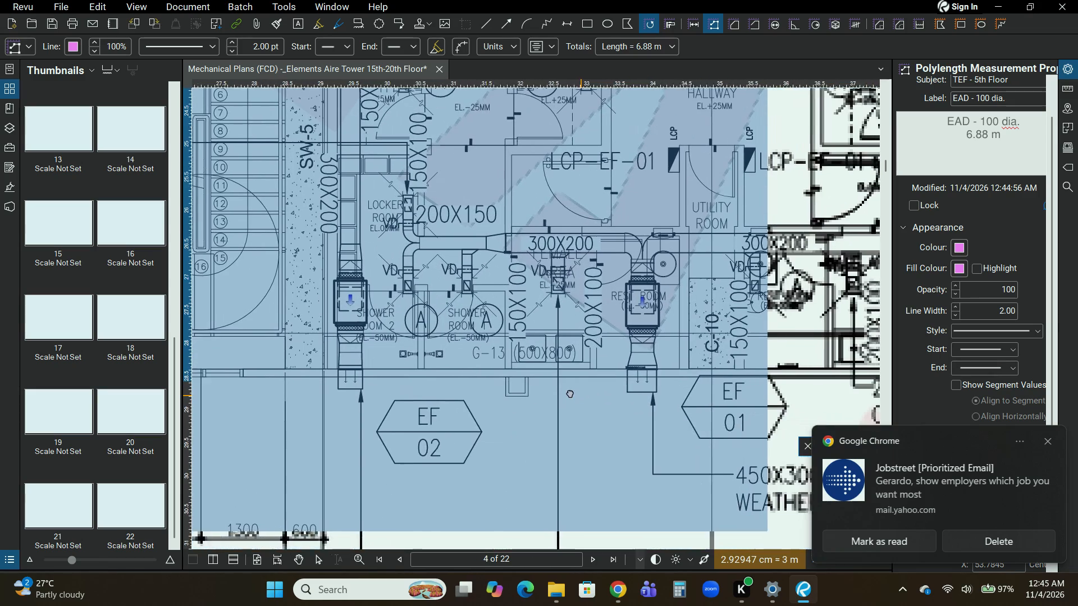
middle_click_drag(570, 393, 540, 388)
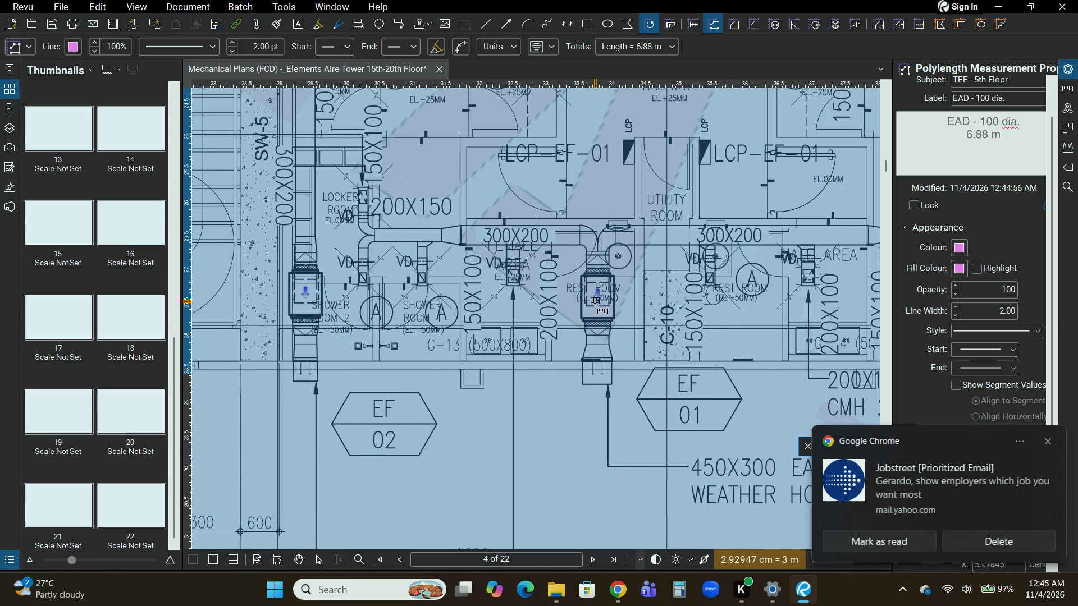
scroll(592, 300, "up", 3)
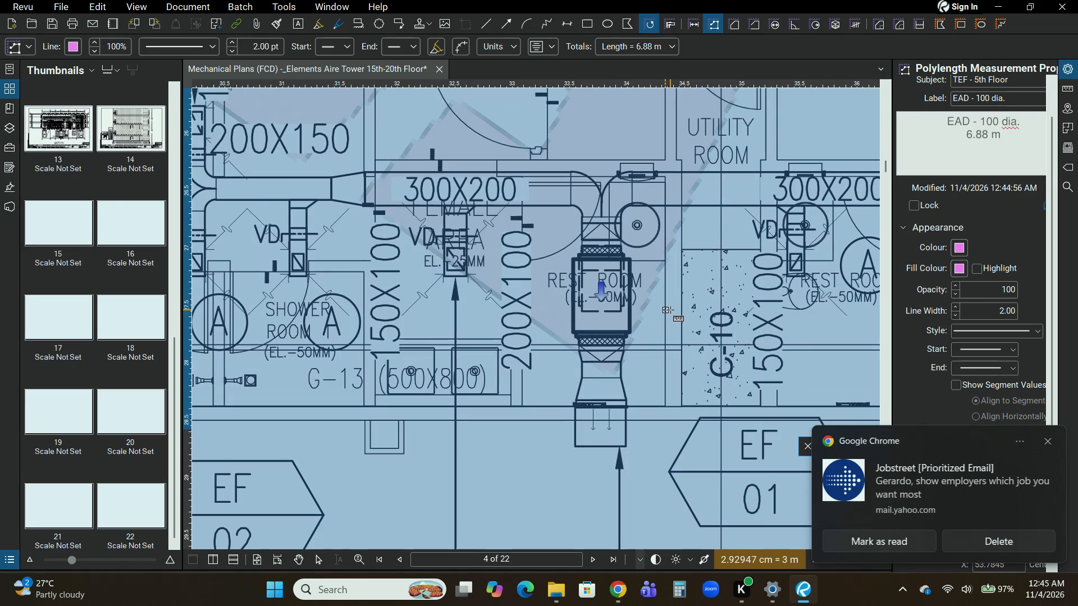
scroll(670, 310, "down", 1)
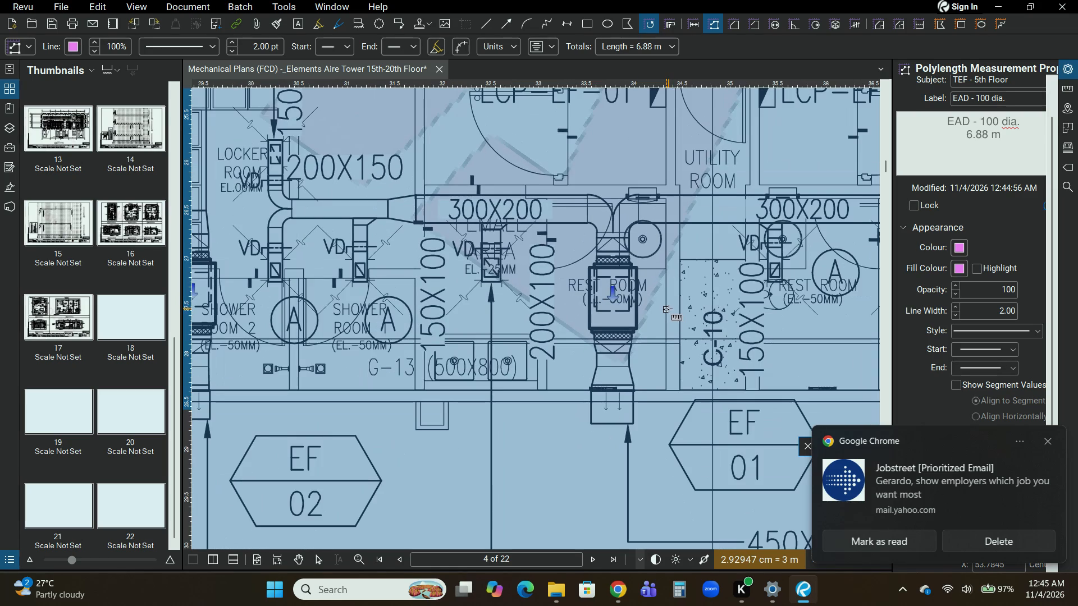
middle_click_drag(659, 315, 541, 315)
key("Return")
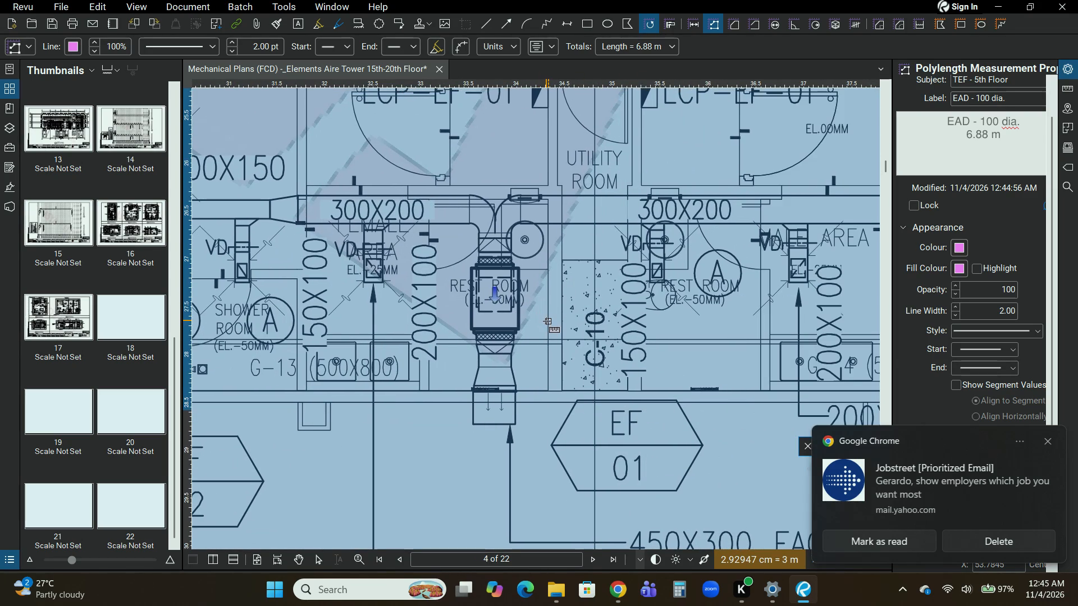
key("Escape")
scroll(458, 302, "down", 1)
middle_click_drag(434, 310, 417, 303)
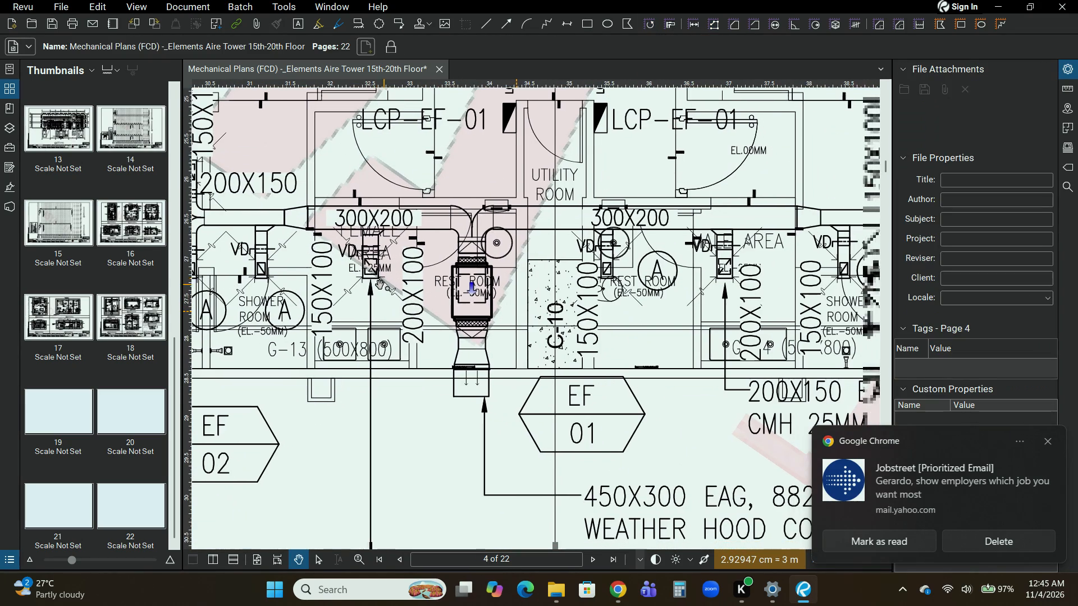
Start a new Polylength measurement and set its subject to "EF - 01 5th Floor".
left_click(1051, 444)
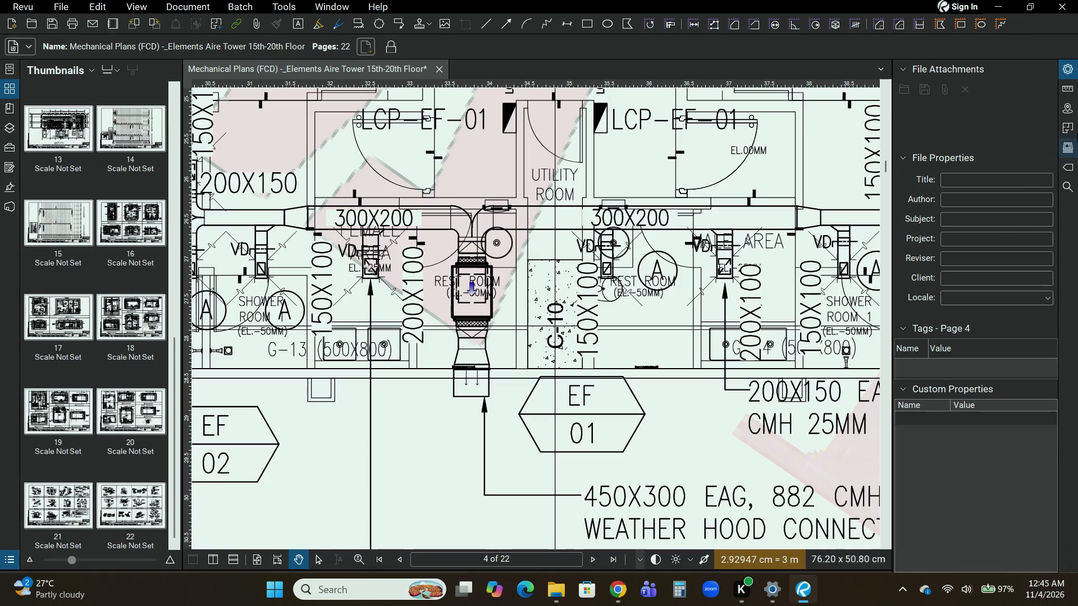
left_click(1075, 85)
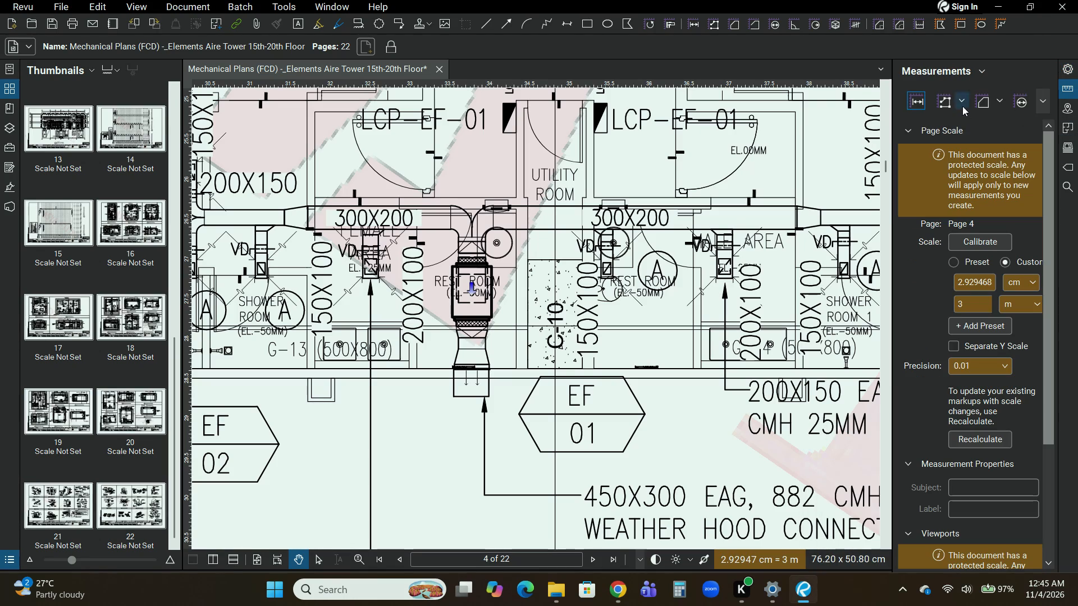
left_click(945, 101)
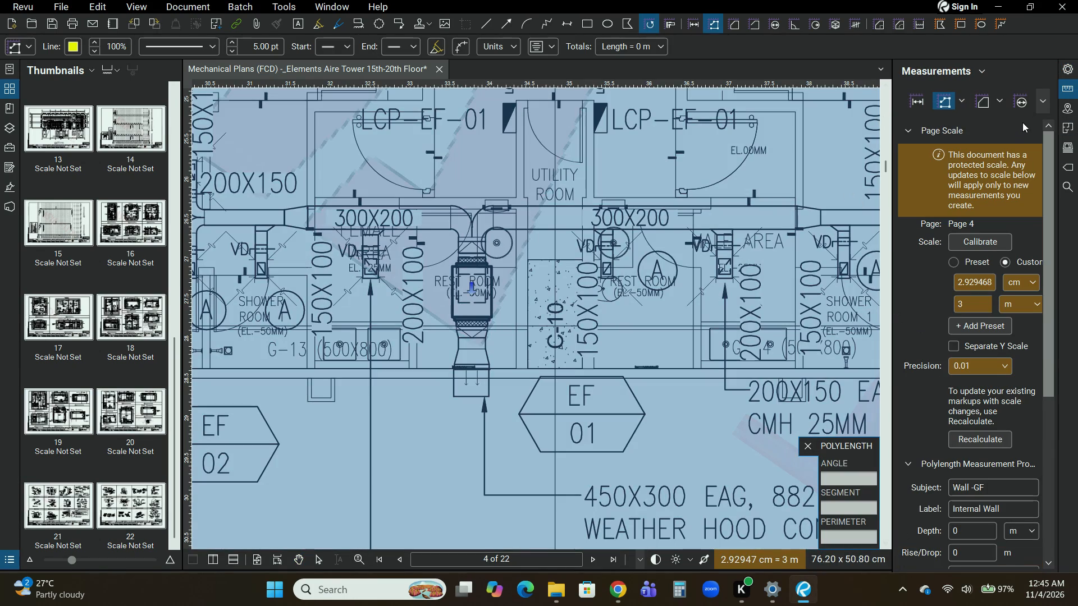
left_click(1072, 61)
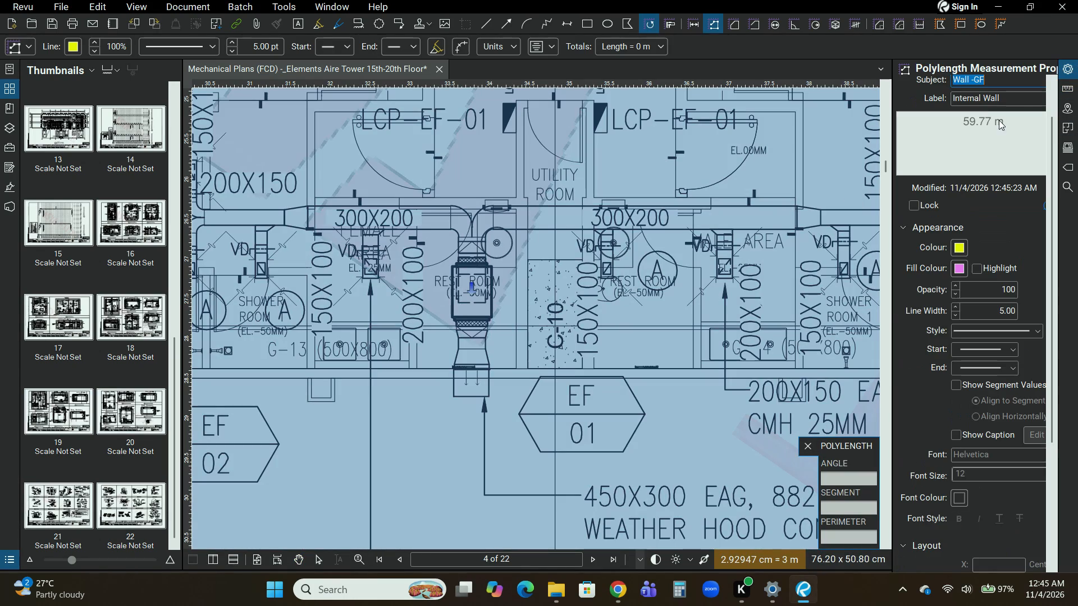
scroll(980, 122, "up", 1)
type("EF")
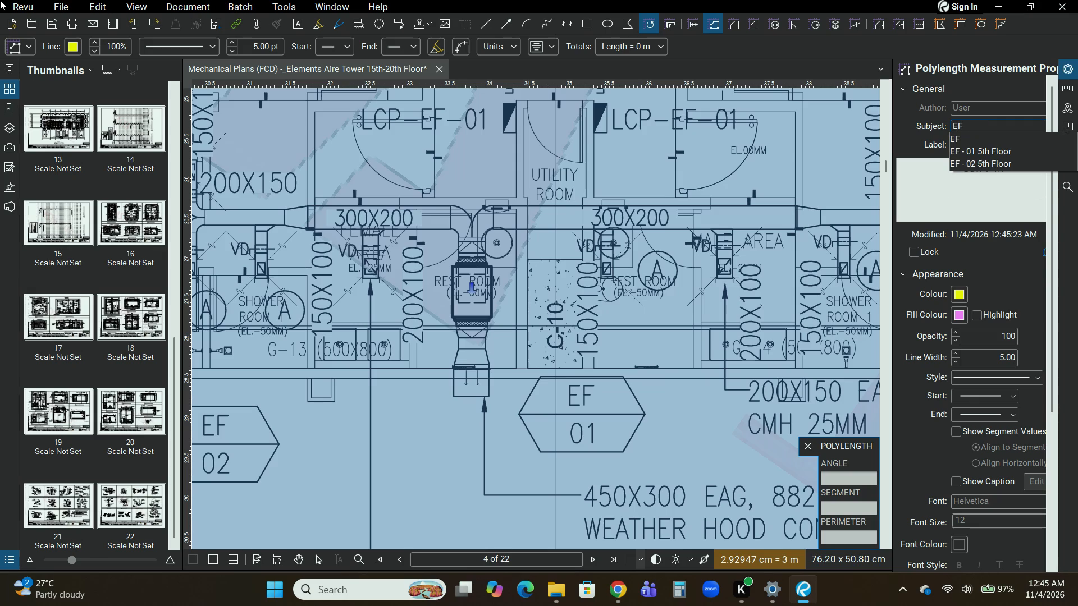
key("space")
type("- 0`")
key("space")
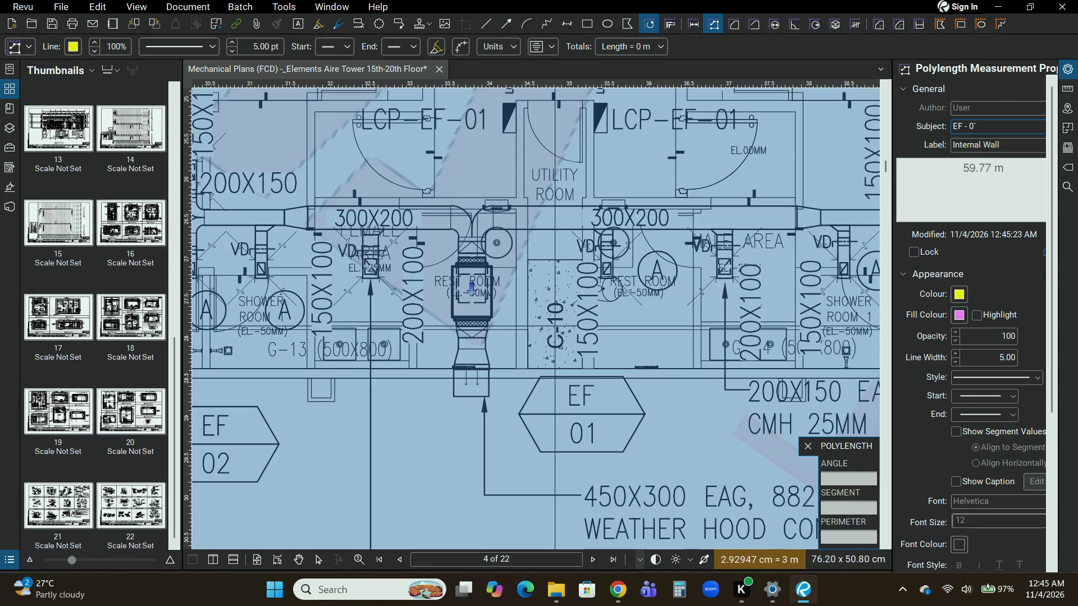
key("BackSpace")
key("BackSpace")
key("1")
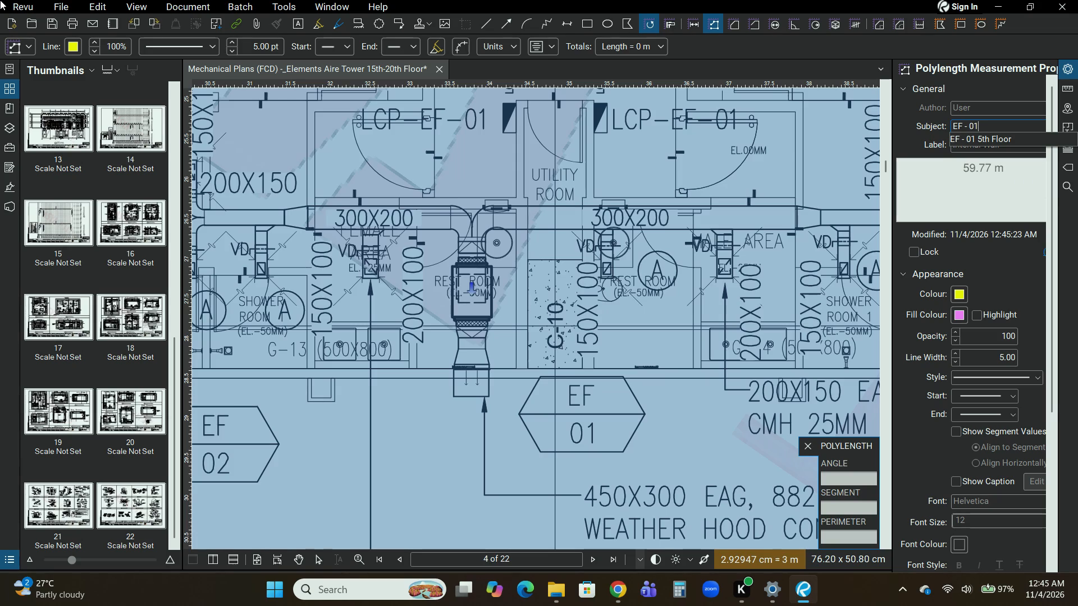
key("Down")
key("Return")
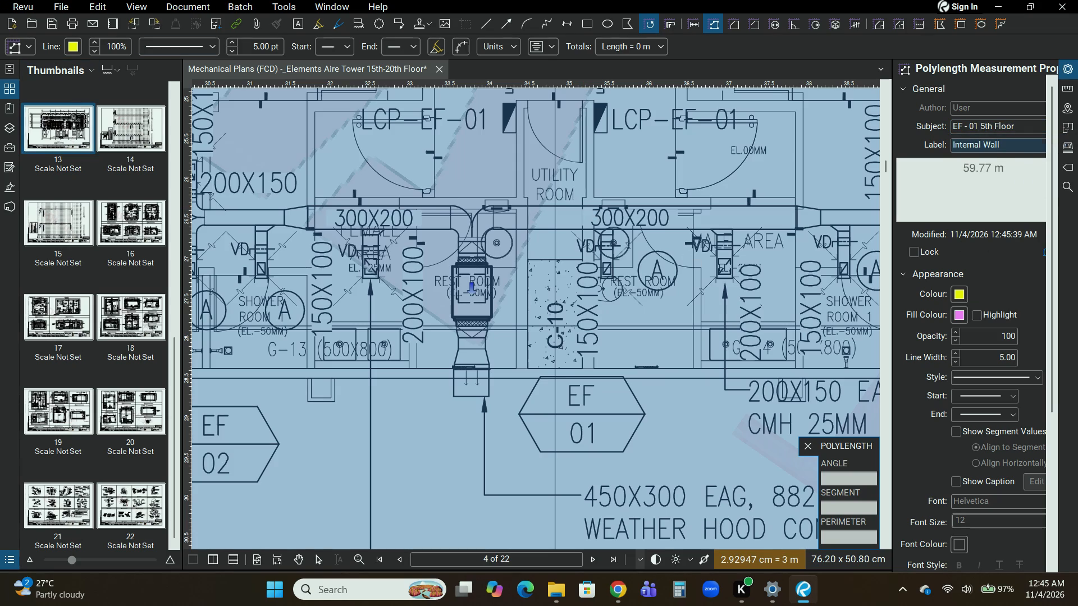
Set the new polylength's label to "EAD- 450x300".
left_click_drag(1030, 146, 868, 111)
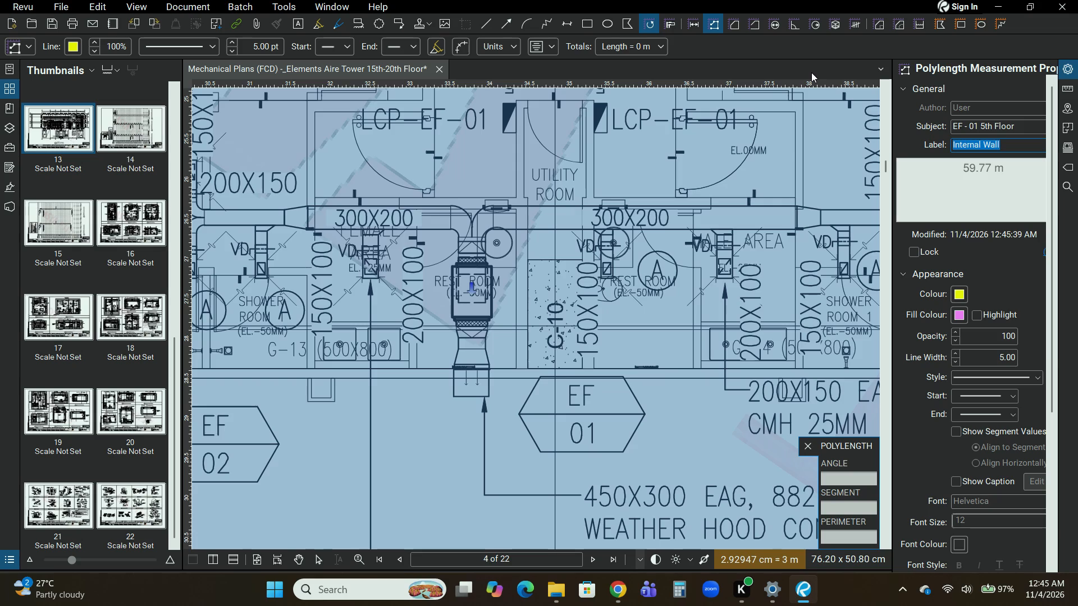
type("EAD")
type("-")
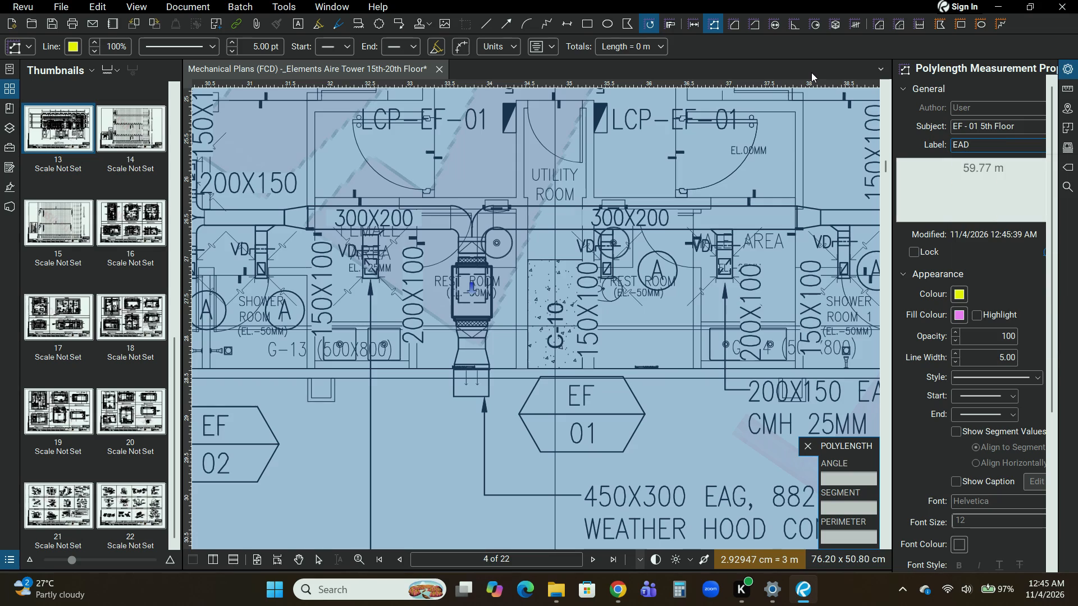
key("space")
type("450")
type("x300")
key("Return")
Set the polylength's colour to red and its line width to 2.00.
left_click(958, 295)
left_click(966, 326)
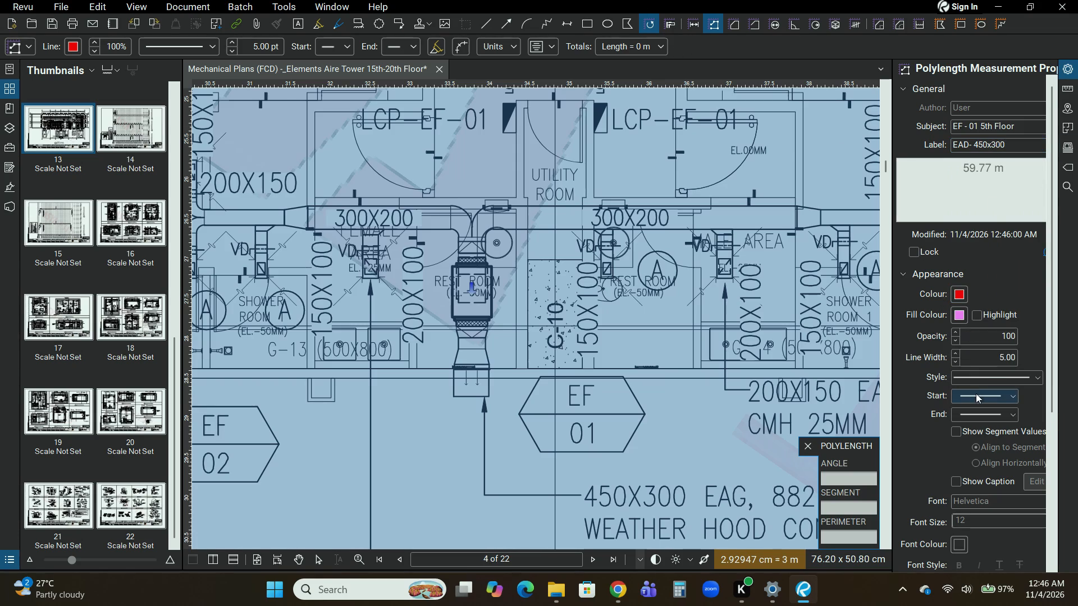
left_click_drag(991, 359, 1030, 357)
key("2")
key("Return")
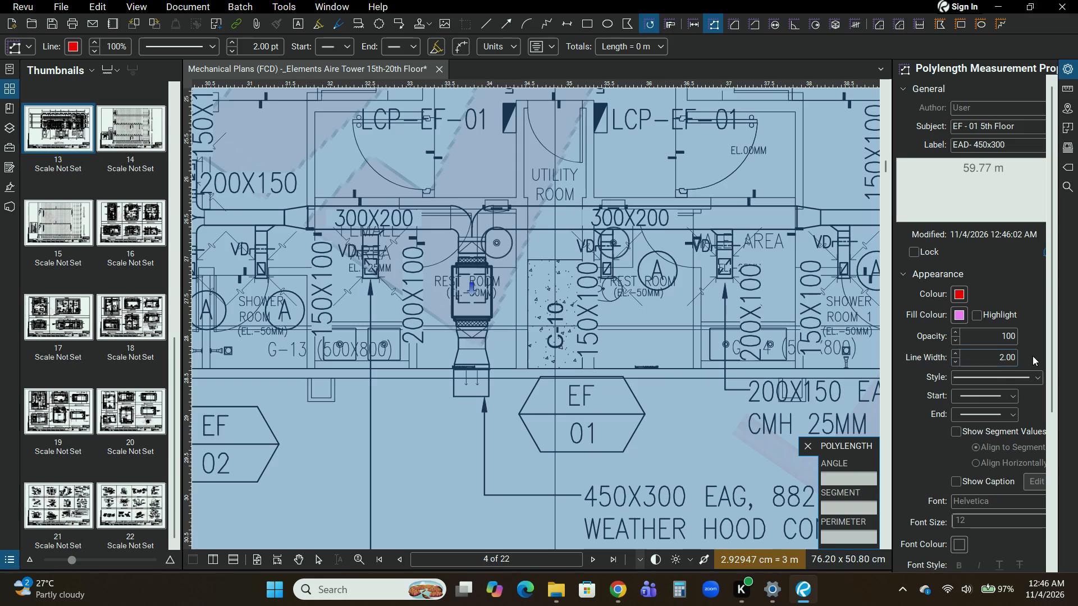
Measure EF-01's discharge duct from the centre of the exterior outlet to the fan's flexible connector, about 0.90 m.
scroll(417, 360, "up", 4)
scroll(528, 443, "up", 1)
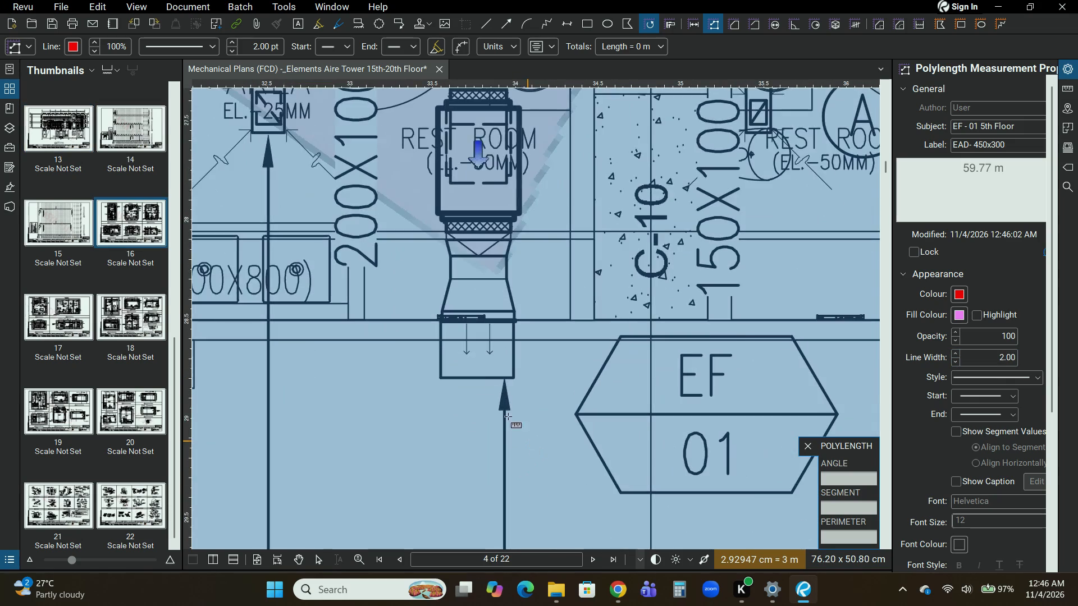
scroll(508, 416, "up", 1)
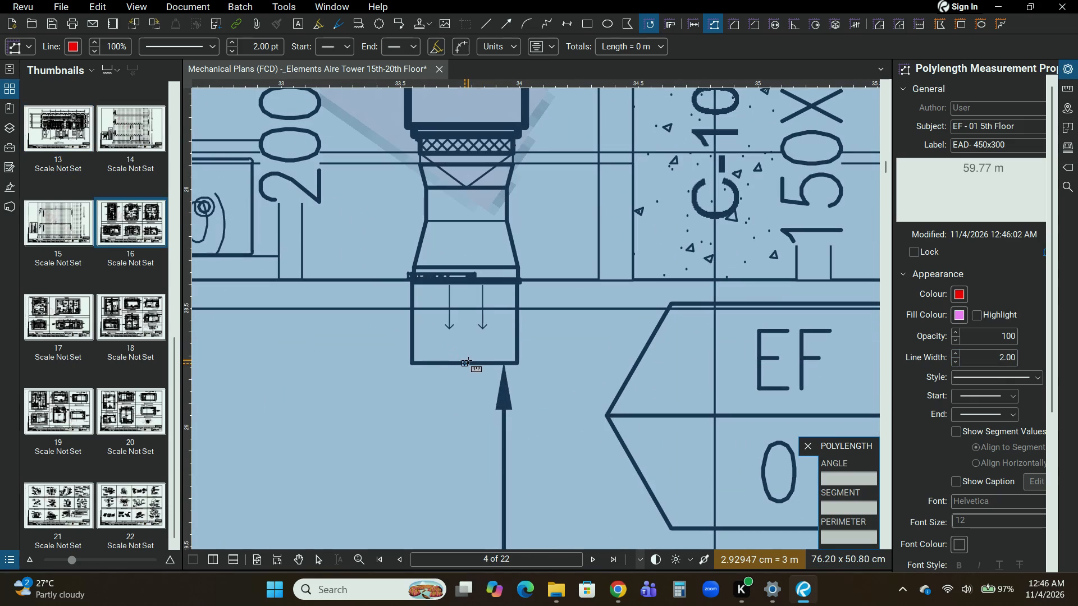
left_click(468, 360)
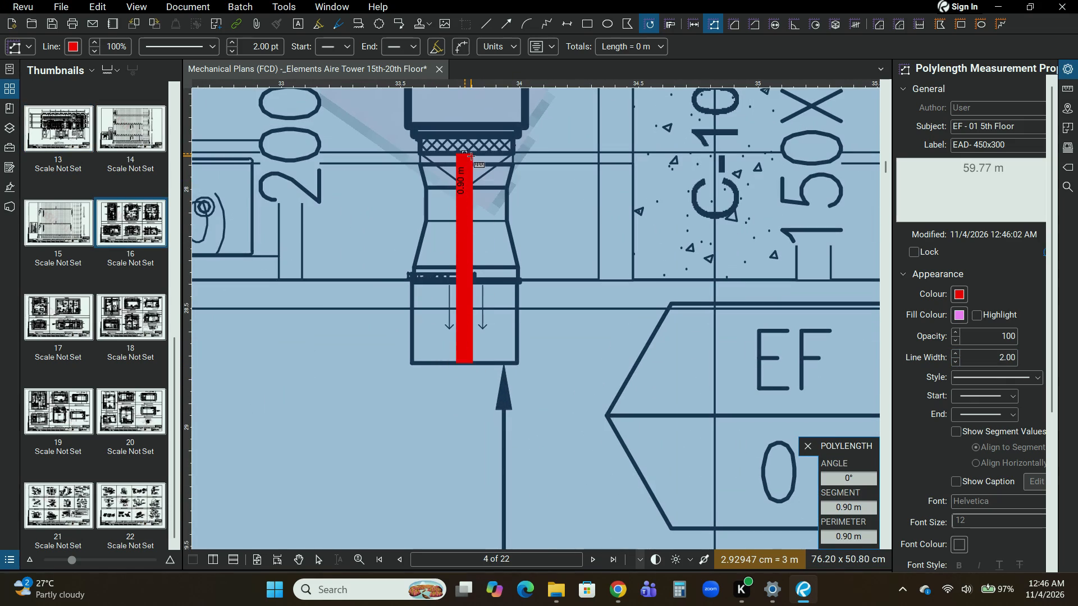
left_click(465, 155)
key("Return")
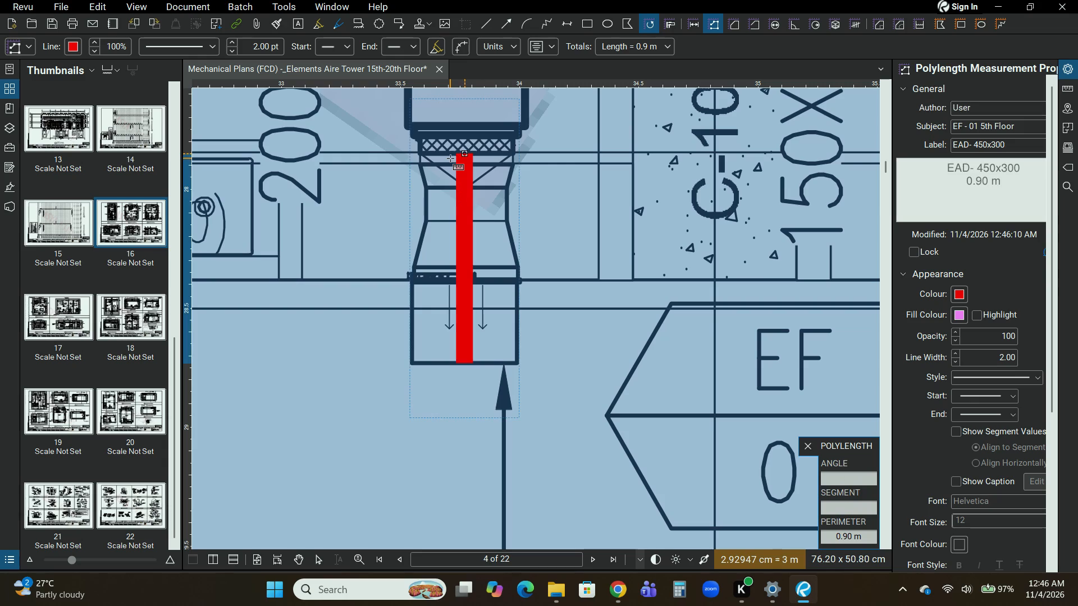
Measure EF-01's 450x300 inlet duct from the fan's upper flexible connector to the branch split, about 0.26 m.
scroll(489, 149, "down", 4)
middle_click_drag(615, 186, 547, 476)
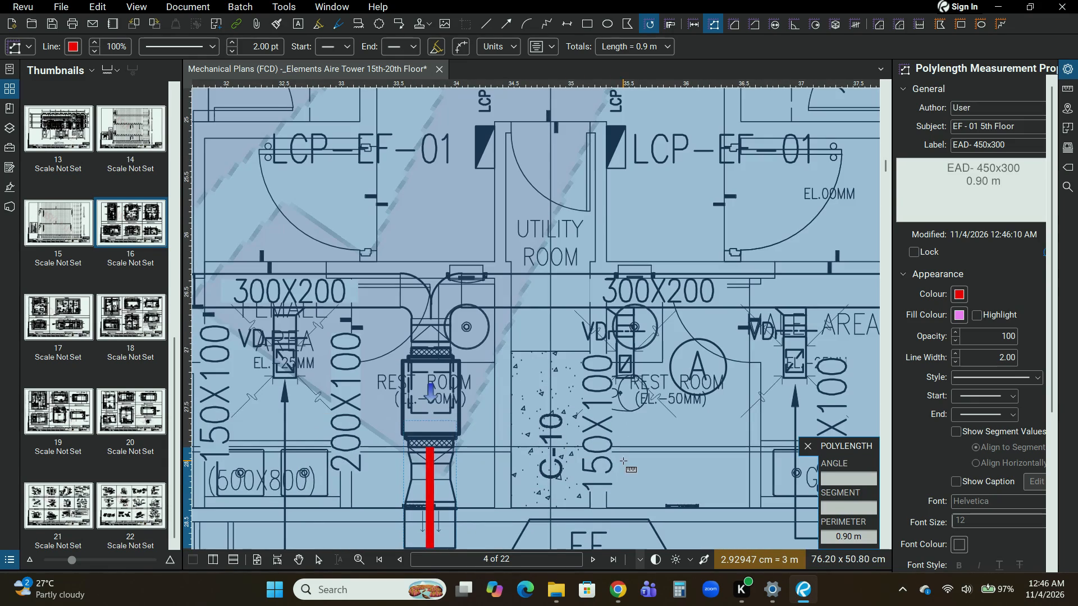
middle_click_drag(578, 368, 413, 408)
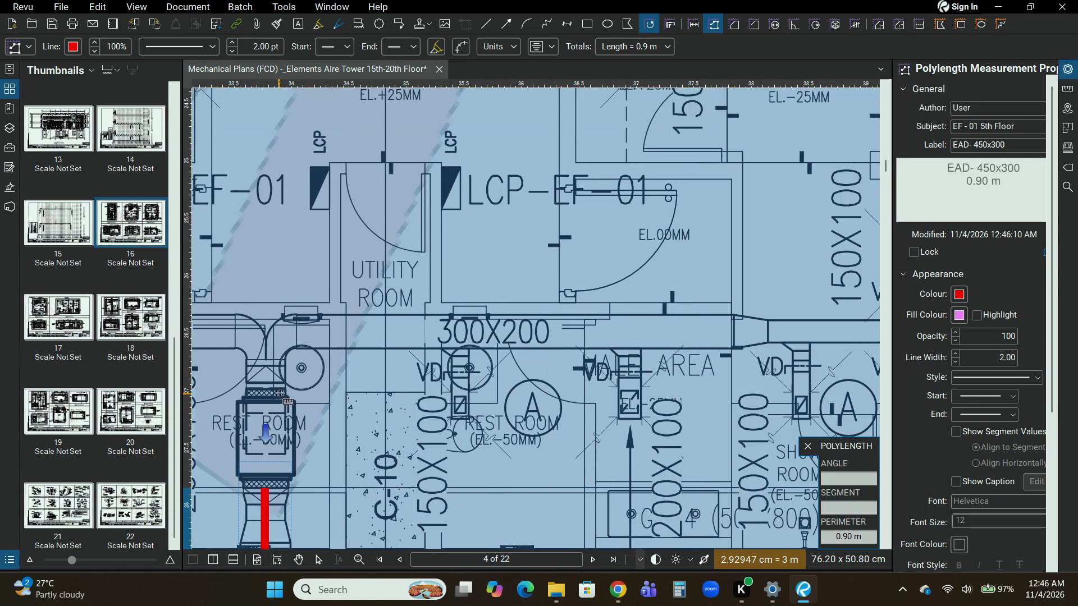
middle_click_drag(289, 390, 400, 371)
scroll(395, 372, "up", 4)
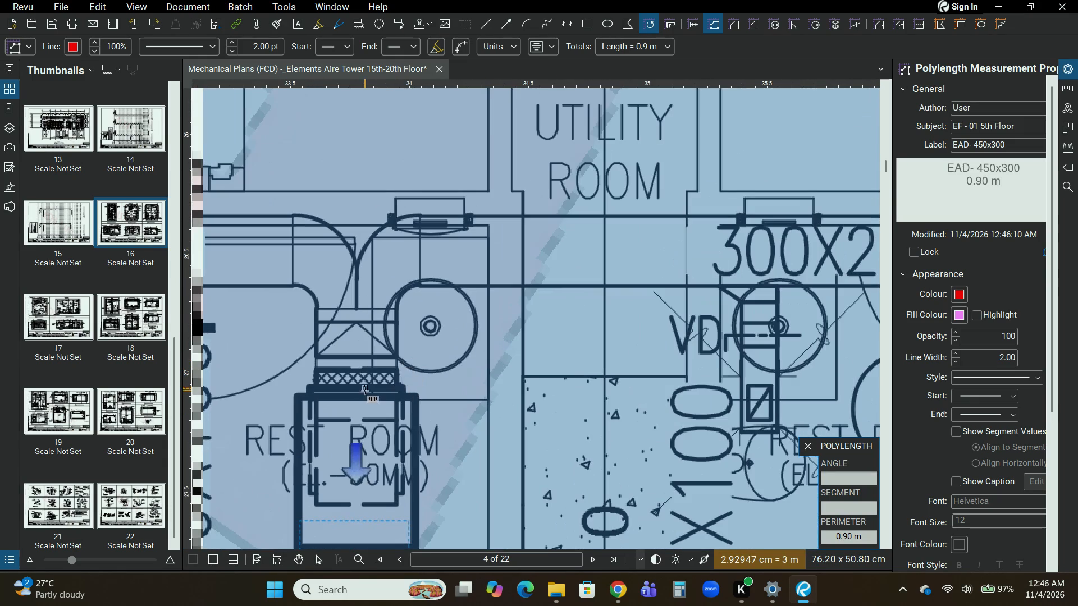
scroll(365, 389, "up", 2)
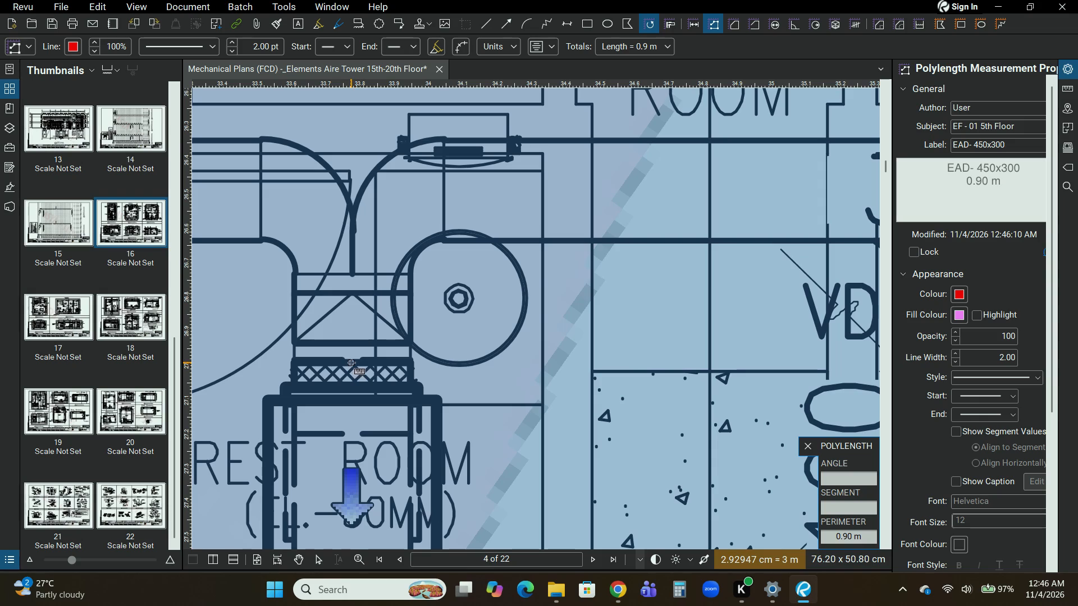
left_click(351, 362)
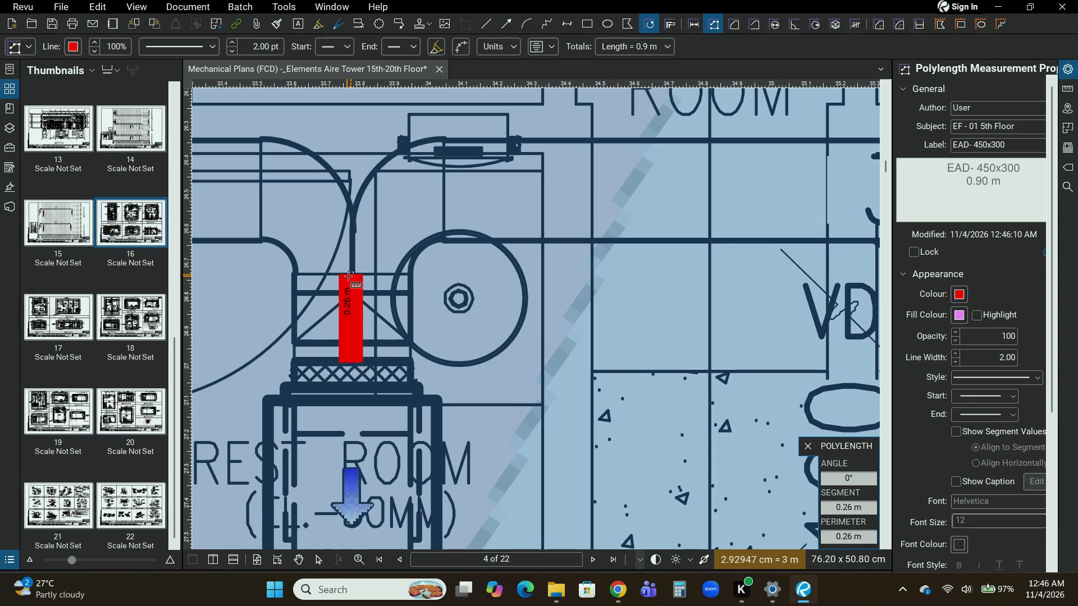
left_click(348, 276)
key("Return")
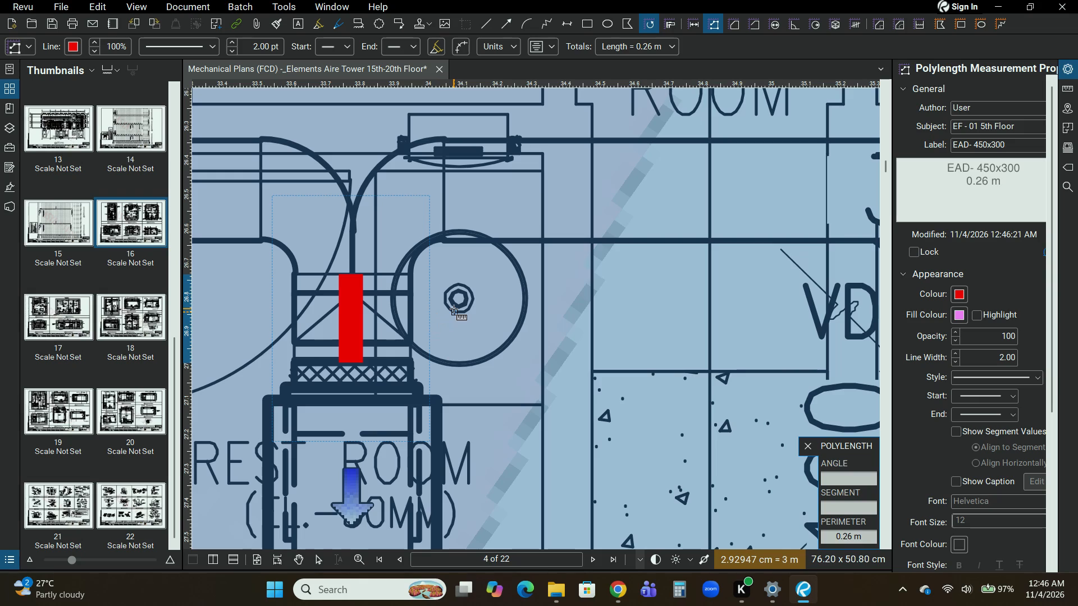
key("Return")
key("Escape")
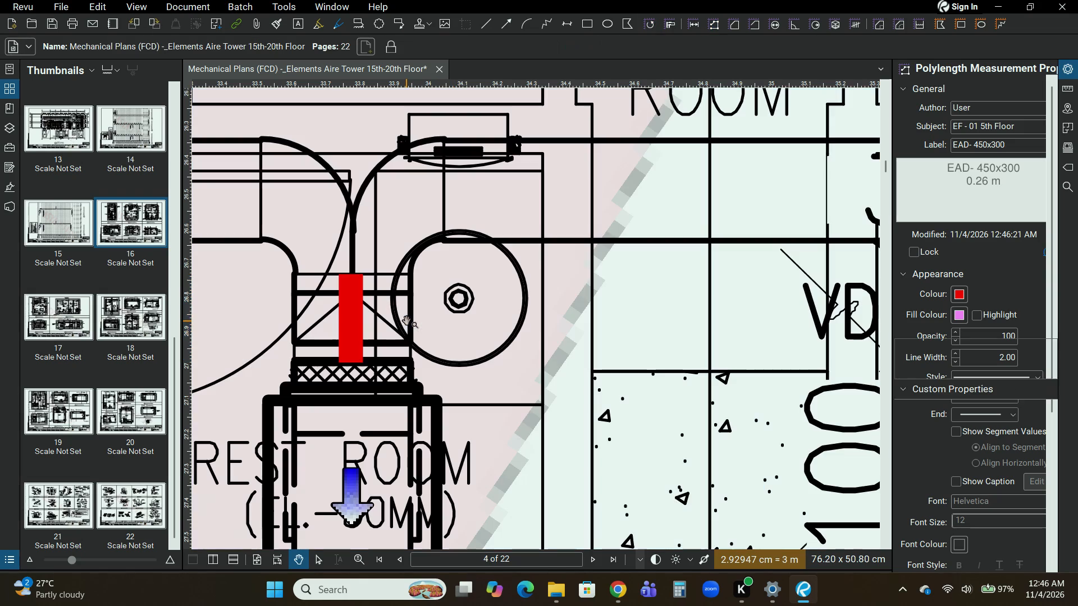
Start a new Polylength measurement and set its subject to "EF - 01 5th Floor".
scroll(617, 310, "down", 2)
middle_click_drag(607, 324, 592, 348)
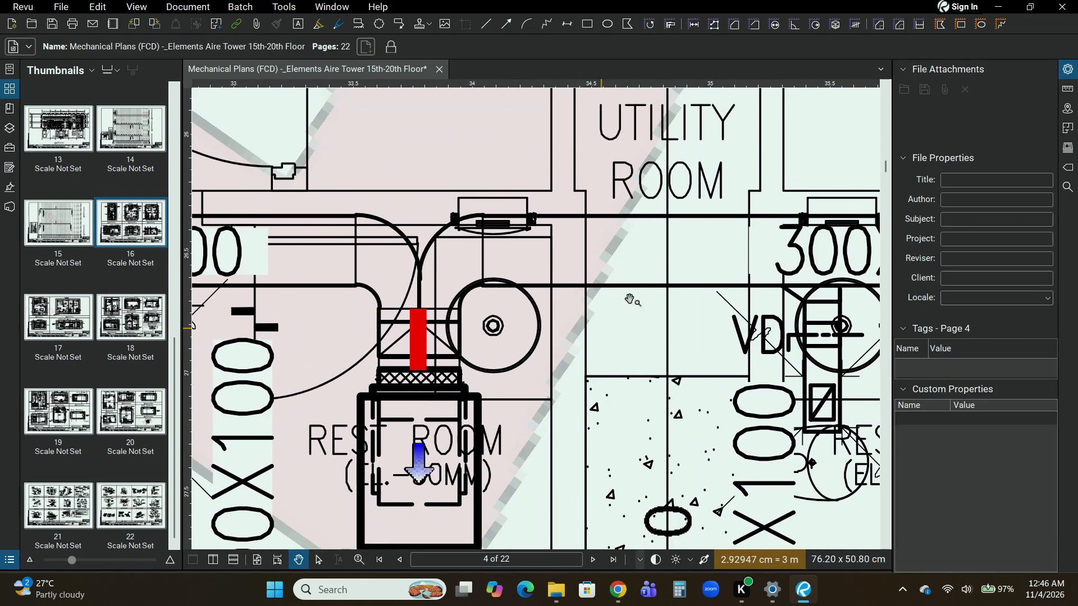
middle_click_drag(661, 299, 555, 313)
middle_click(633, 291)
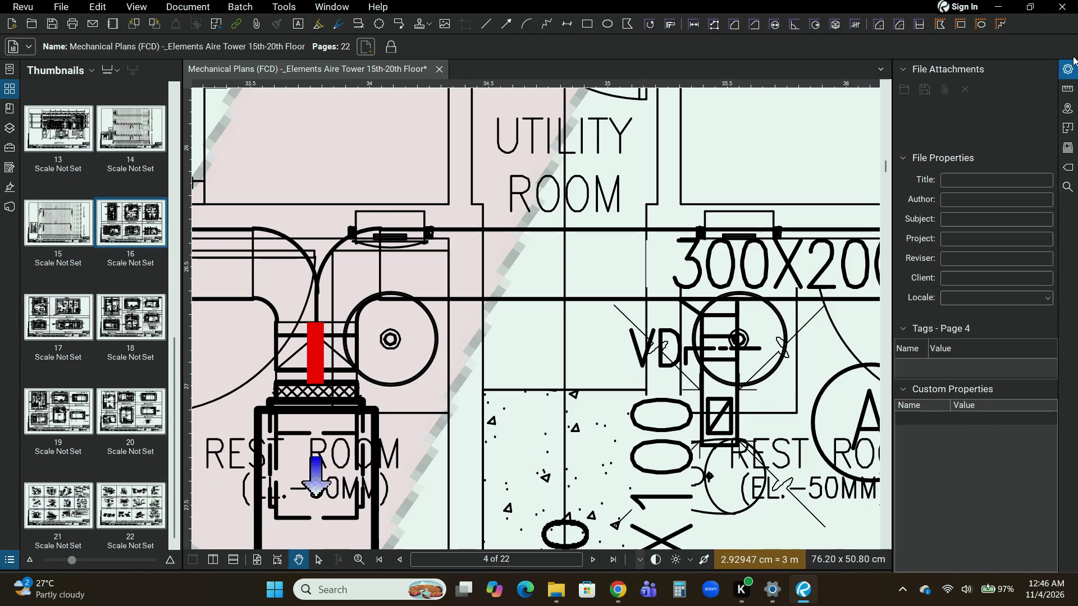
left_click(1073, 82)
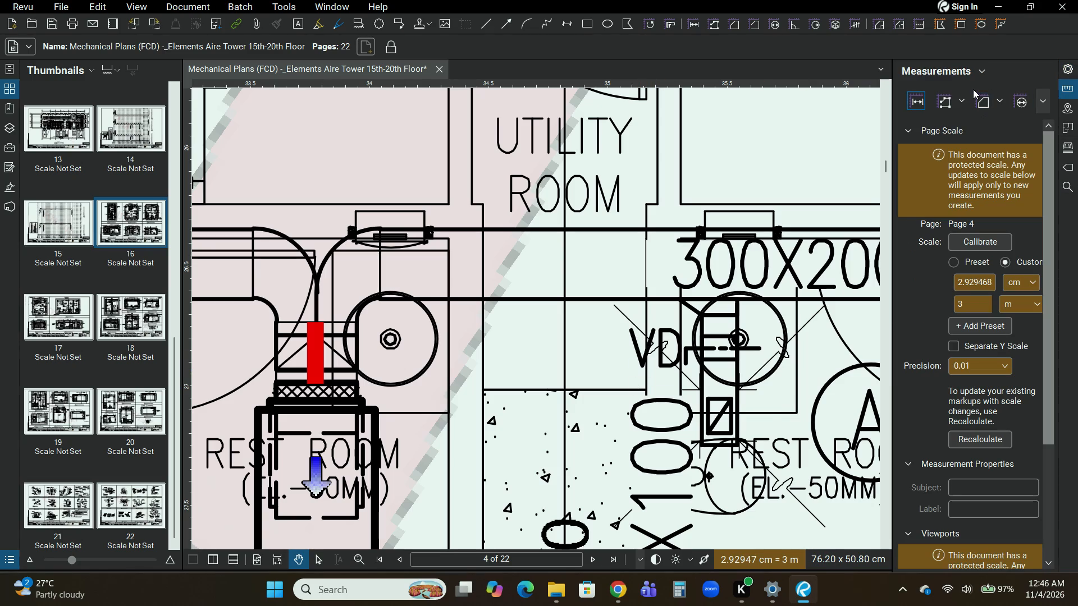
left_click(939, 104)
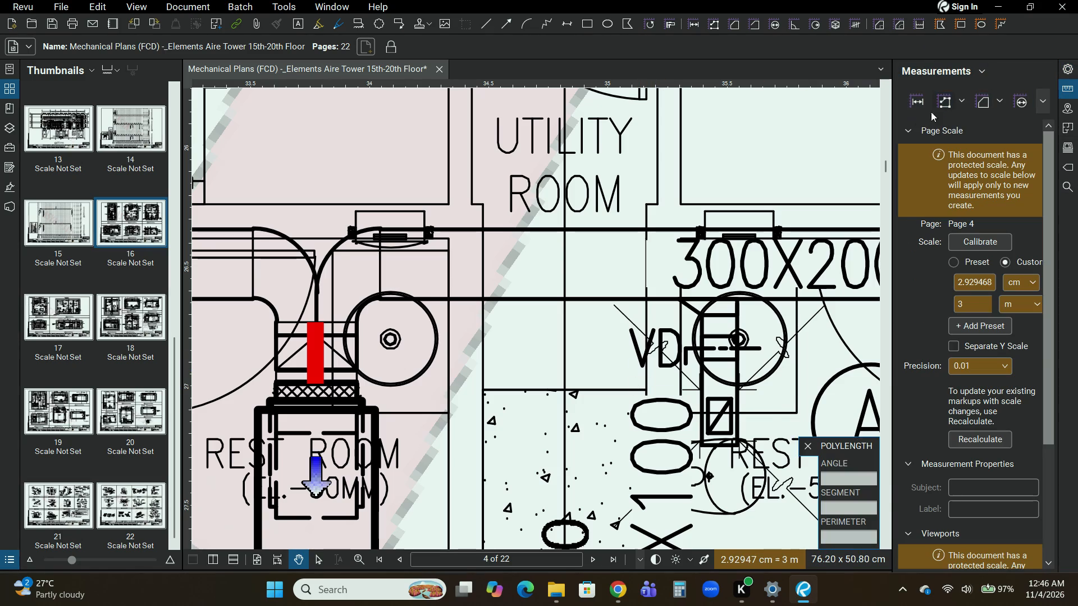
left_click(1071, 70)
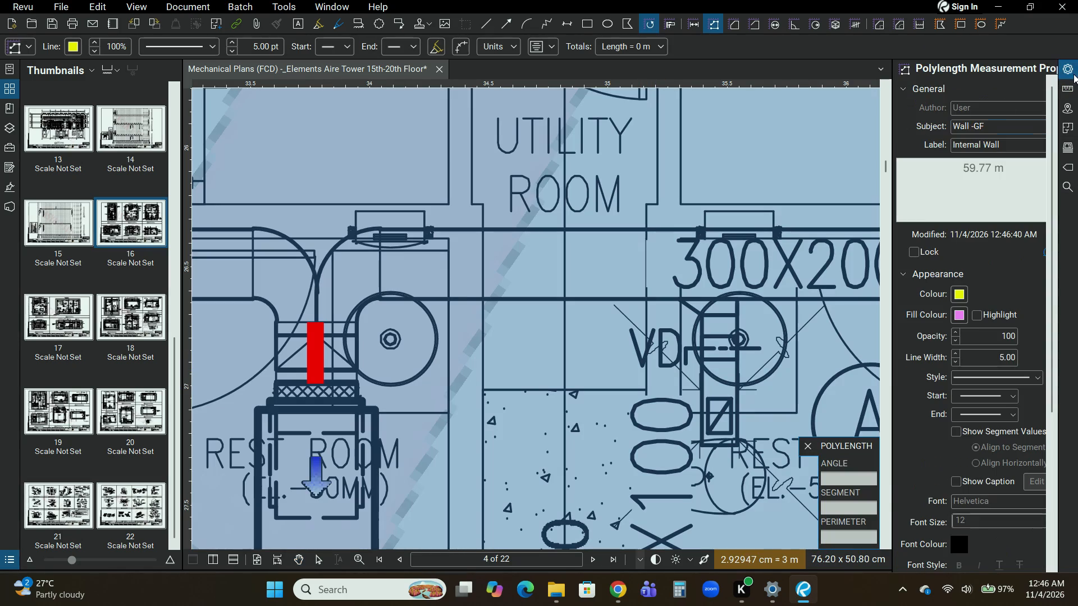
key("shift+e")
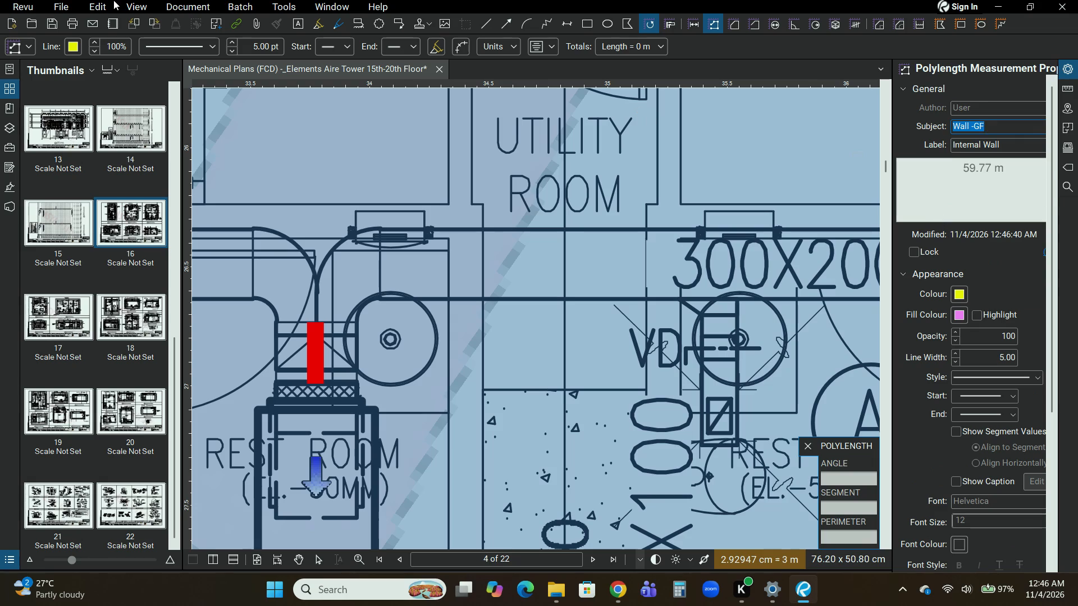
key("shift+f")
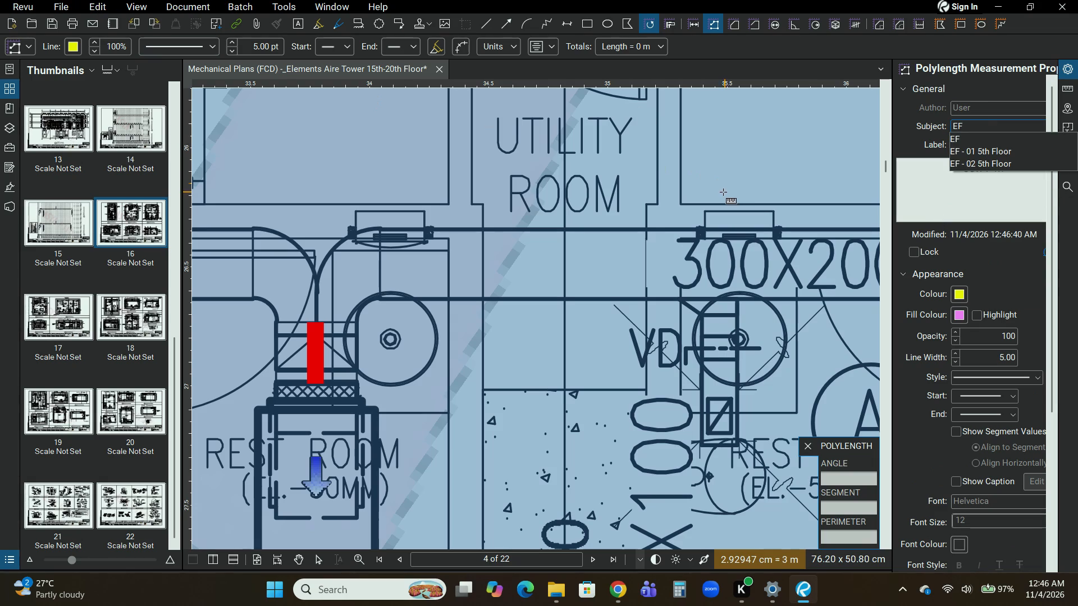
left_click(1007, 149)
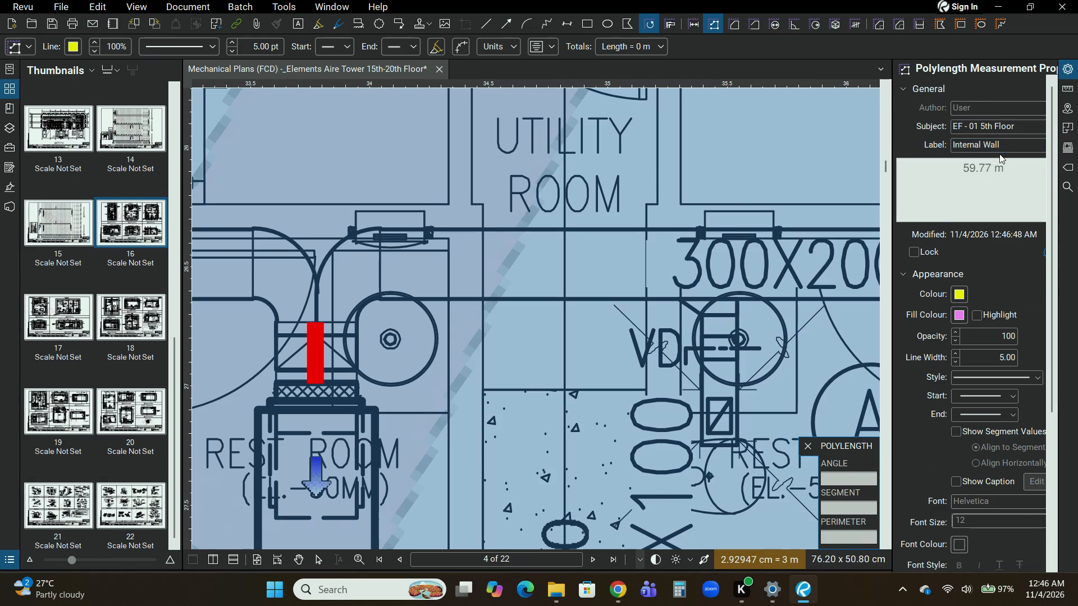
Set the new polylength's label to "EAD - 300x200".
left_click_drag(1007, 144, 893, 139)
type("EAD")
key("space")
type("-")
key("space")
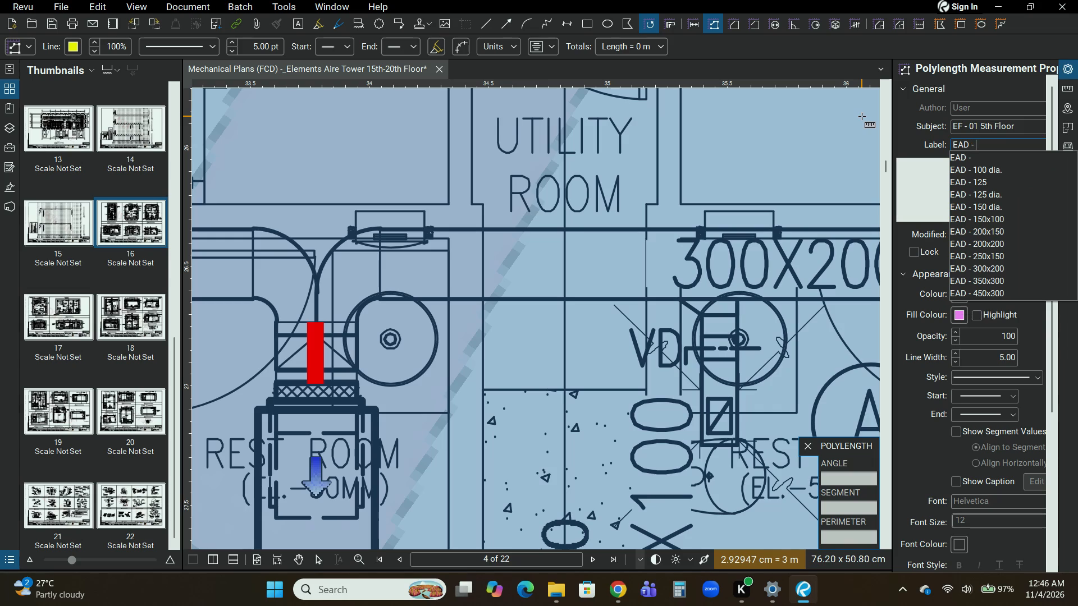
type("300x")
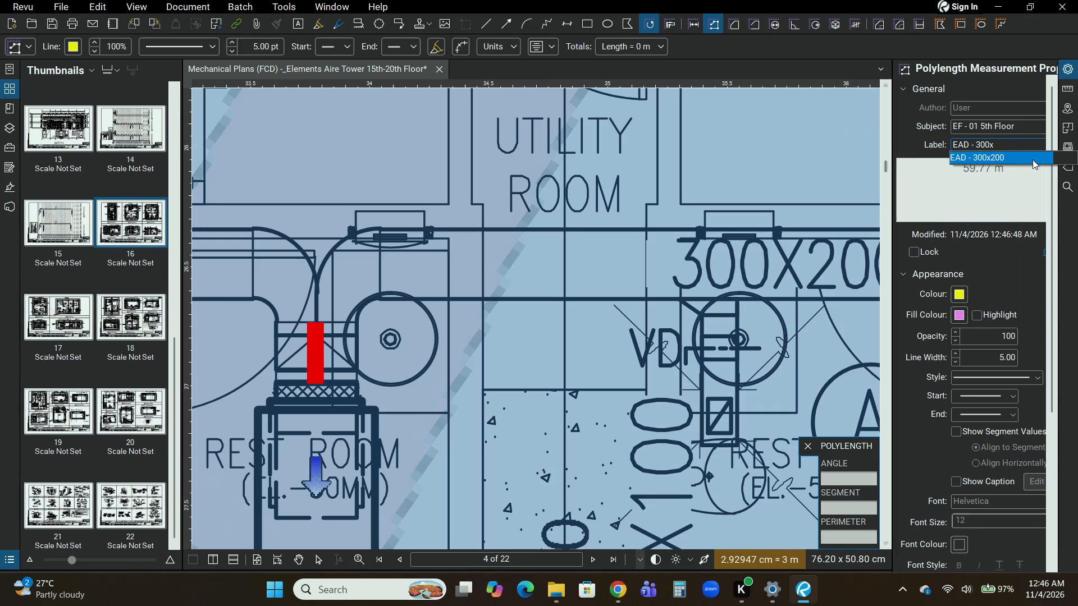
left_click(1033, 159)
Set the polylength's colour to red and its line width to 2.00.
left_click(963, 290)
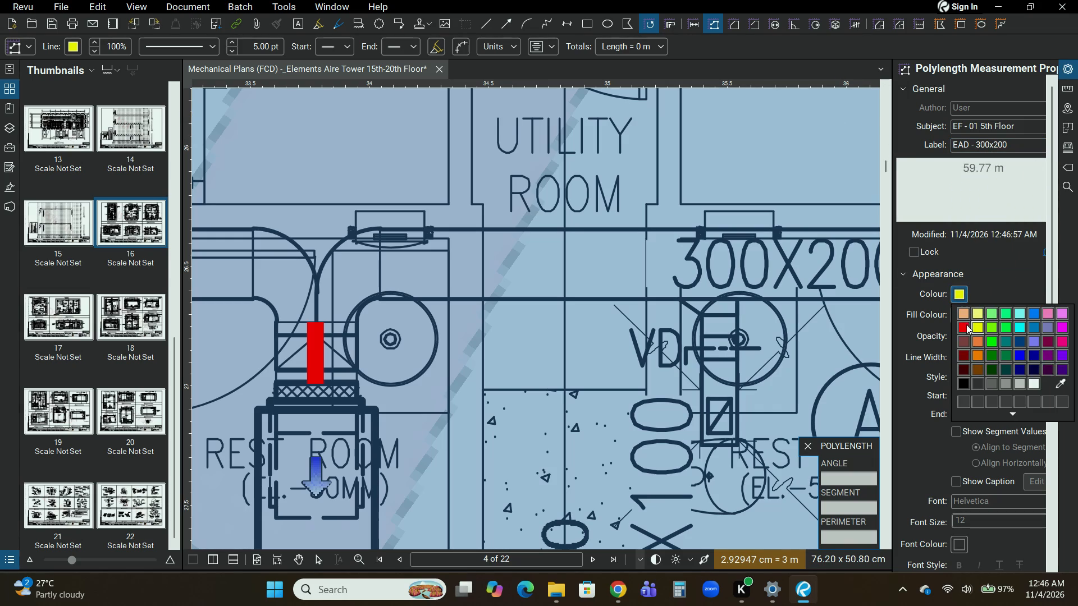
left_click(966, 328)
left_click_drag(980, 352, 1030, 359)
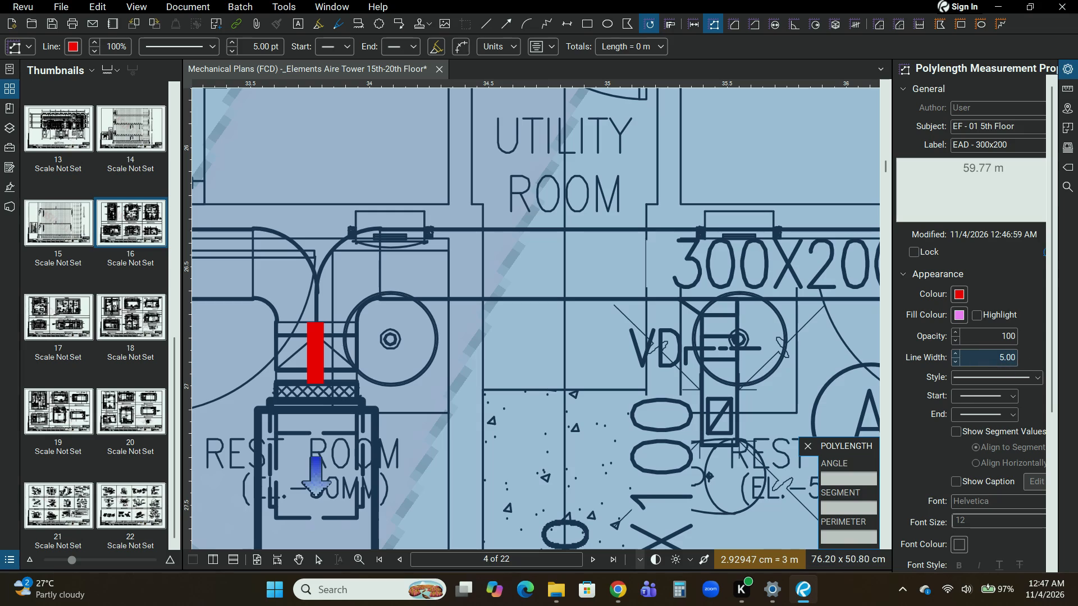
left_click_drag(986, 357, 1040, 357)
key("2")
key("Return")
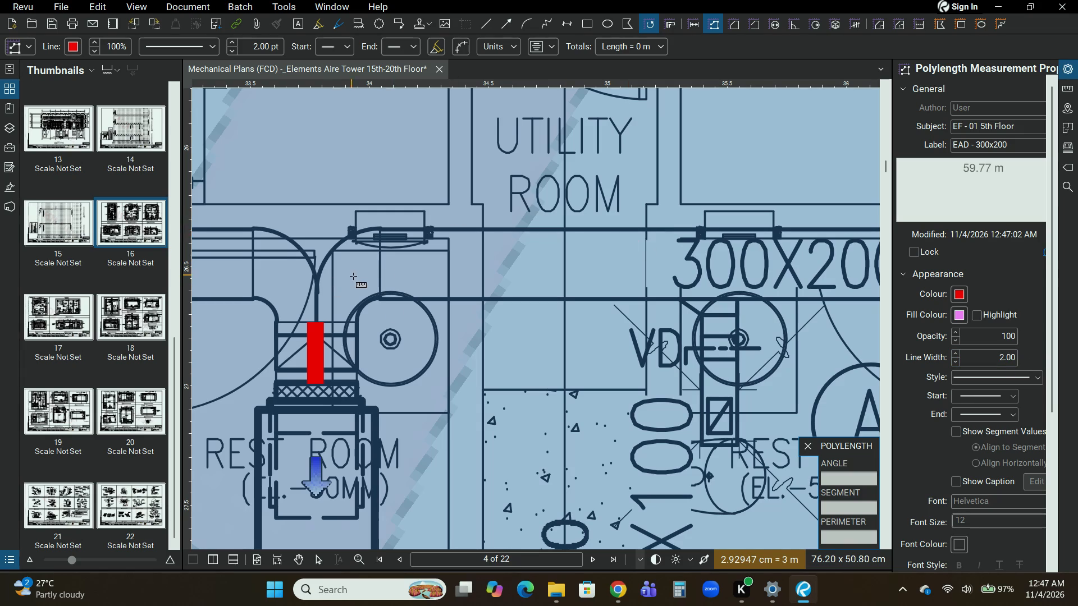
Measure the 300x200 branch from EF-01's split past the Male Area to the narrow end of the reducer, about 4.61 m.
middle_click_drag(389, 308, 331, 342)
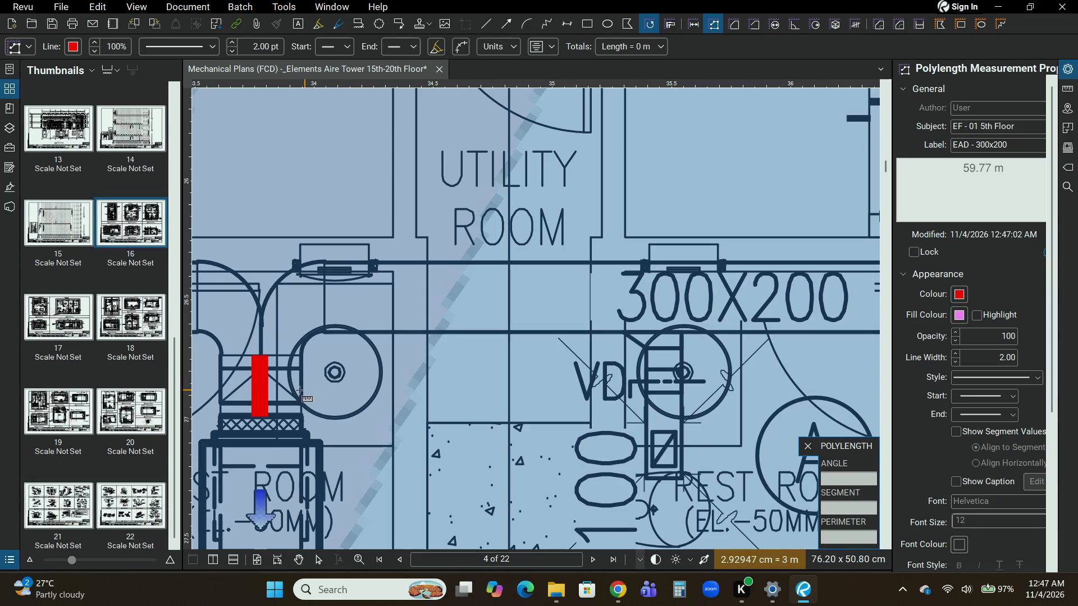
left_click(282, 357)
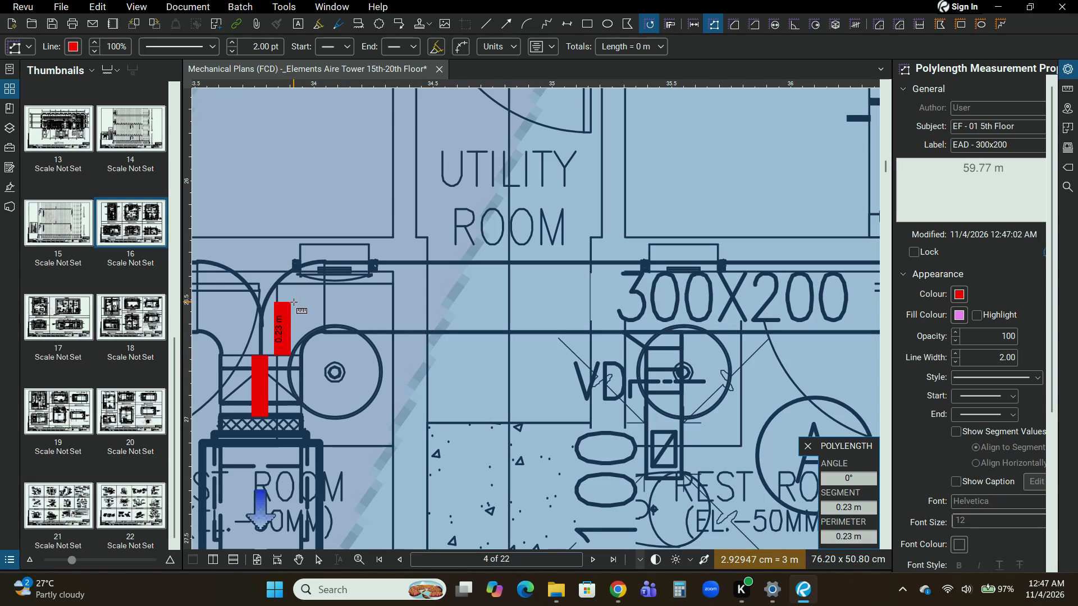
left_click(294, 301)
middle_click_drag(684, 295, 646, 291)
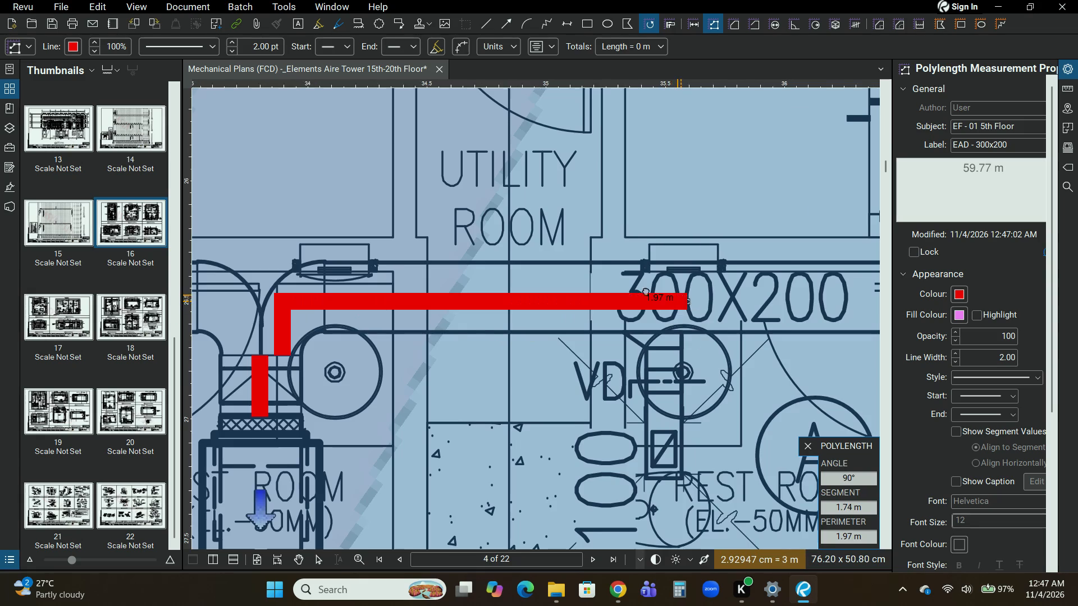
middle_click_drag(646, 291, 419, 270)
scroll(536, 249, "down", 3)
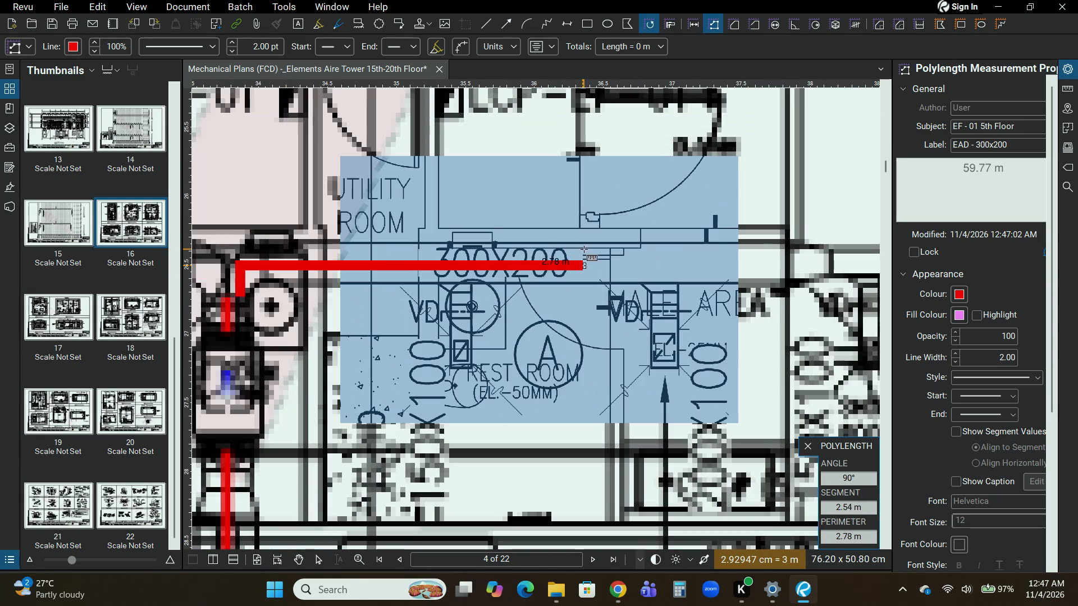
middle_click_drag(584, 249, 387, 261)
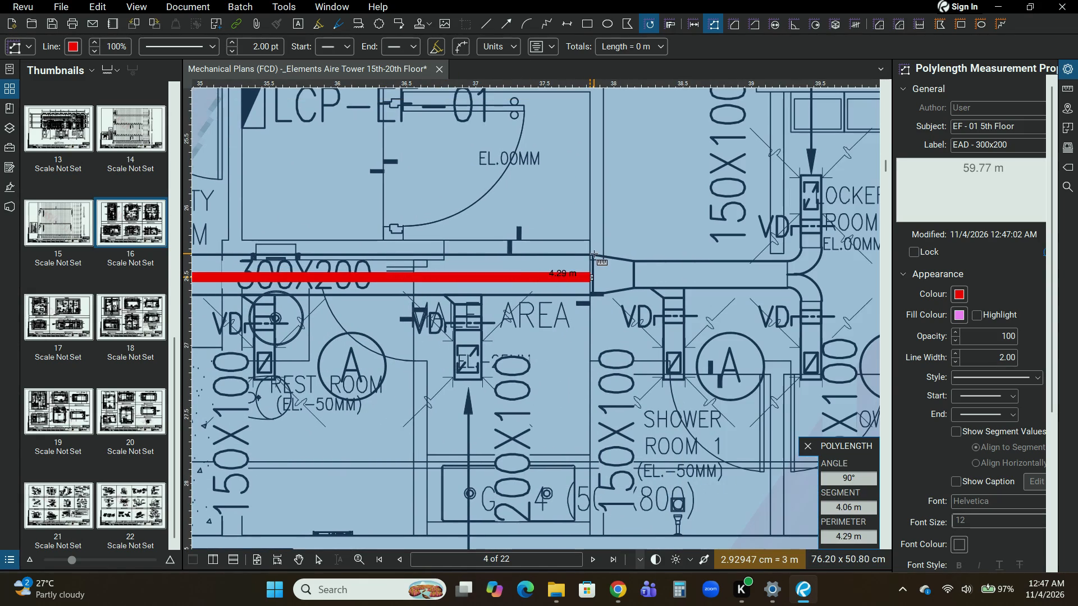
scroll(593, 259, "up", 6)
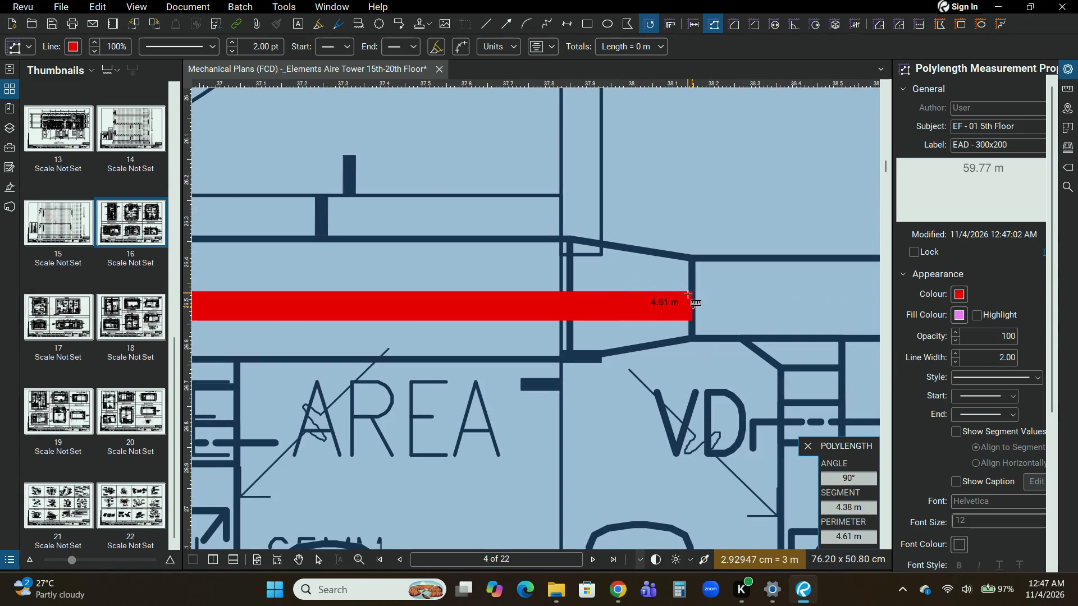
left_click(691, 297)
key("Return")
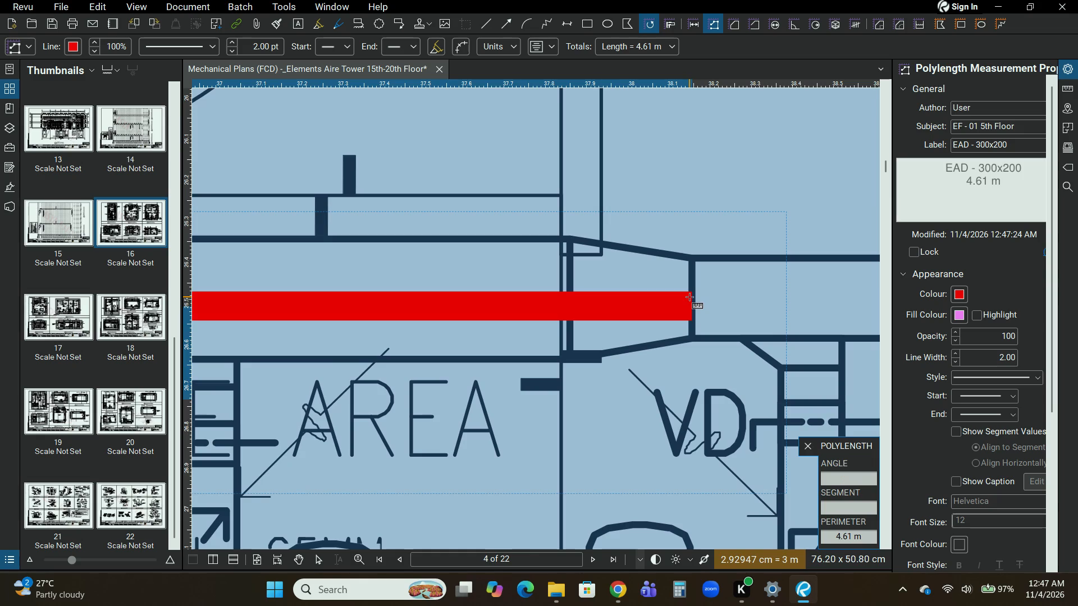
Measure the opposite 300x200 branch from EF-01's split past the Female Area to the reducer's narrow end, about 2.57 m.
scroll(232, 255, "down", 5)
middle_click_drag(403, 306, 645, 302)
middle_click_drag(366, 321, 631, 323)
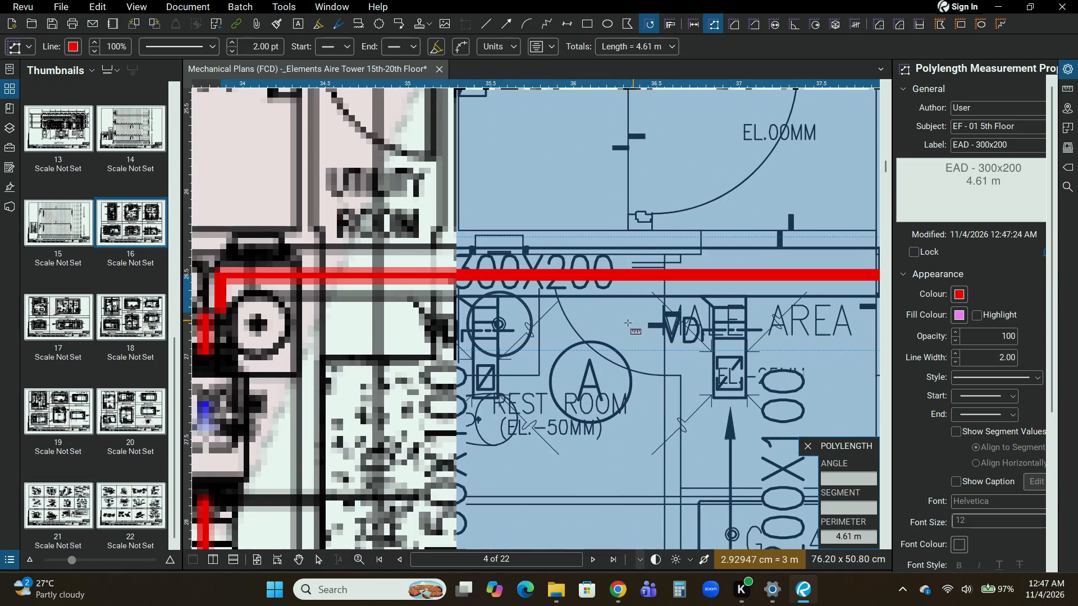
middle_click_drag(404, 337, 609, 295)
middle_click_drag(403, 262, 627, 276)
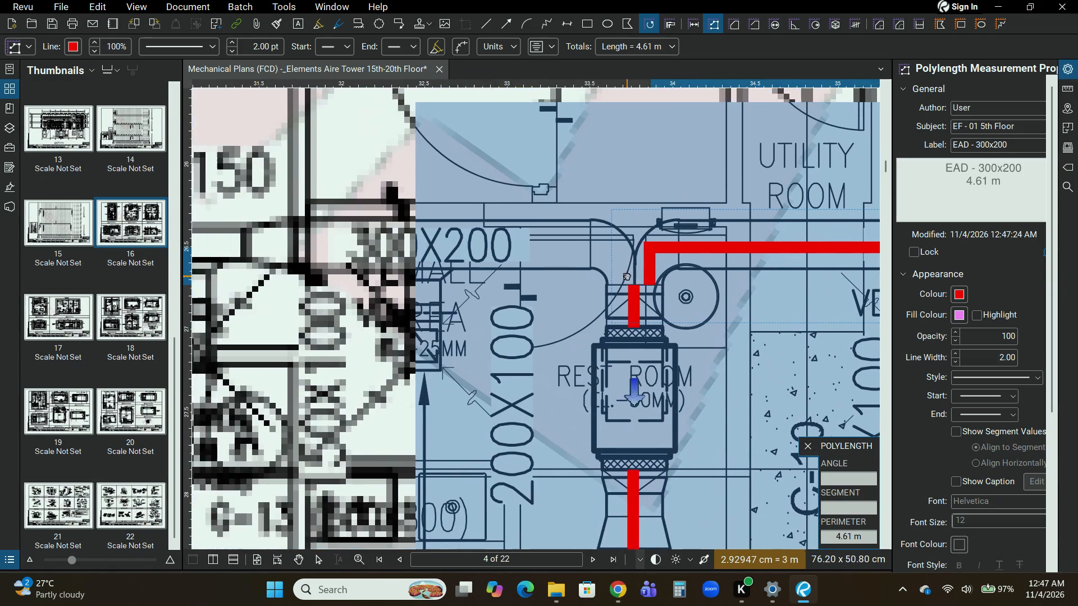
middle_click_drag(627, 276, 612, 279)
scroll(610, 279, "up", 4)
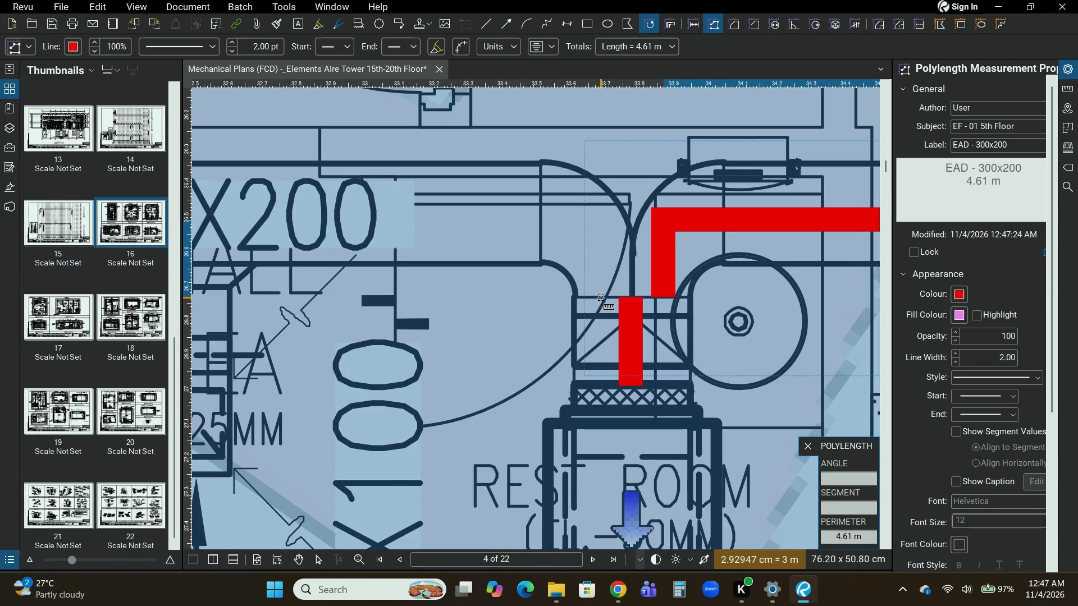
left_click(604, 297)
left_click(594, 214)
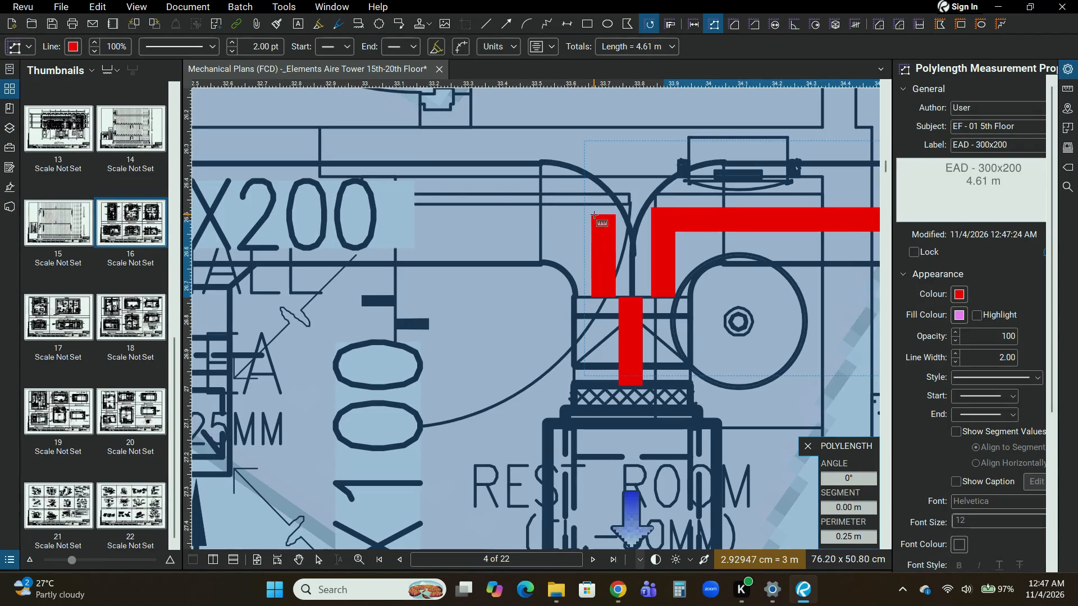
middle_click_drag(327, 191, 732, 261)
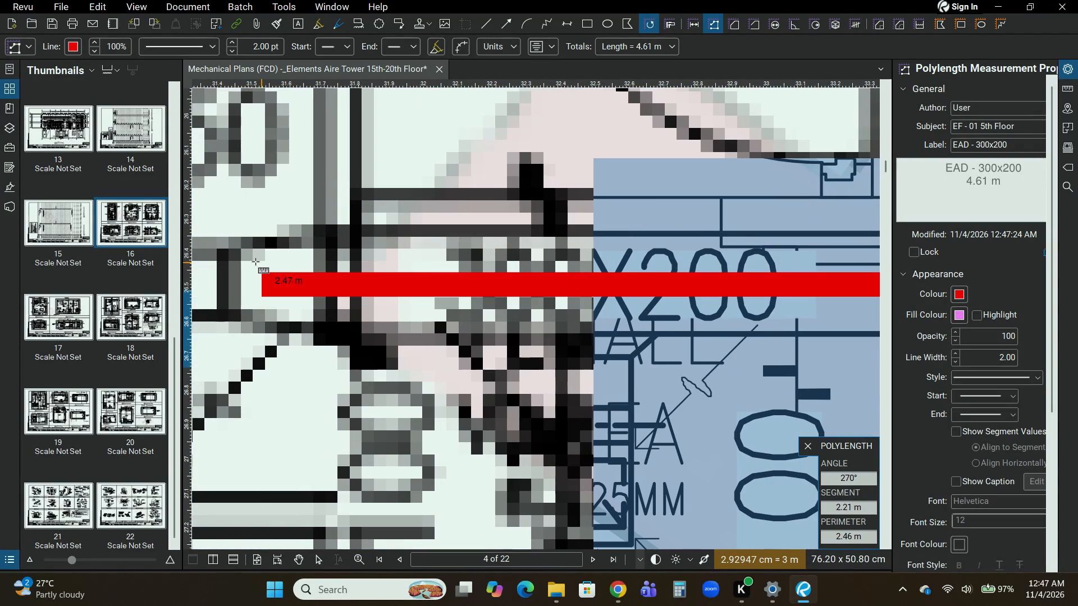
scroll(232, 270, "up", 4)
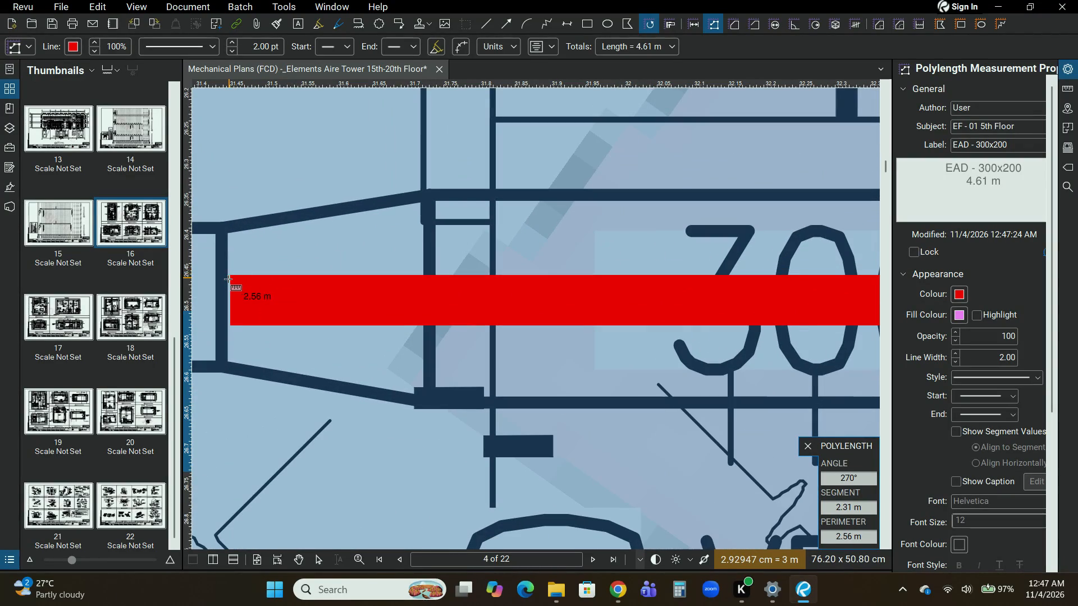
left_click(225, 279)
key("Return")
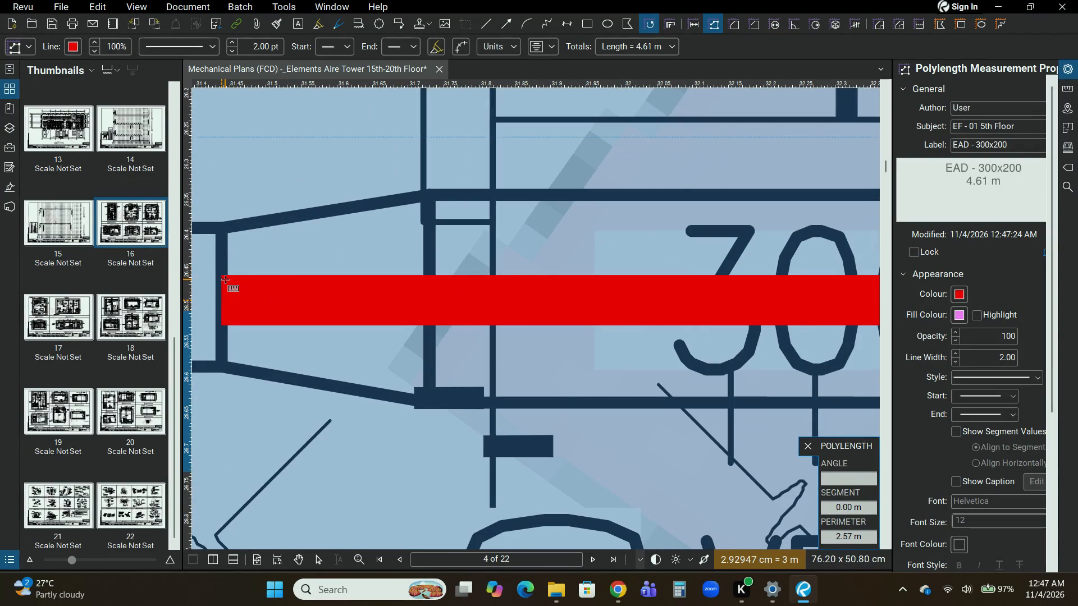
scroll(226, 282, "down", 7)
scroll(575, 374, "down", 4)
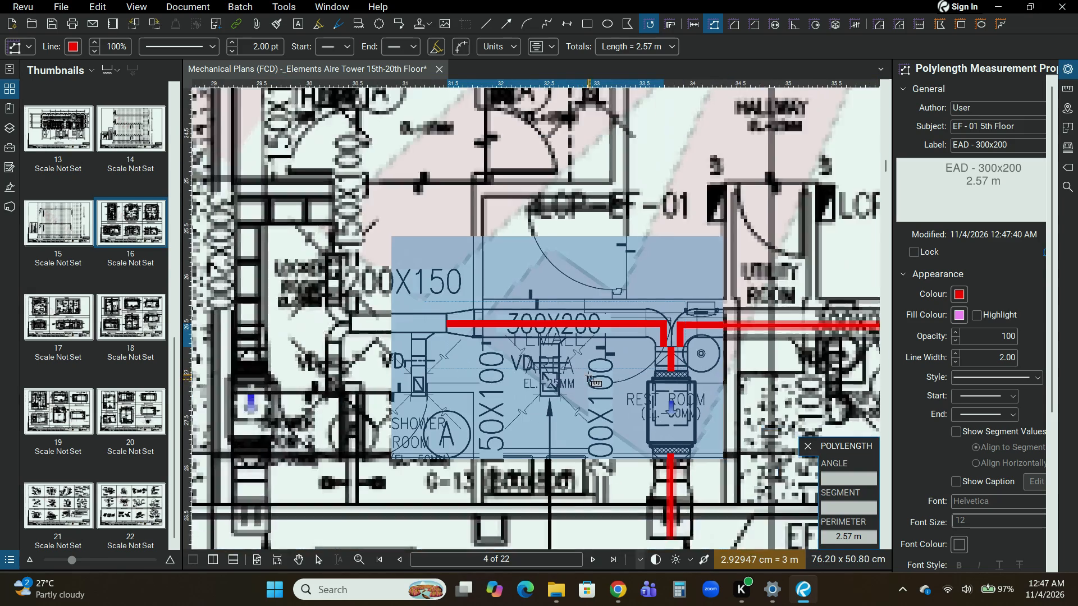
Start a new polylength measurement with the subject "EF - 01 5th Floor".
middle_click_drag(712, 404, 377, 391)
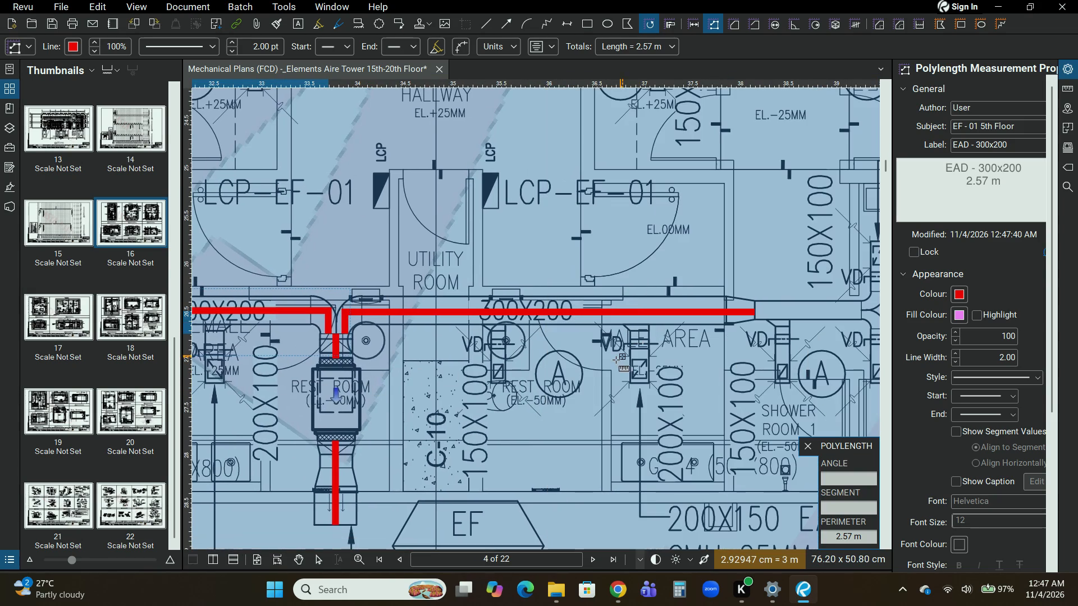
middle_click_drag(678, 338, 383, 376)
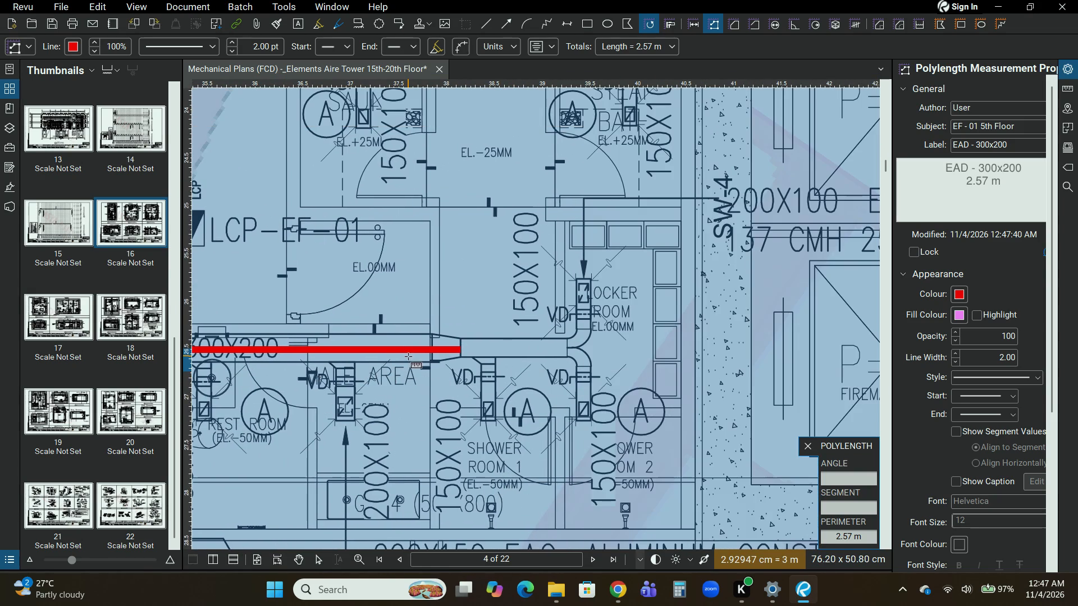
middle_click_drag(299, 398, 670, 392)
middle_click_drag(217, 320, 535, 342)
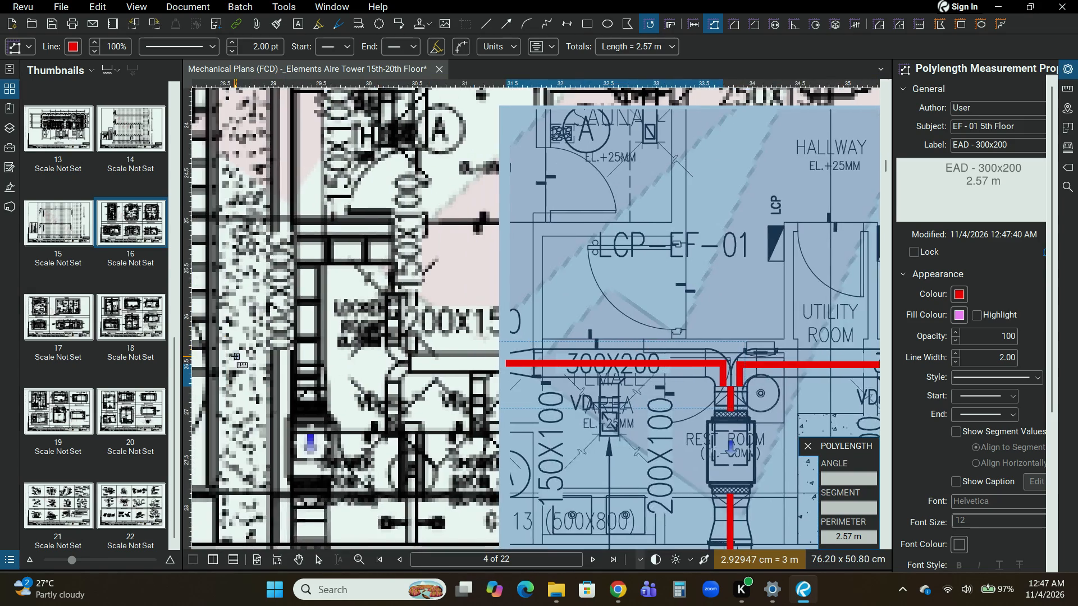
middle_click_drag(234, 356, 400, 347)
scroll(556, 333, "up", 3)
middle_click_drag(718, 421, 566, 396)
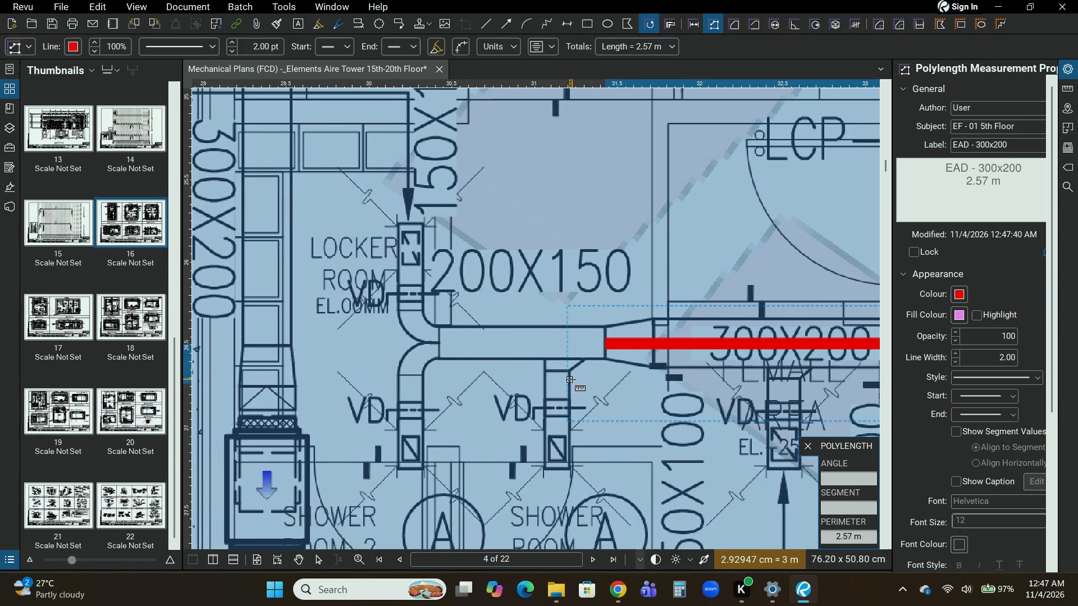
key("Return")
key("Escape")
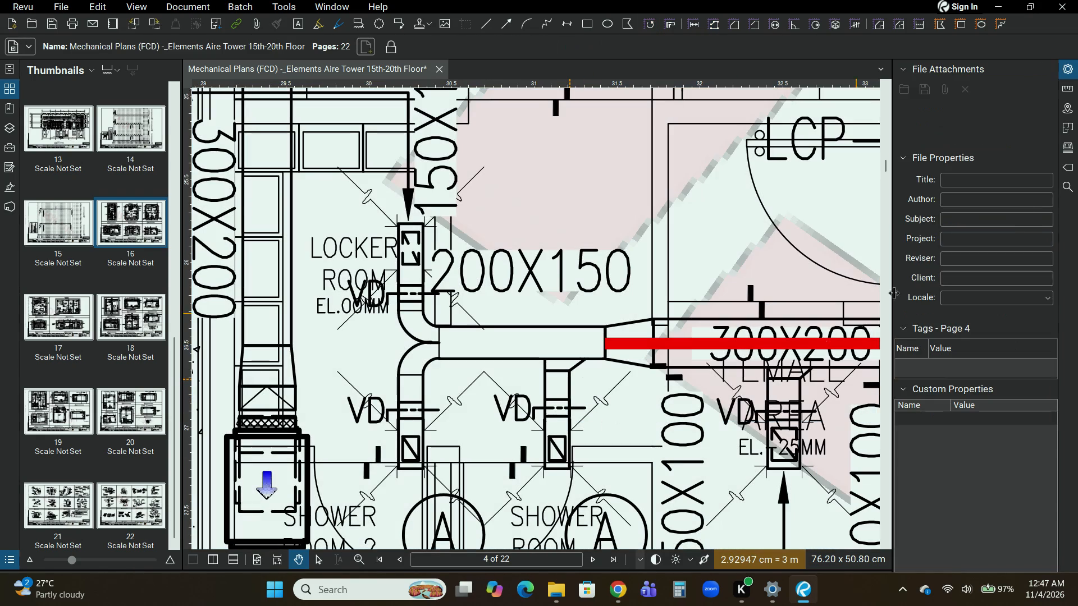
left_click(1072, 89)
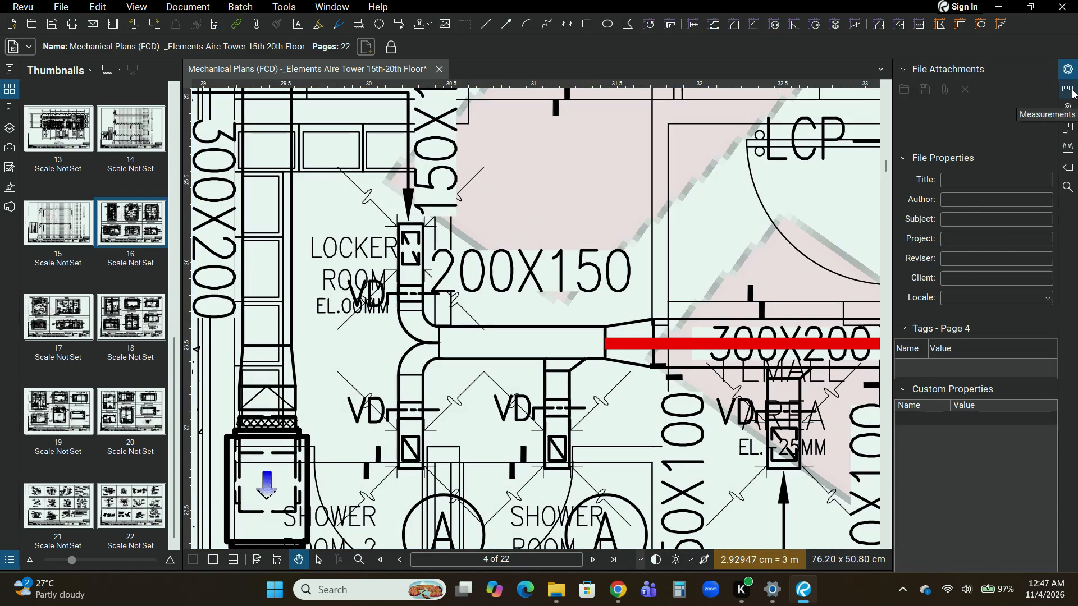
left_click(950, 107)
left_click(1067, 74)
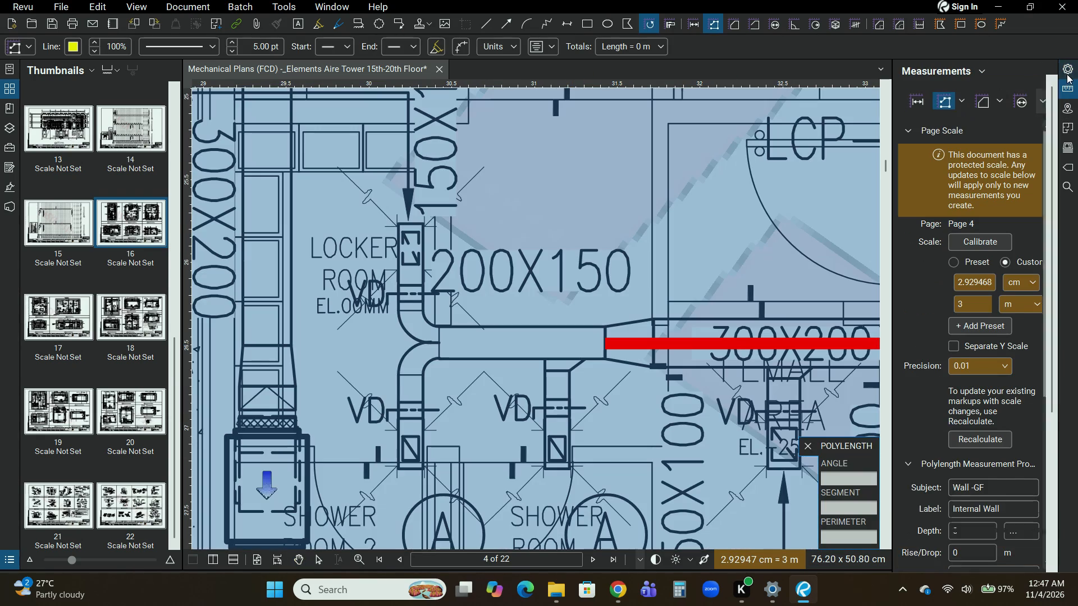
type("EF")
left_click(1029, 154)
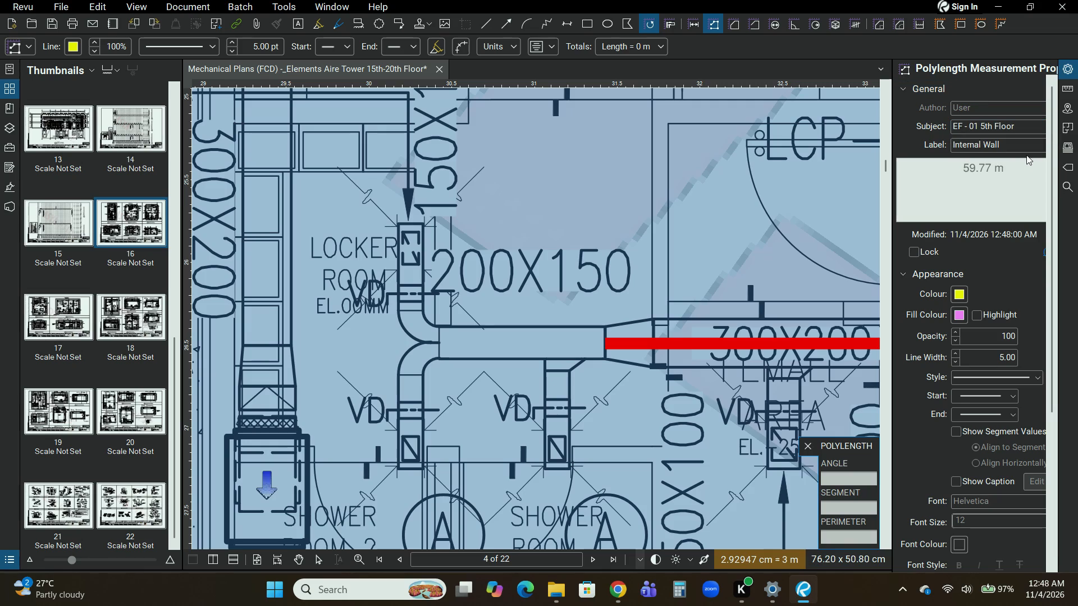
Set the new polylength's label to "EAD - 200x150".
left_click_drag(1004, 146, 879, 136)
type("EAD")
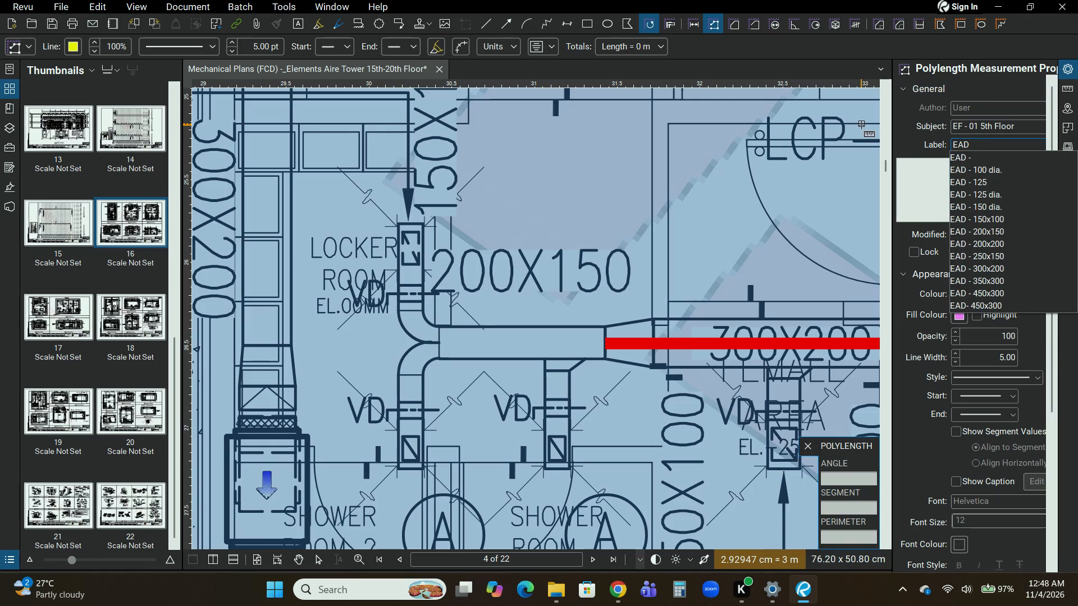
key("space")
type("- 2")
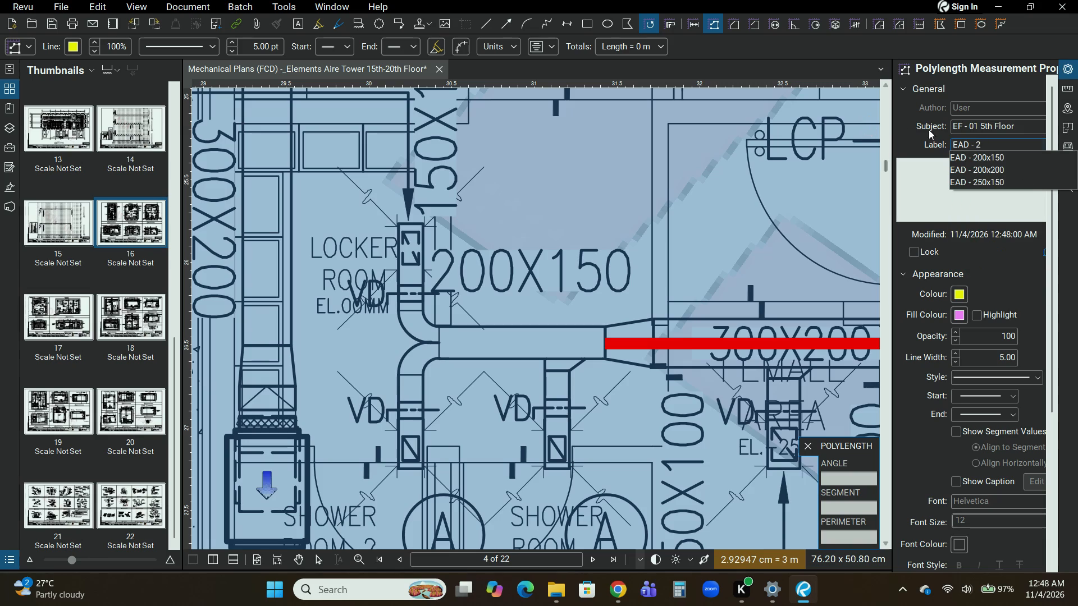
left_click(987, 160)
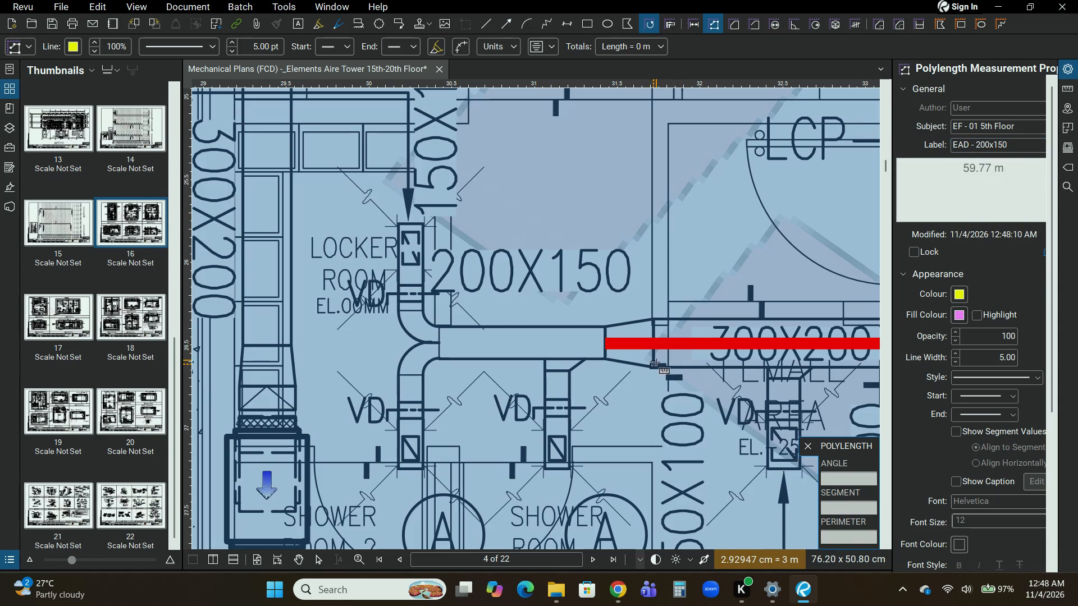
Set the polylength's colour to red and its line width to 2.00.
scroll(584, 342, "up", 4)
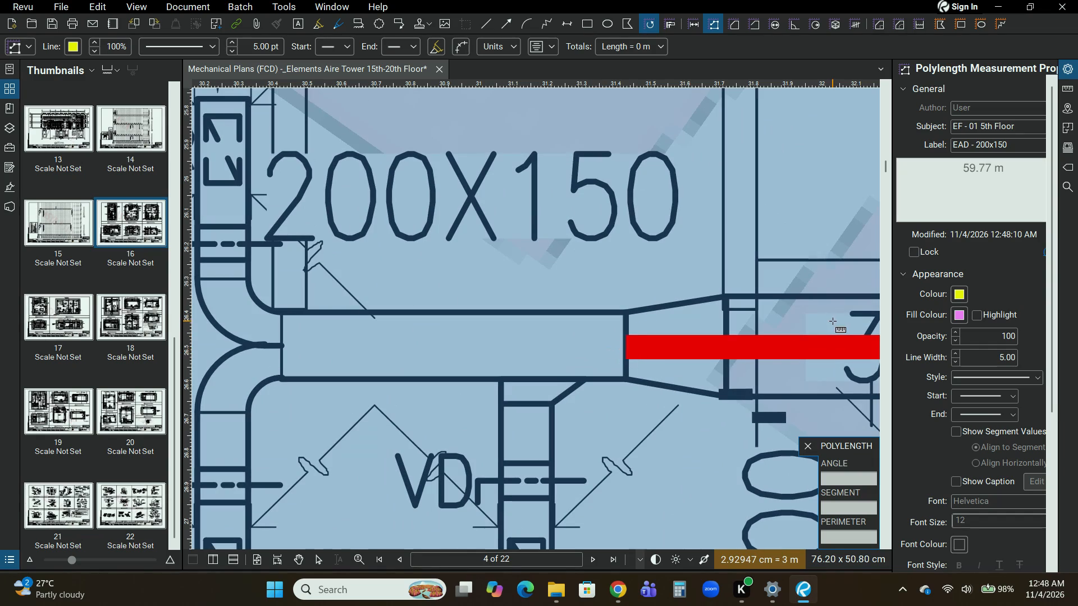
left_click(959, 291)
left_click(966, 332)
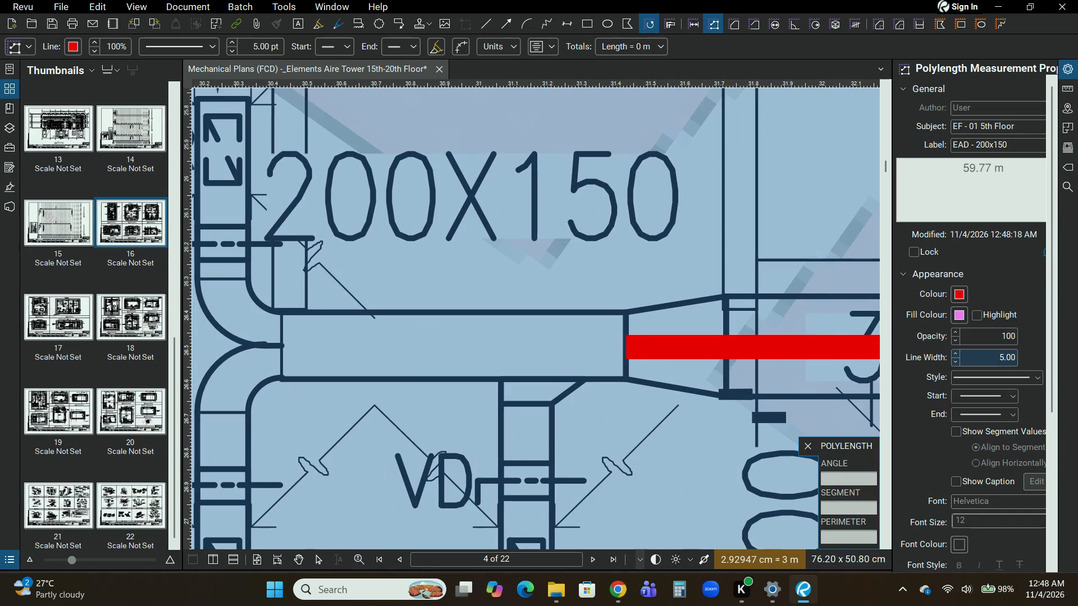
left_click_drag(976, 358, 1024, 357)
key("2")
key("Return")
Measure the 200x150 duct beside the Female Area from the reducer's narrow end to the Locker Room split, about 1.03 m.
left_click(624, 343)
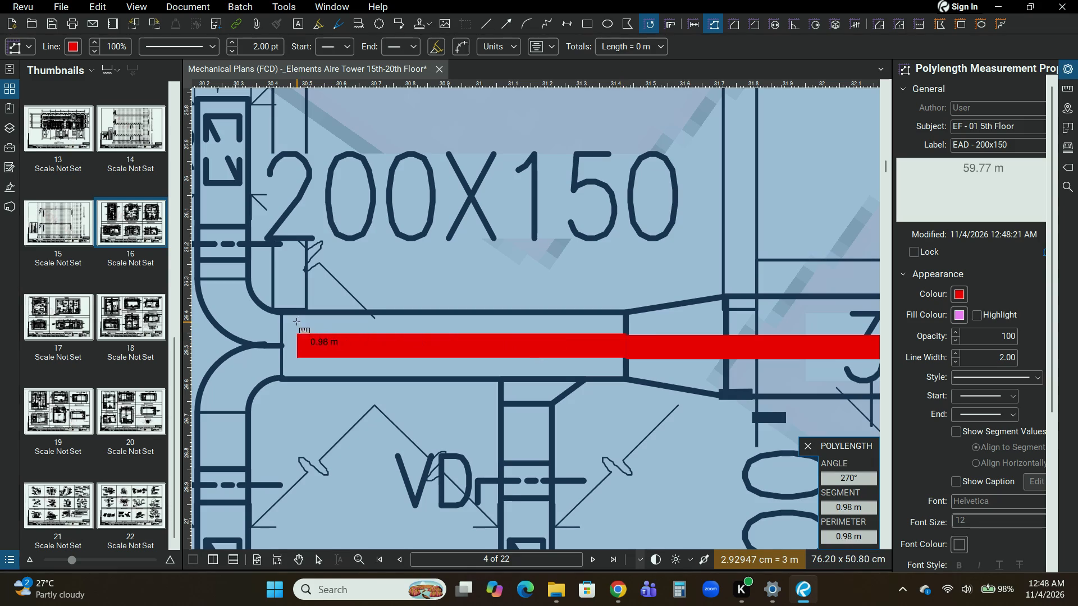
left_click(281, 335)
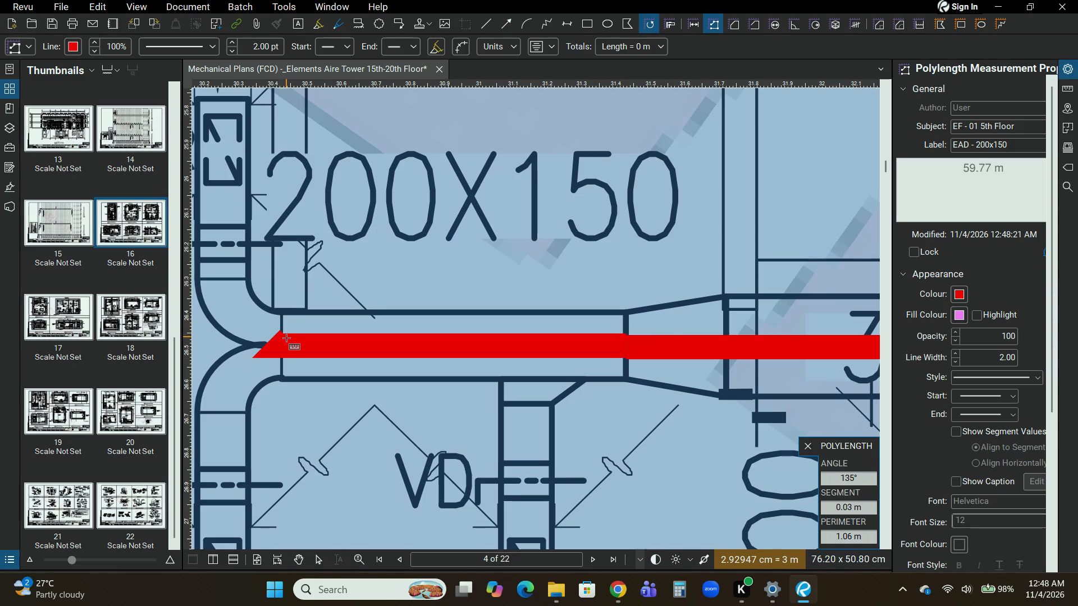
key("Return")
Measure the opposite 200x150 duct beside the Male Area from the reducer's narrow end to the Locker Room split, about 1.14 m.
scroll(288, 337, "down", 4)
scroll(528, 379, "down", 1)
middle_click_drag(613, 412, 72, 330)
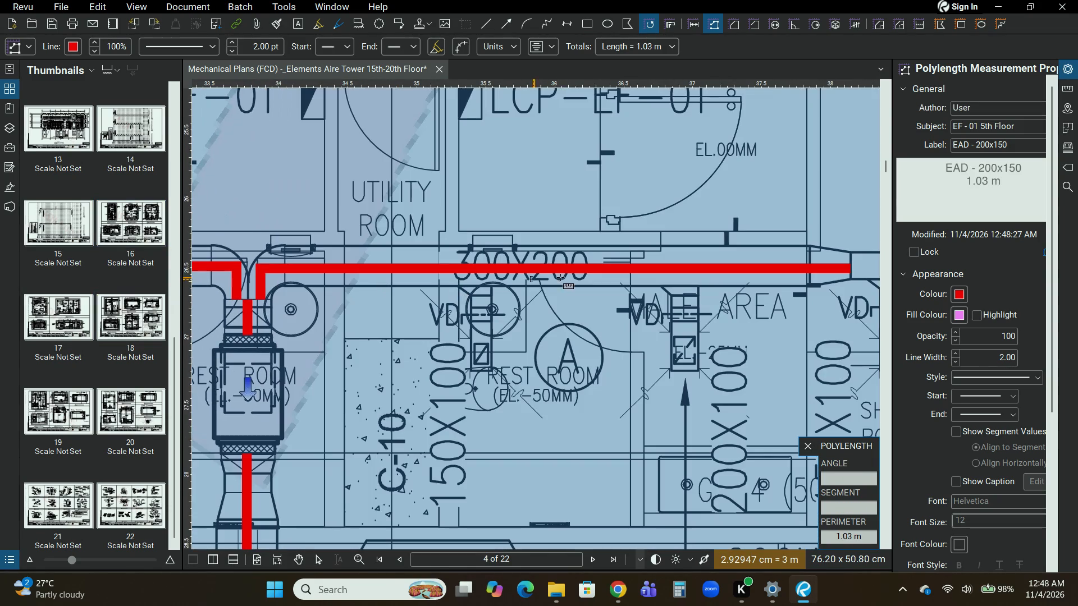
middle_click_drag(603, 295, 110, 310)
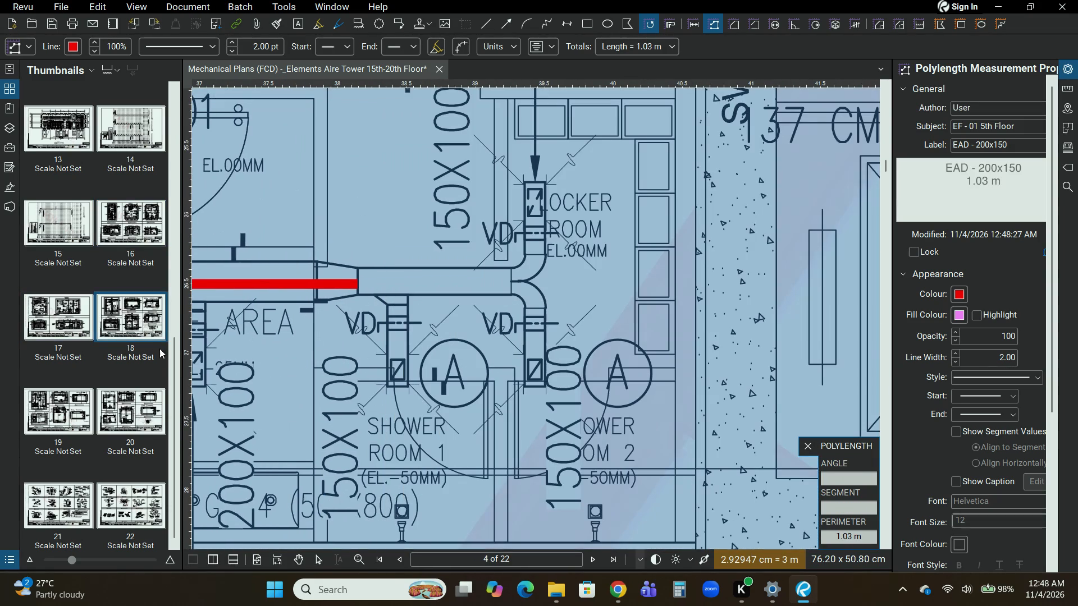
middle_click_drag(152, 364, 286, 338)
scroll(337, 306, "up", 4)
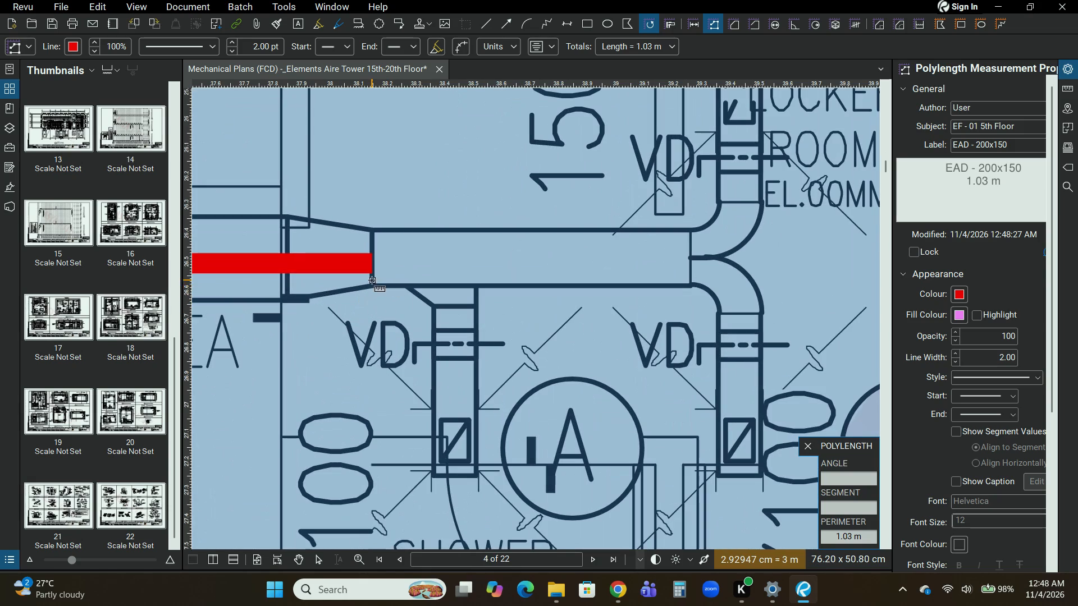
left_click(370, 263)
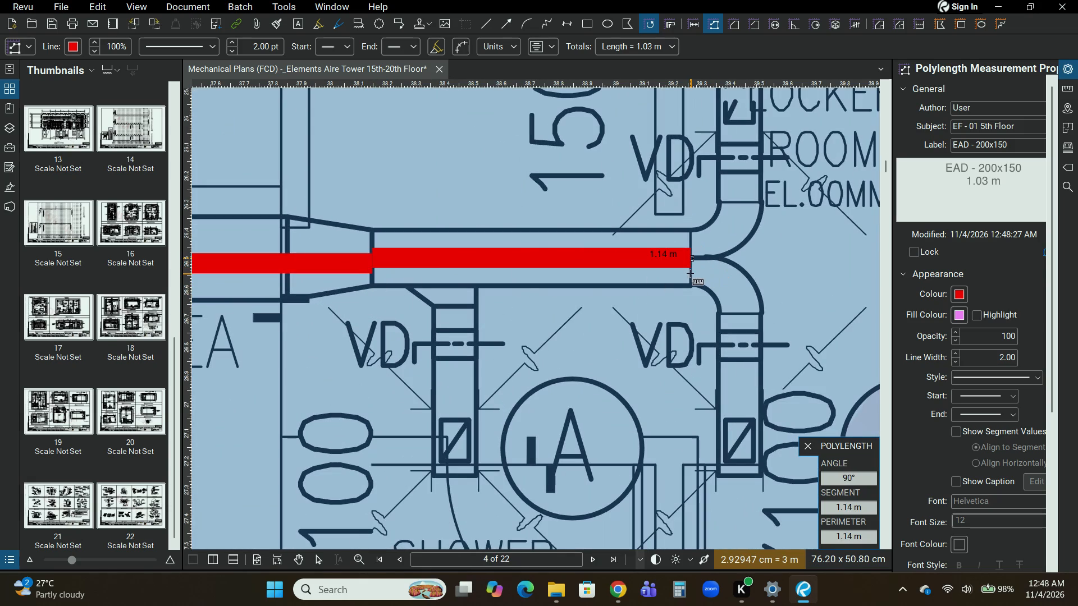
left_click(692, 261)
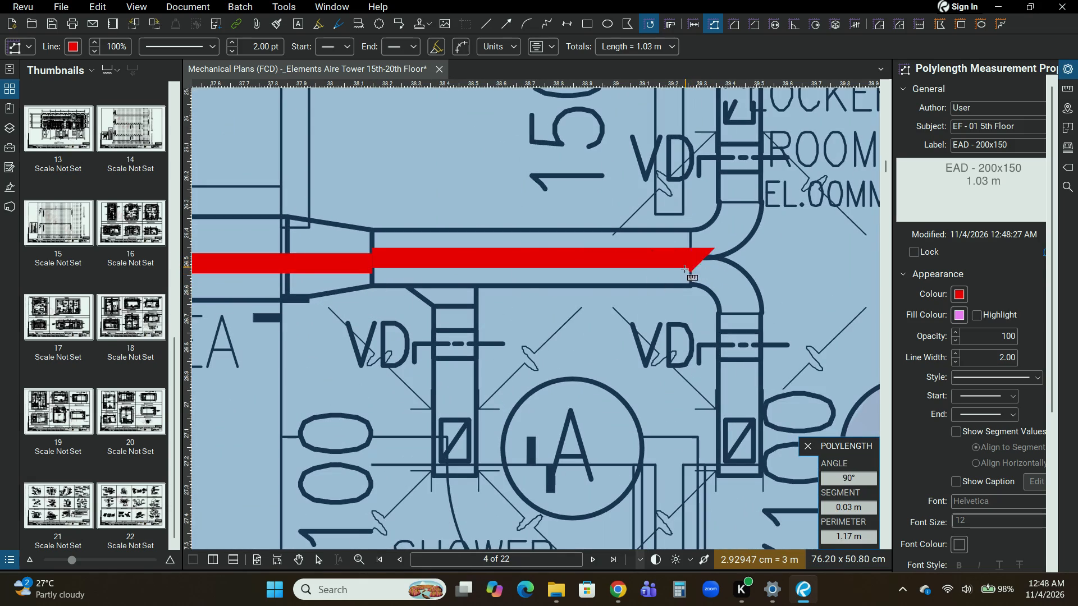
key("Return")
scroll(611, 286, "down", 3)
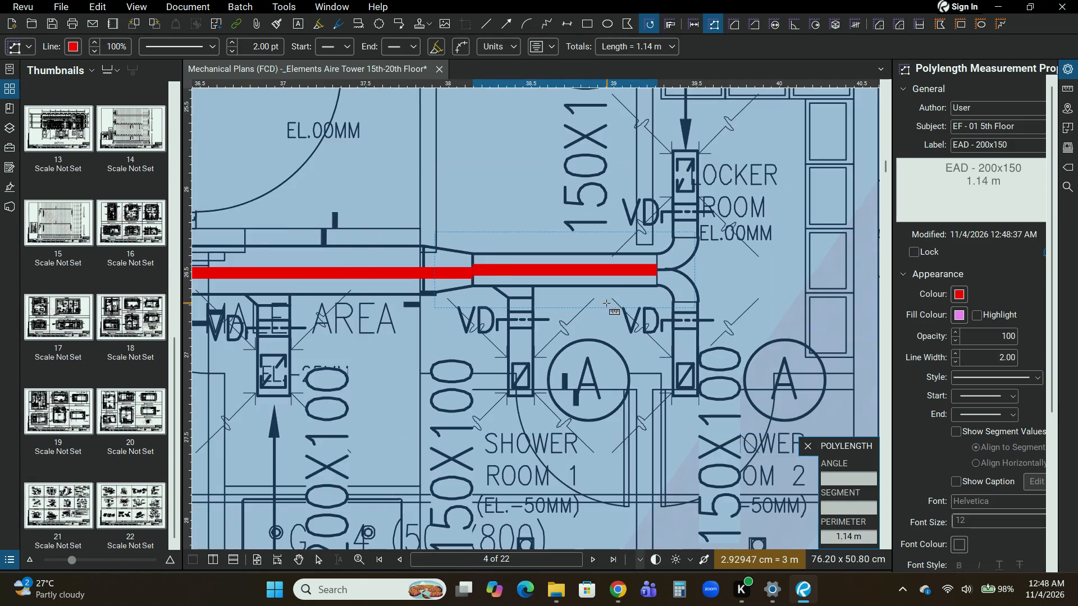
scroll(604, 305, "down", 3)
middle_click_drag(337, 271, 457, 252)
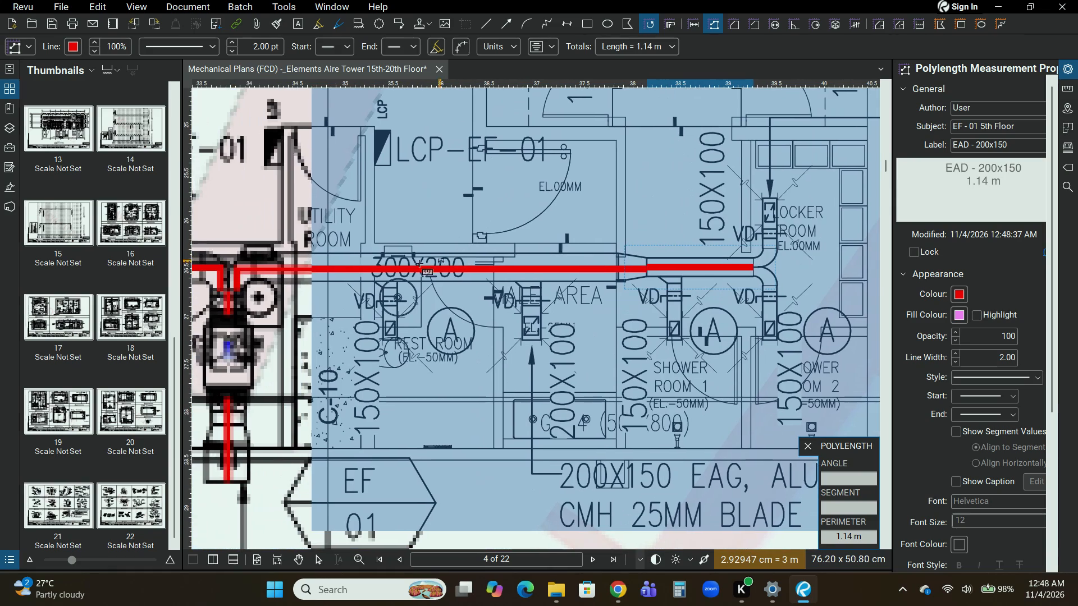
key("Return")
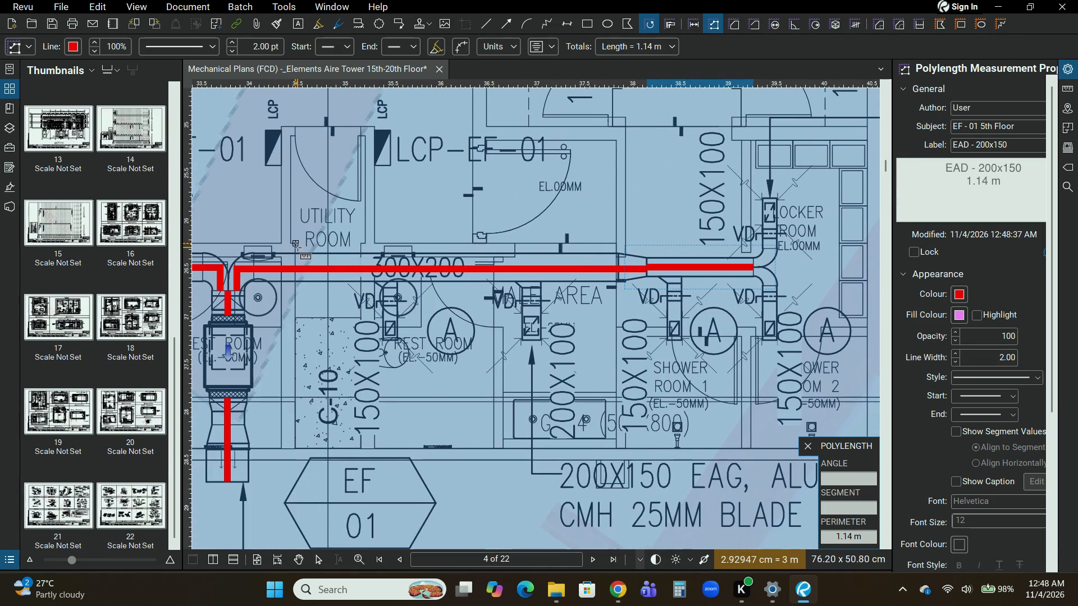
key("Escape")
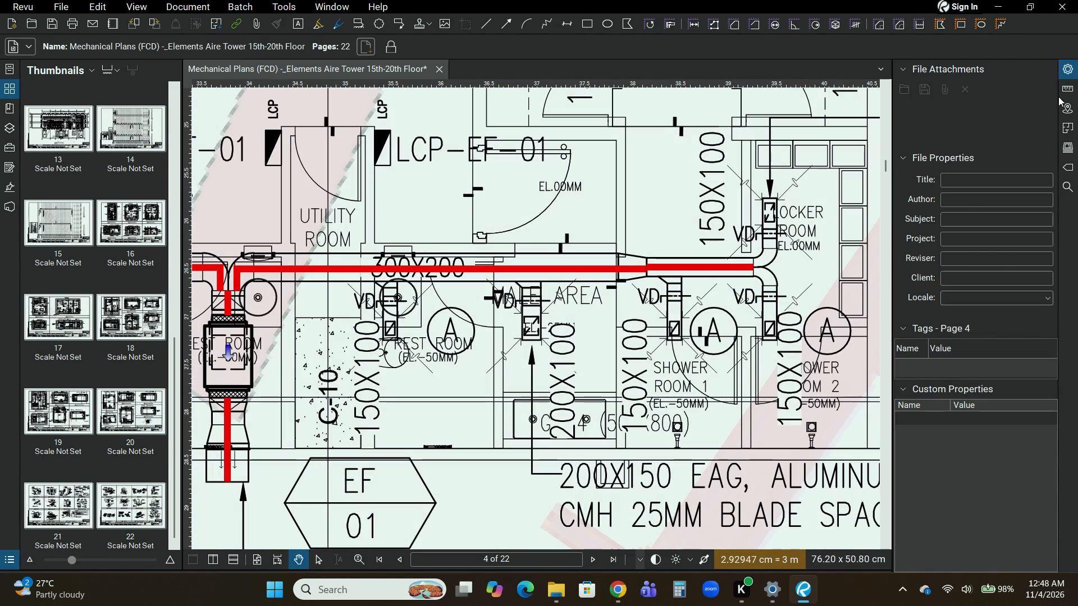
Start a new polylength measurement with the subject "EF - 01 5th Floor" and the label "EAD - 150x100".
left_click(1072, 90)
left_click(945, 99)
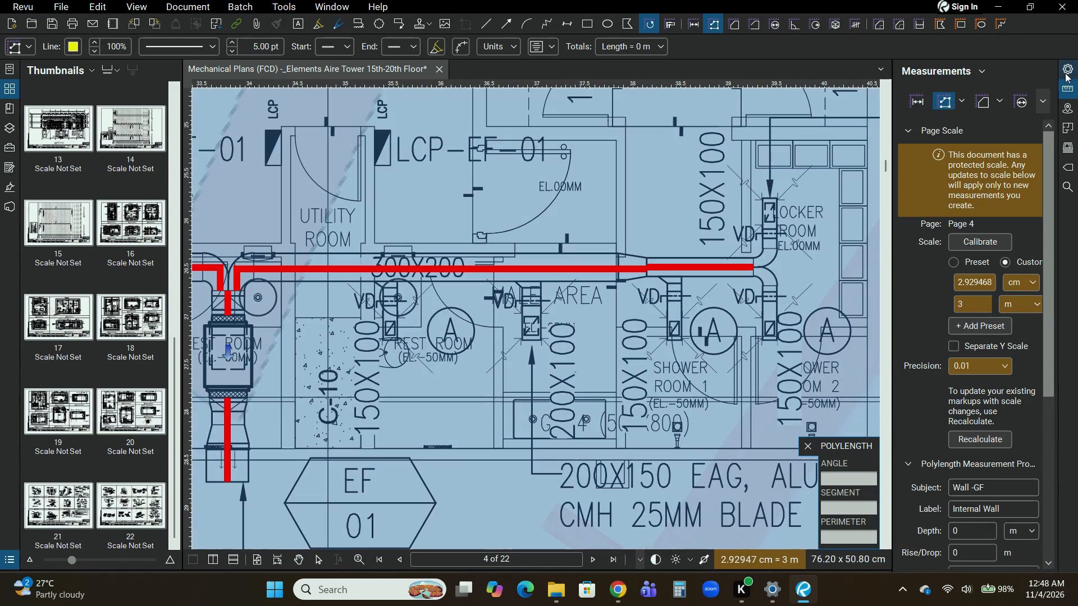
left_click(1065, 74)
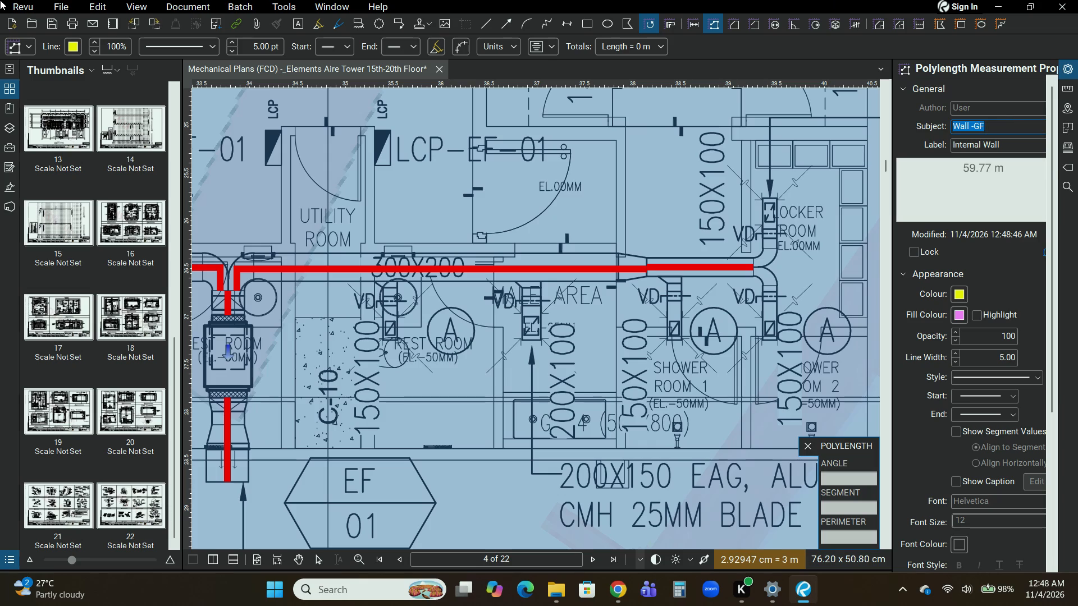
type("EF")
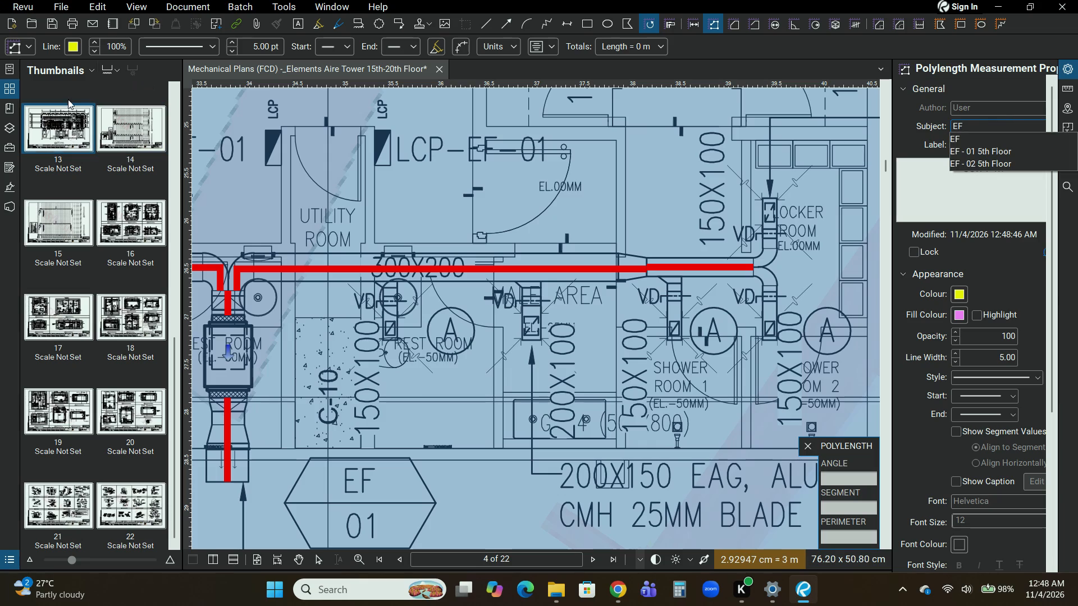
left_click(992, 149)
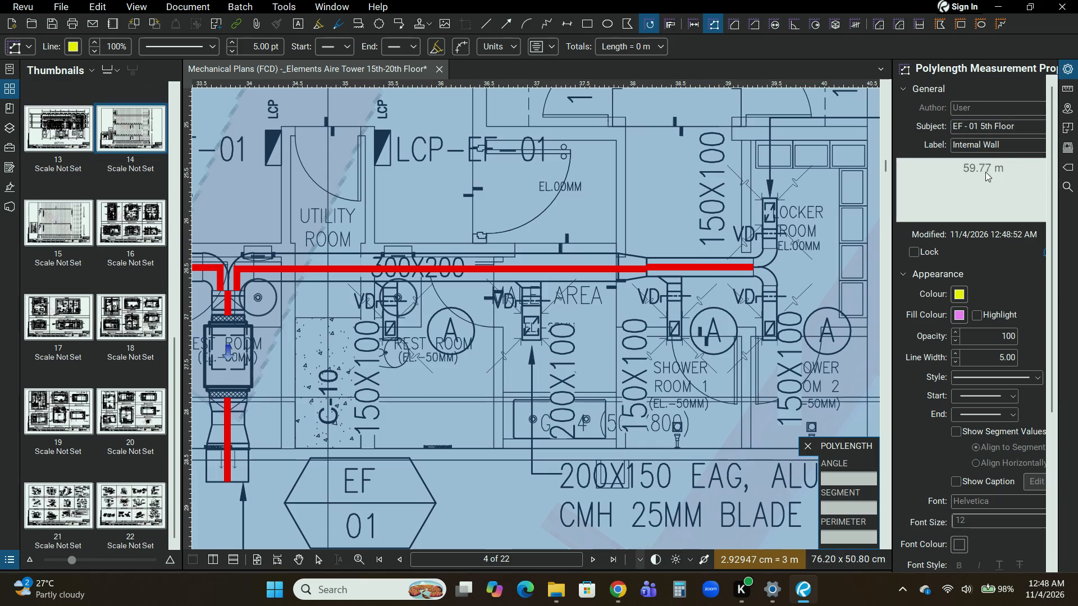
left_click_drag(1015, 145, 911, 144)
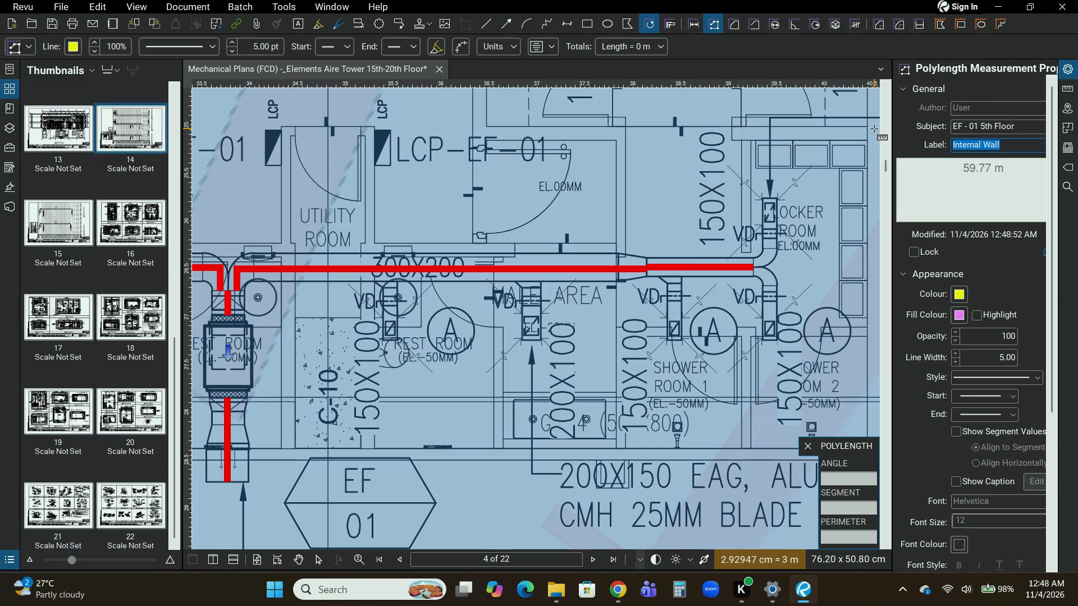
type("EAD")
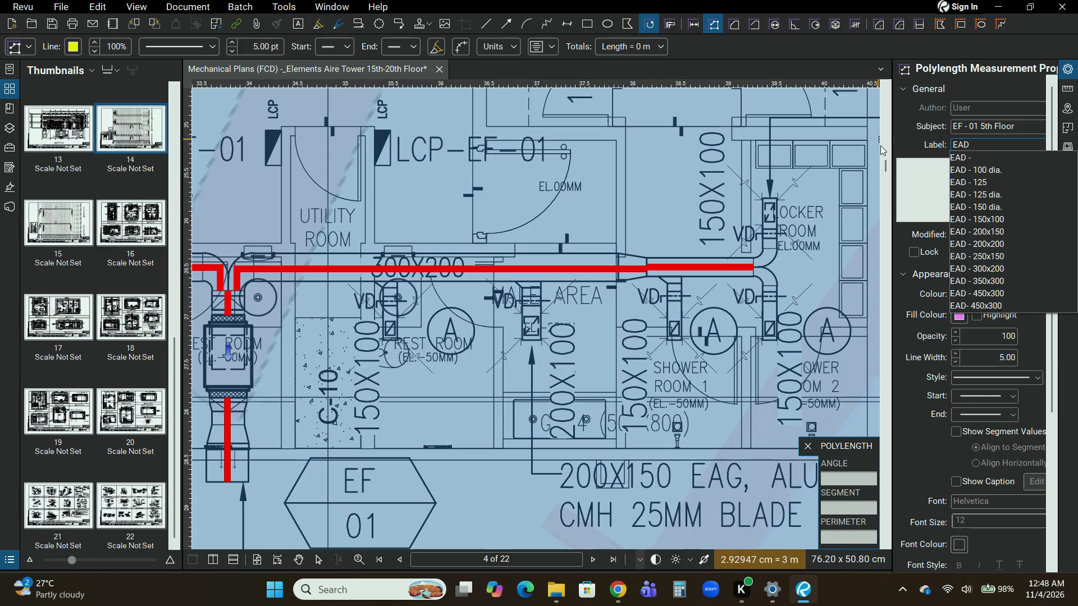
left_click(1008, 220)
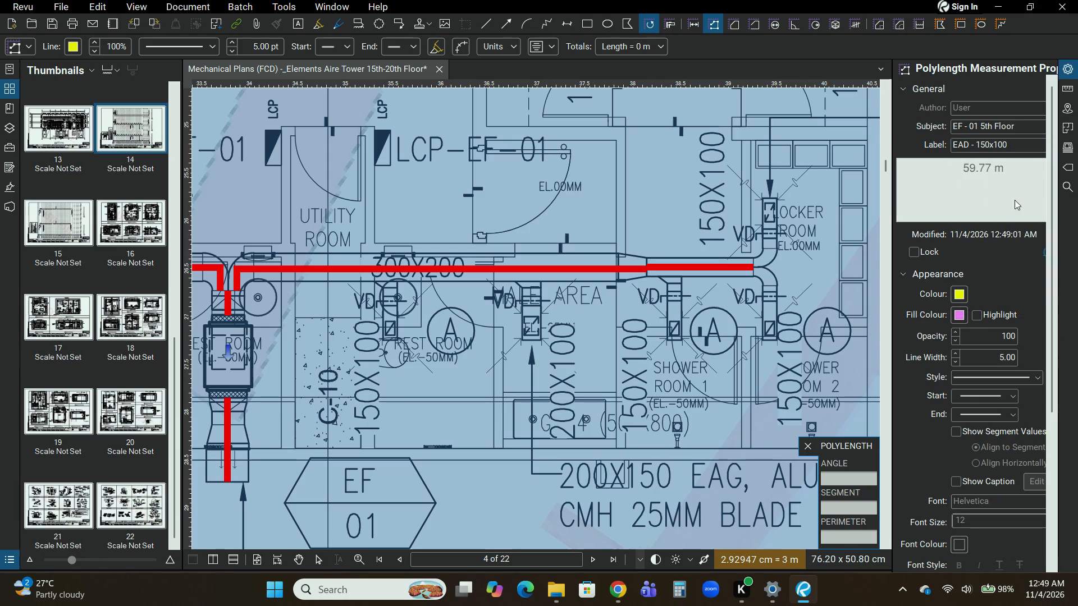
Set the polylength's colour to red and its line width to 2.00.
left_click(965, 293)
left_click(969, 326)
left_click_drag(984, 360, 1036, 361)
key("2")
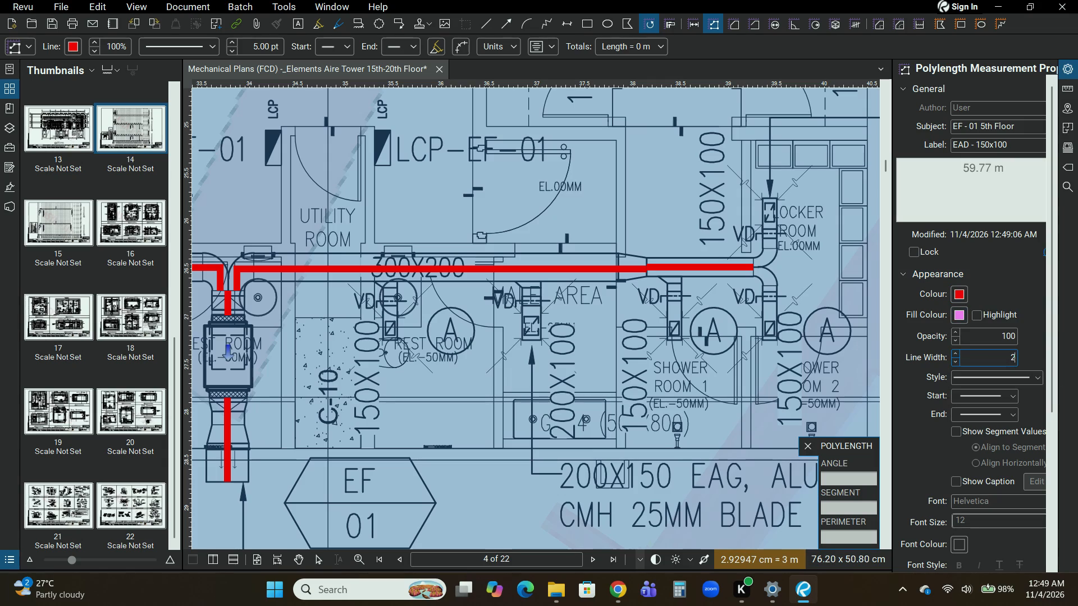
key("Return")
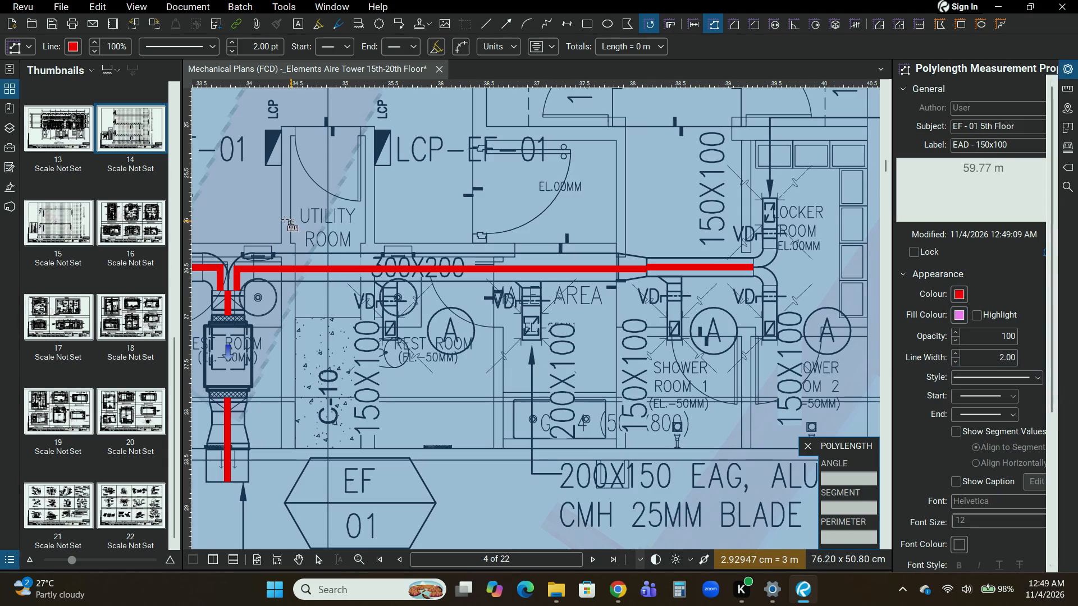
Measure the 150x100 branch on the Male Area side from the 200x150 duct's end through the bend to the Locker Room grille, about 0.87 m.
middle_click_drag(499, 334, 353, 333)
scroll(551, 299, "up", 3)
middle_click_drag(644, 293, 316, 423)
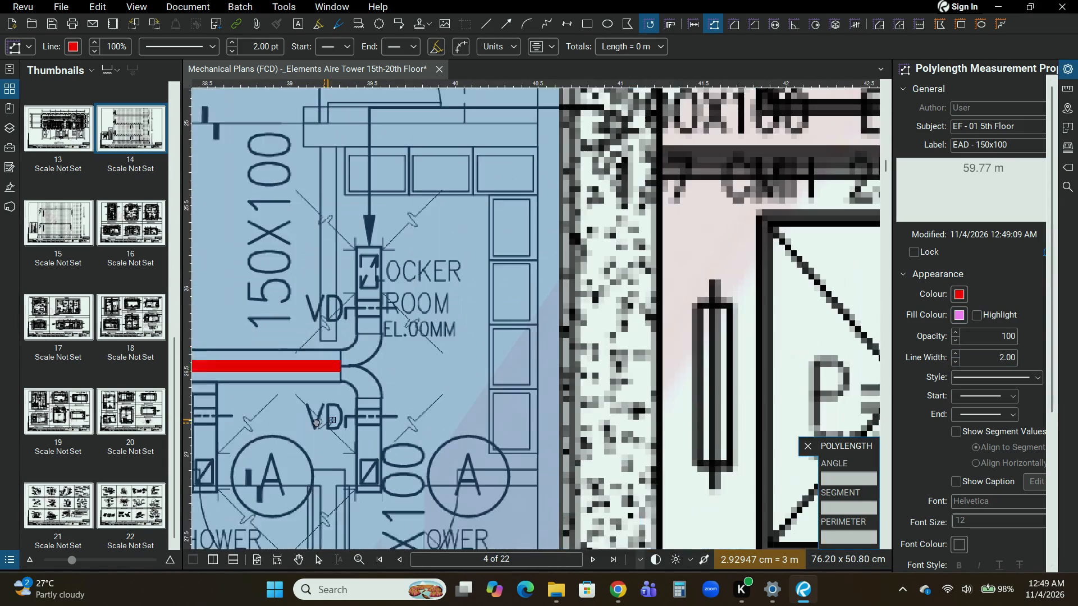
middle_click_drag(316, 423, 305, 423)
scroll(426, 301, "up", 3)
middle_click_drag(427, 300, 615, 324)
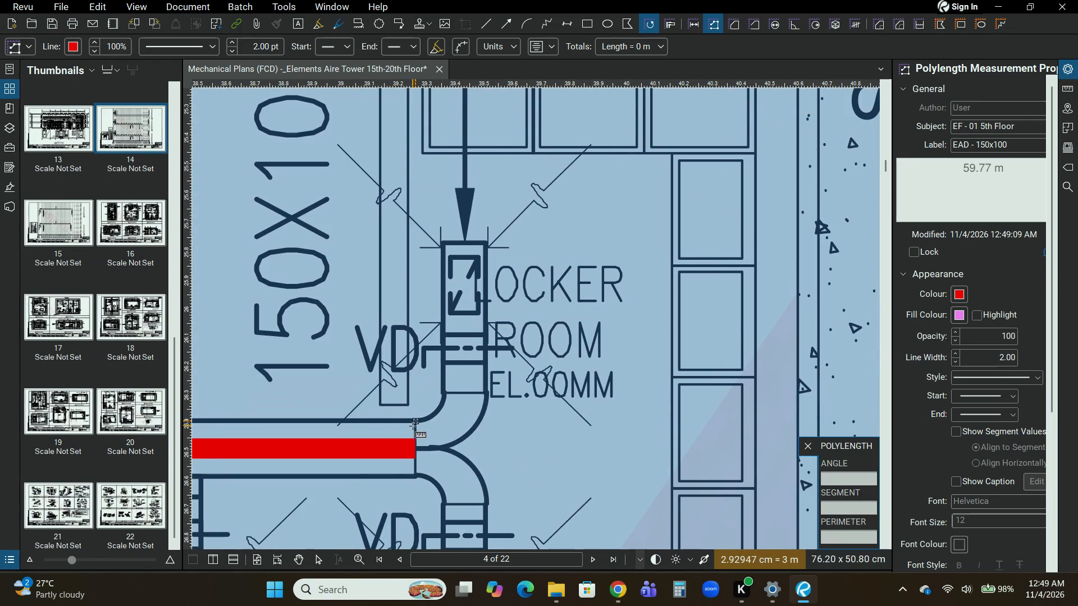
left_click(412, 431)
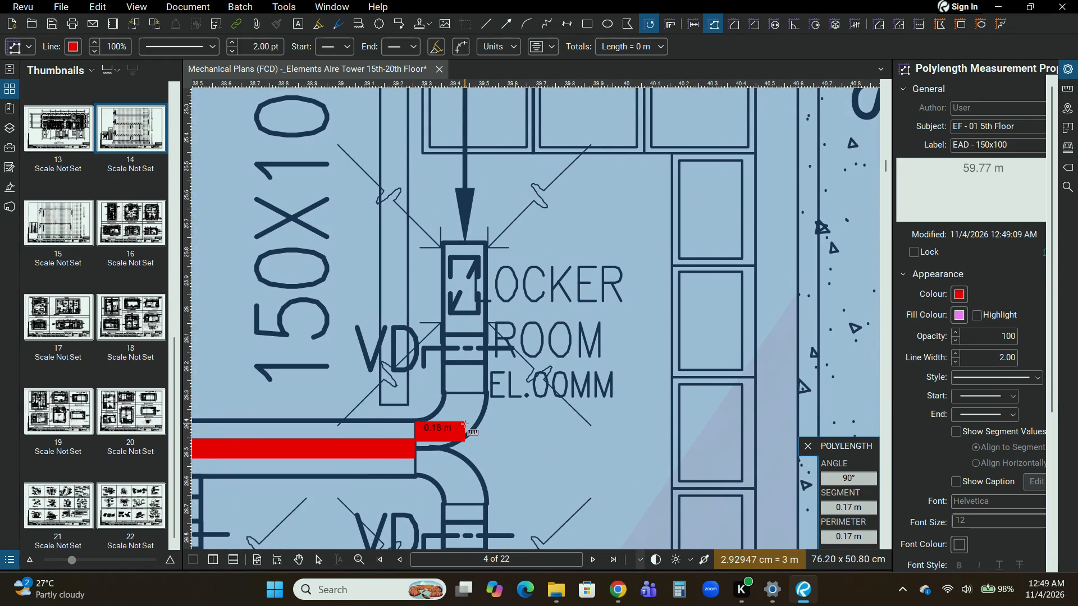
left_click(465, 423)
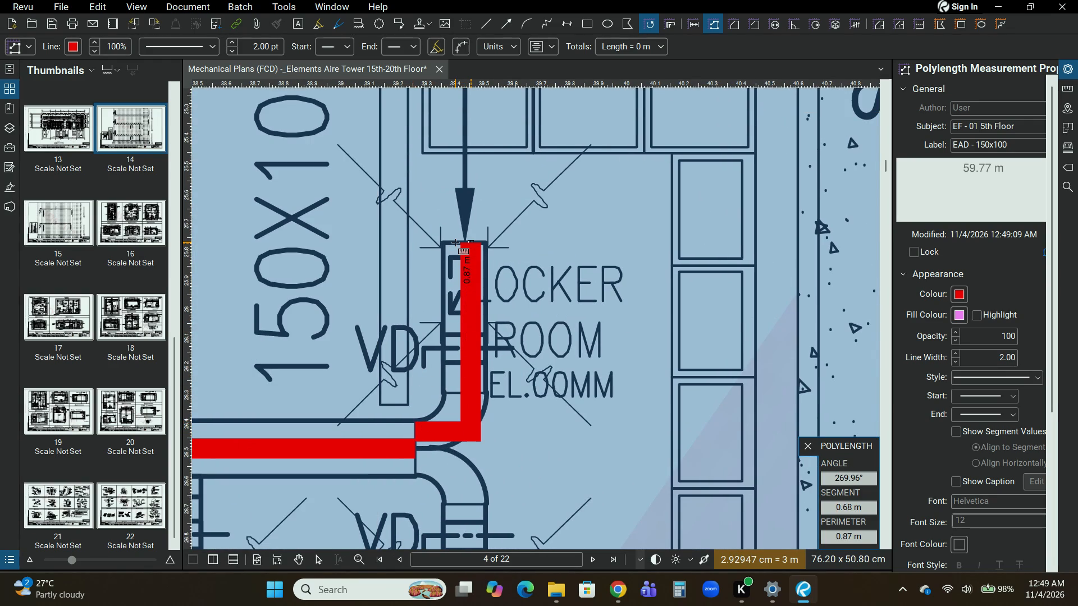
left_click(455, 242)
key("Return")
Measure the Male Area side's 150x100 branch from the 200x150 duct's end around the bend to Shower Room 2, about 0.92 m.
scroll(518, 341, "down", 3)
middle_click_drag(507, 380, 514, 379)
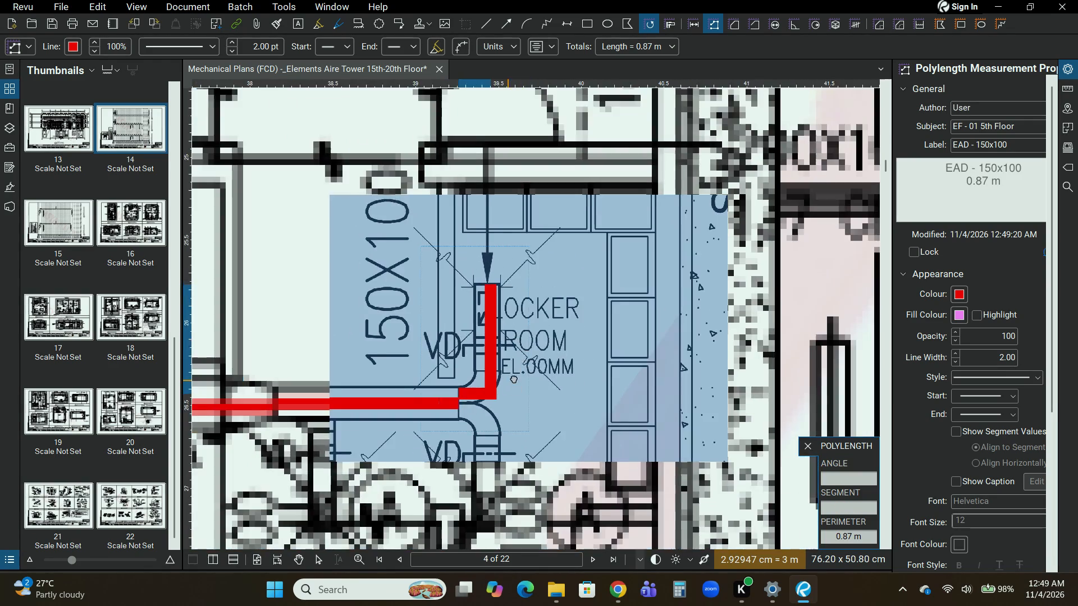
middle_click_drag(514, 379, 625, 163)
scroll(597, 256, "up", 3)
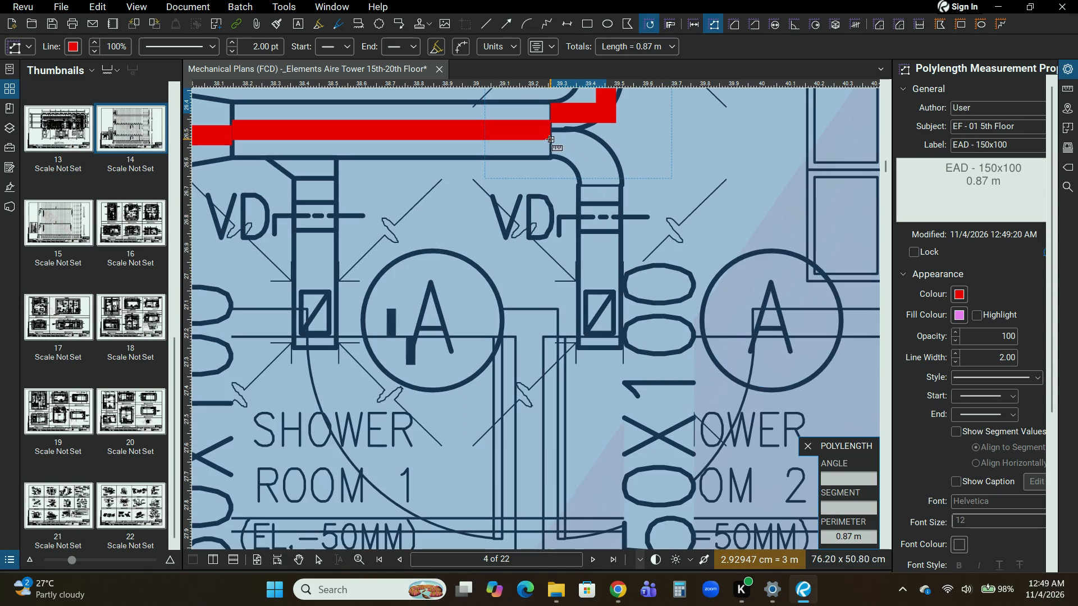
left_click(549, 140)
left_click(599, 152)
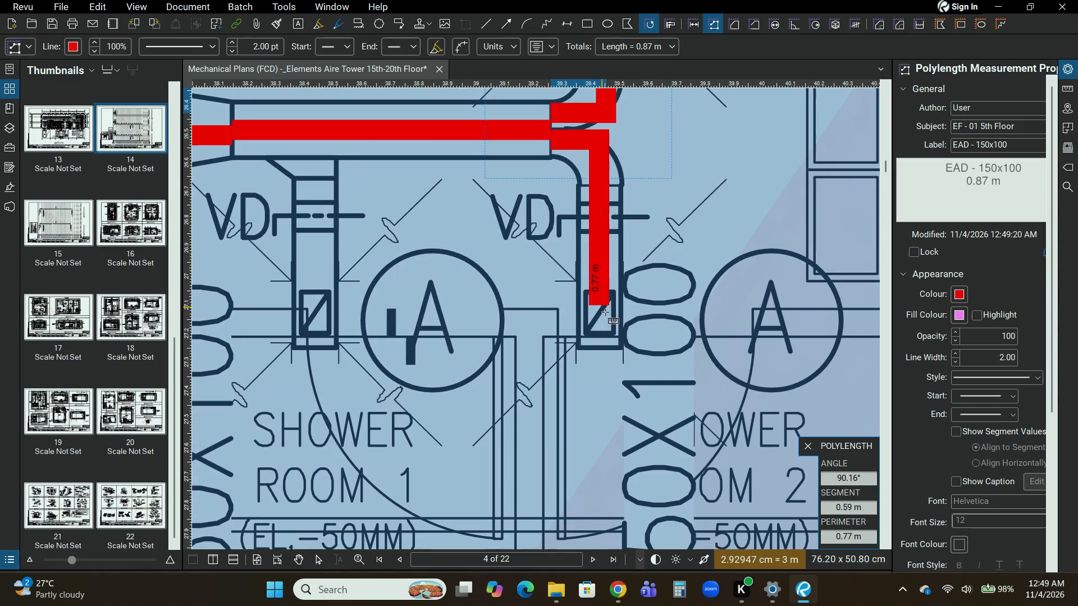
left_click(600, 348)
key("Return")
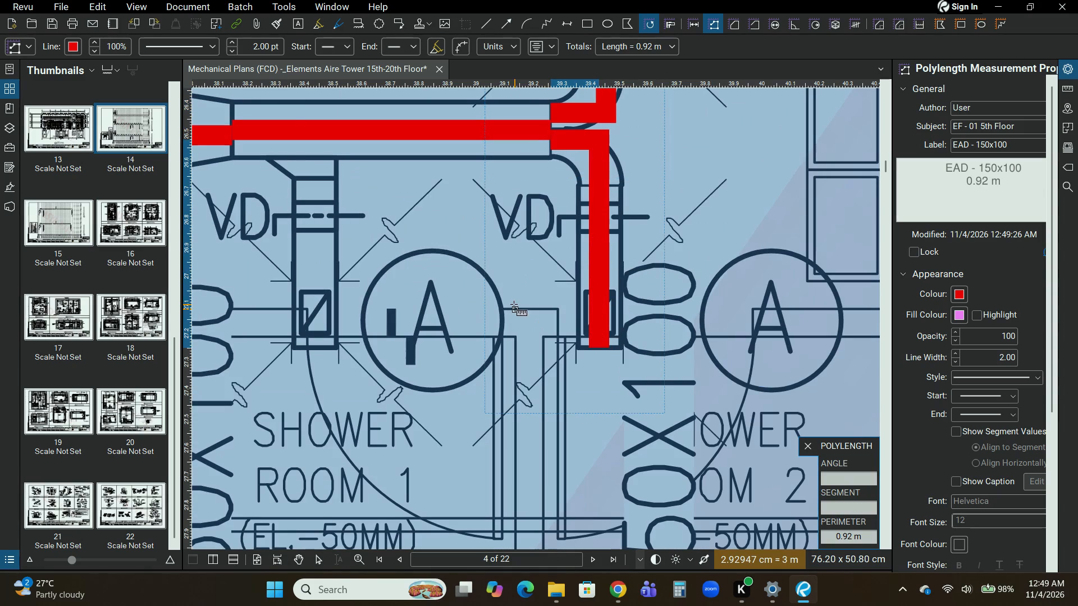
Measure the straight 150x100 branch from the 200x150 duct to Shower Room 1 on the Male Area side, about 0.68 m.
middle_click_drag(295, 293, 454, 288)
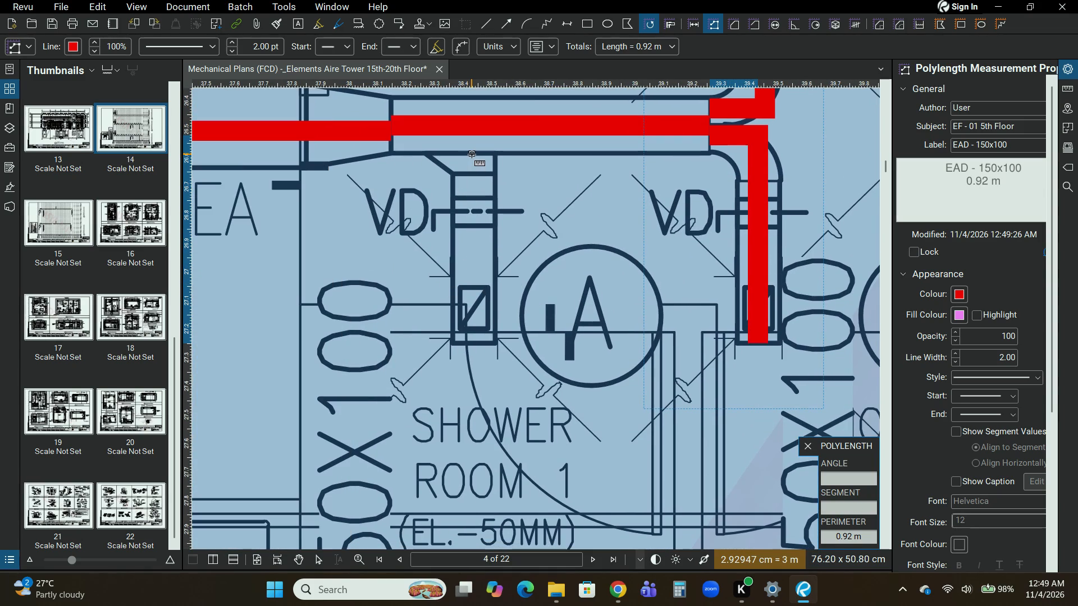
left_click(474, 153)
left_click(473, 343)
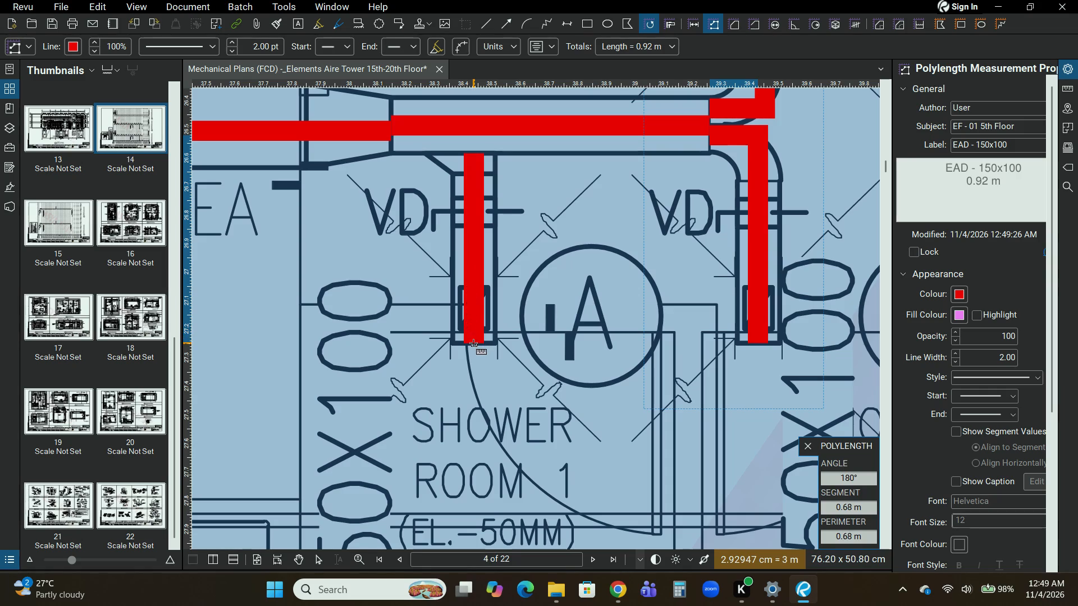
key("Return")
Measure the 150x100 branch from the 300x200 duct to the Rest Room beside the Male Area, about 0.63 m.
scroll(453, 338, "down", 3)
middle_click_drag(308, 335, 586, 301)
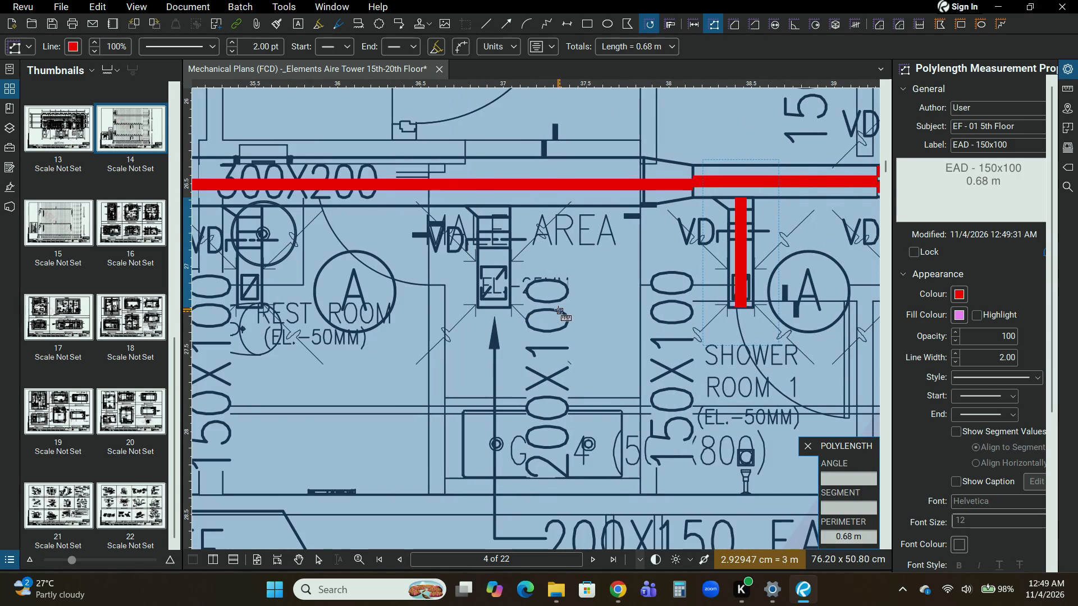
scroll(558, 309, "down", 2)
middle_click_drag(360, 254, 592, 269)
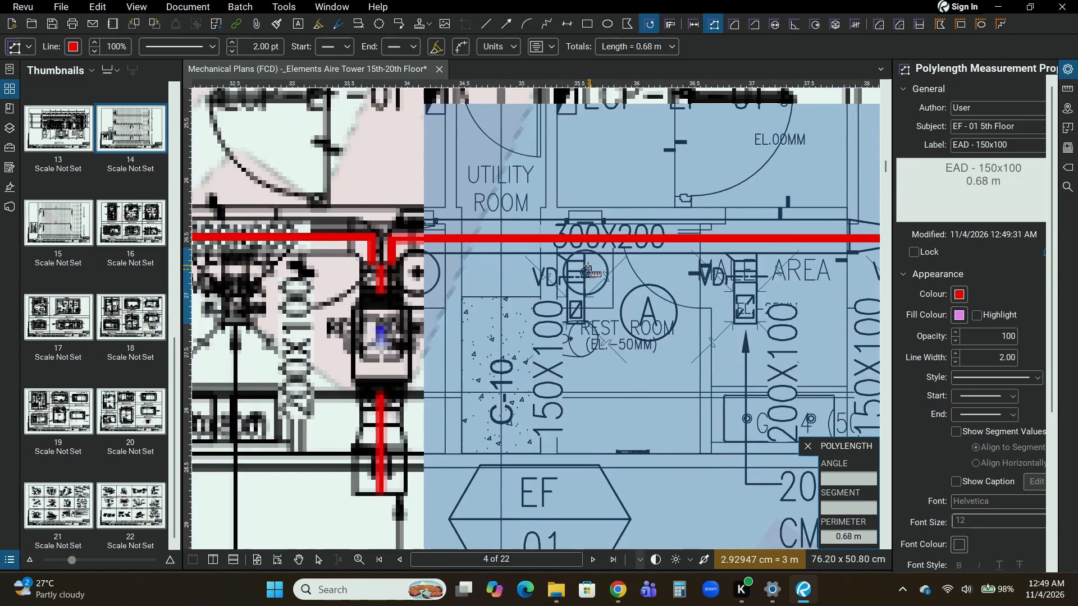
scroll(587, 265, "up", 4)
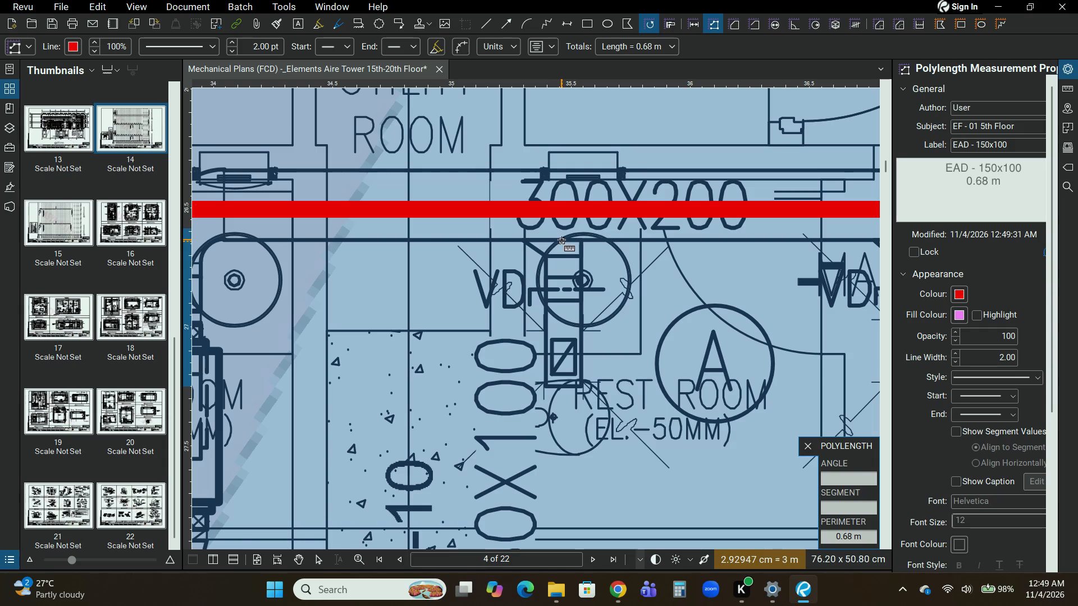
left_click(561, 240)
left_click(566, 387)
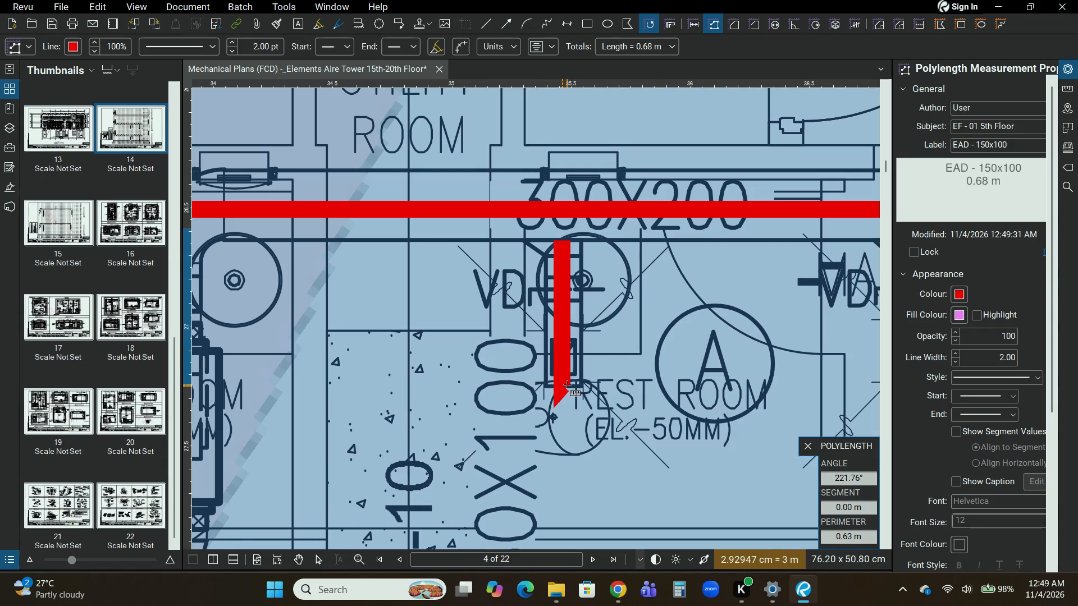
key("Return")
Measure the 150x100 branch on the Female Area side from the 200x150 duct's end to the Locker Room grille, about 0.87 m.
scroll(421, 332, "down", 3)
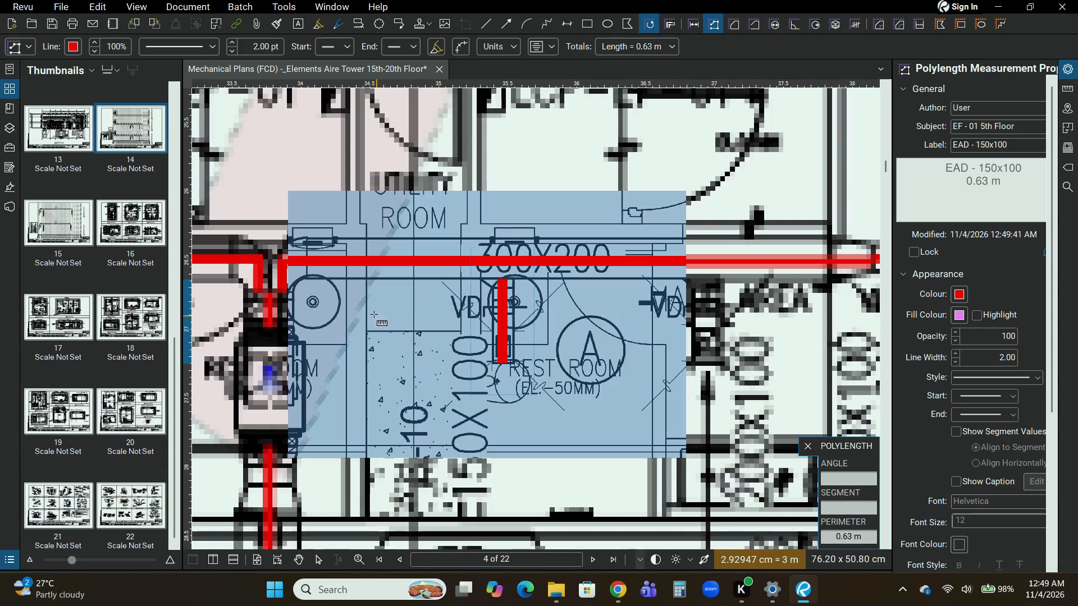
middle_click_drag(357, 327, 653, 351)
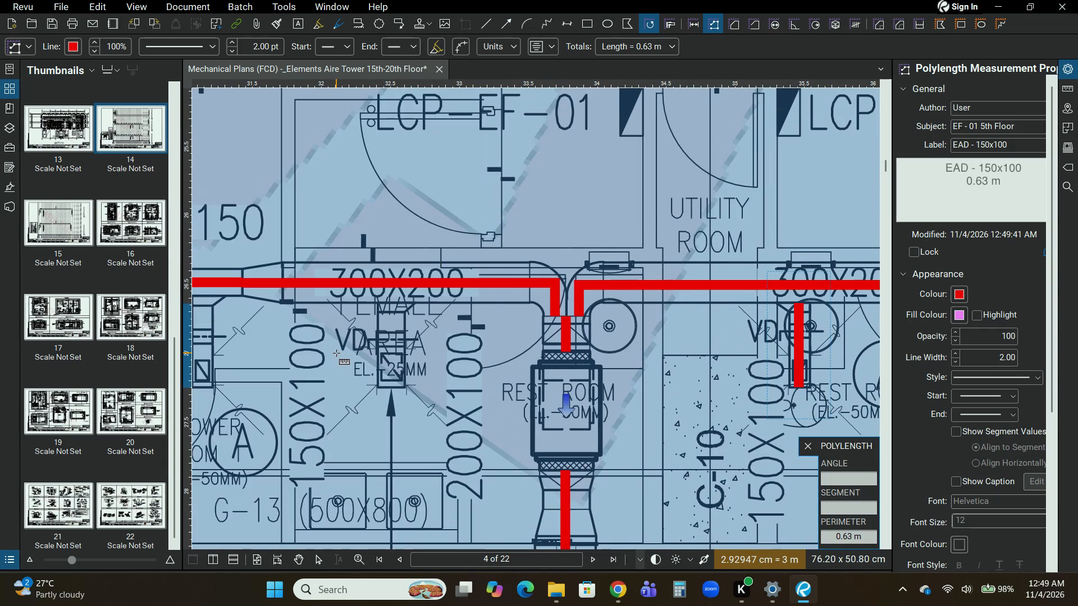
middle_click_drag(442, 304, 476, 269)
scroll(482, 291, "down", 4)
middle_click_drag(486, 398, 563, 198)
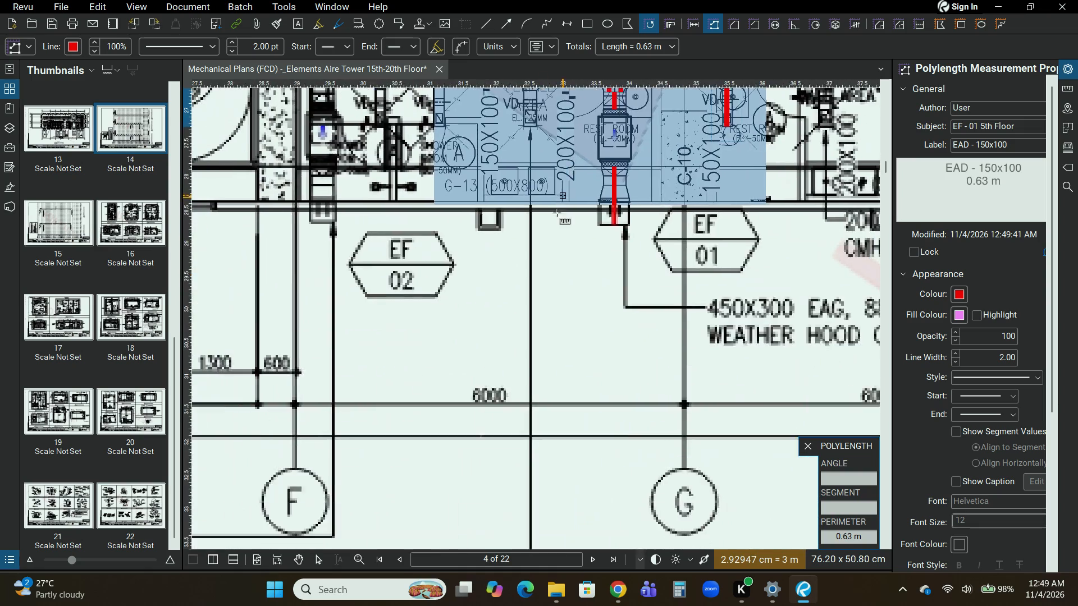
scroll(551, 276, "down", 3)
middle_click_drag(532, 319, 664, 311)
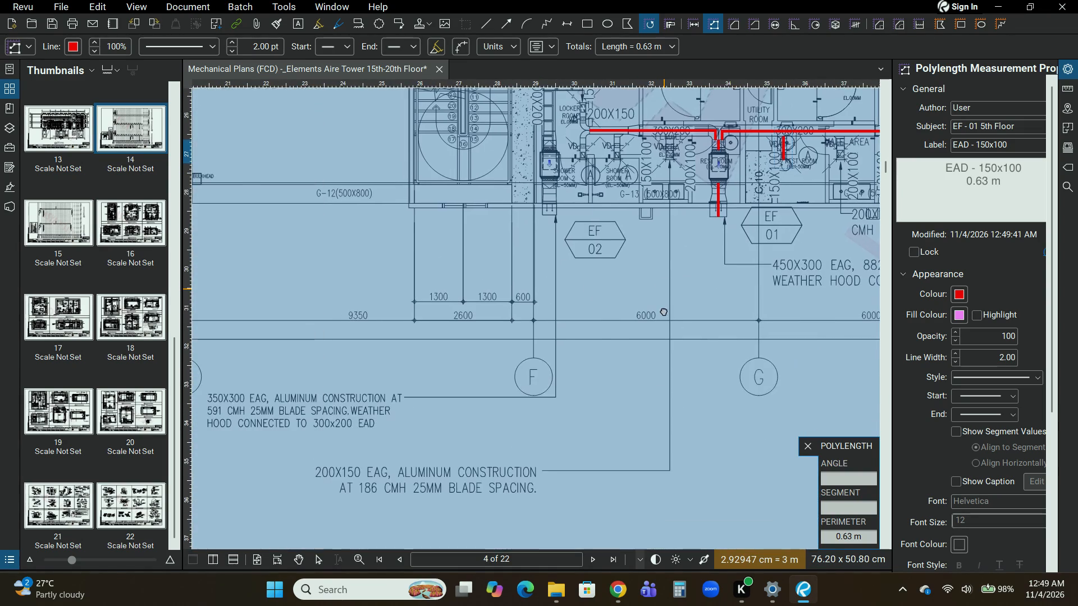
middle_click_drag(664, 311, 659, 418)
middle_click_drag(619, 219, 592, 260)
scroll(572, 283, "up", 5)
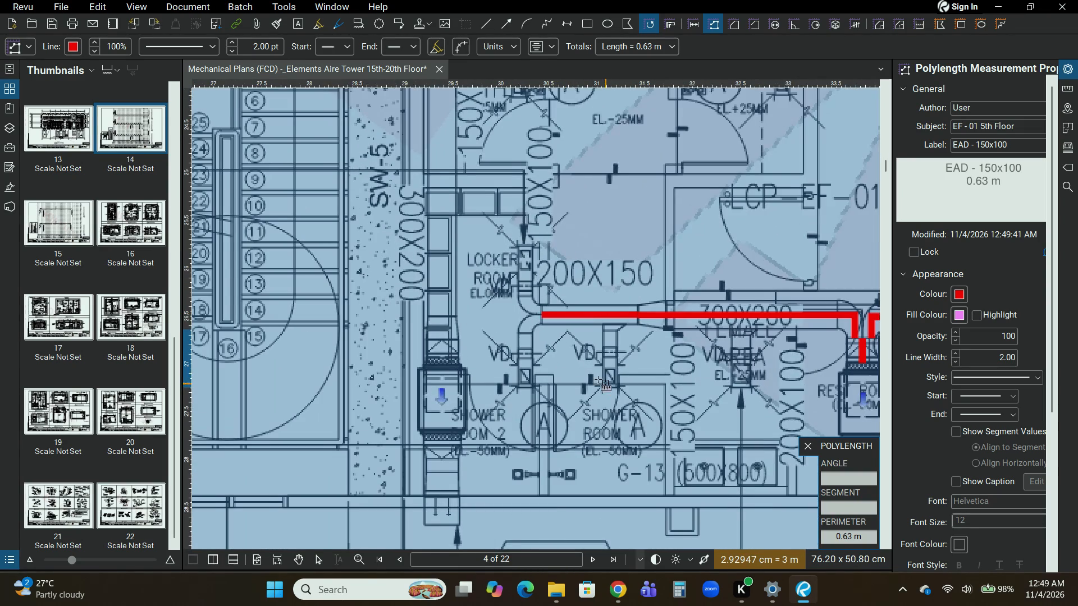
middle_click_drag(596, 380, 601, 370)
scroll(499, 255, "up", 4)
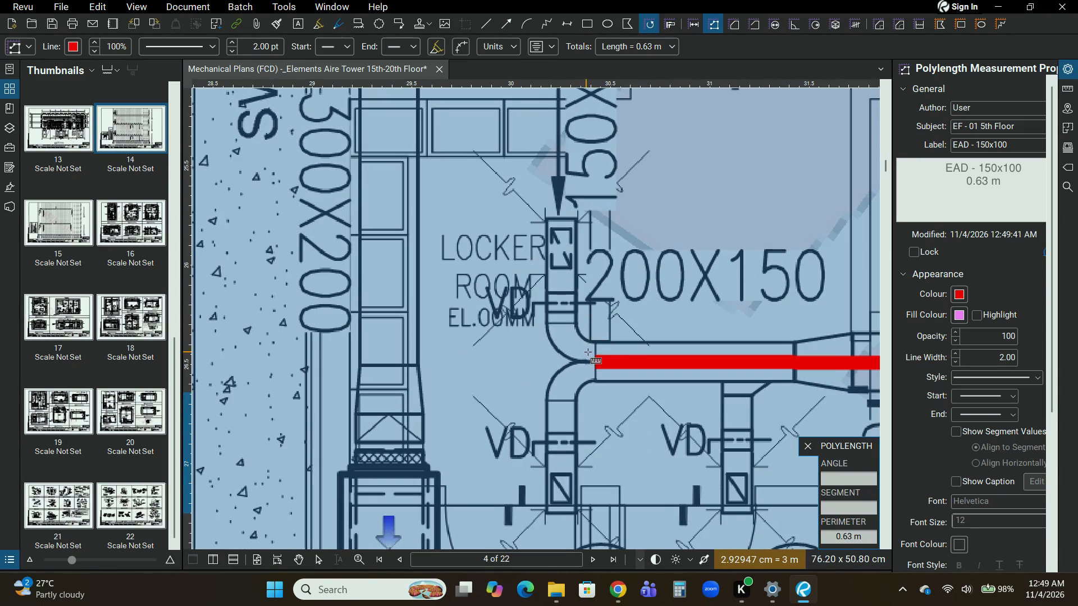
left_click(593, 351)
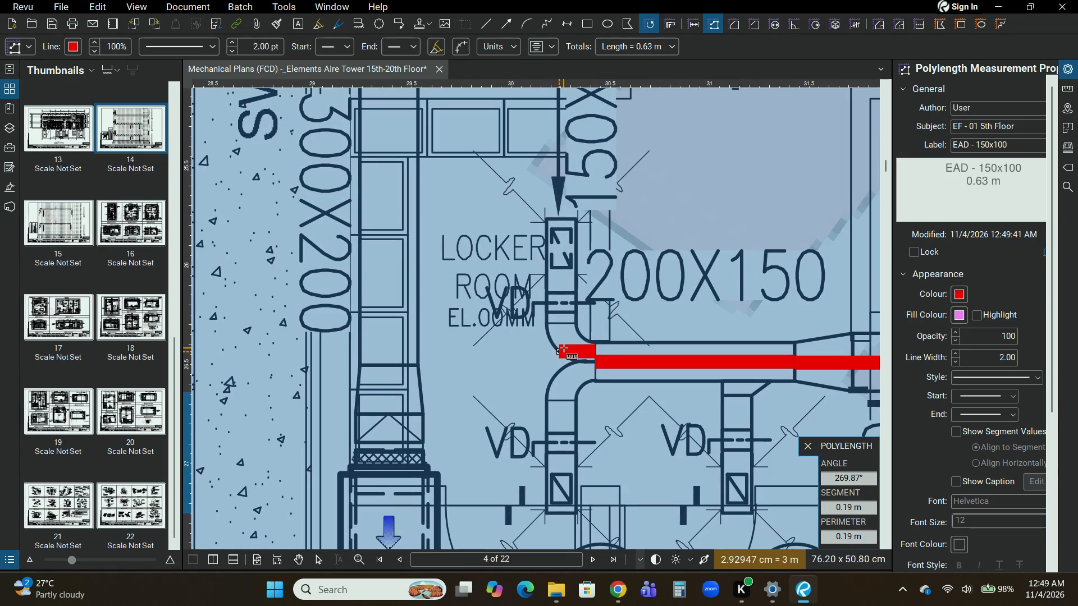
left_click(561, 349)
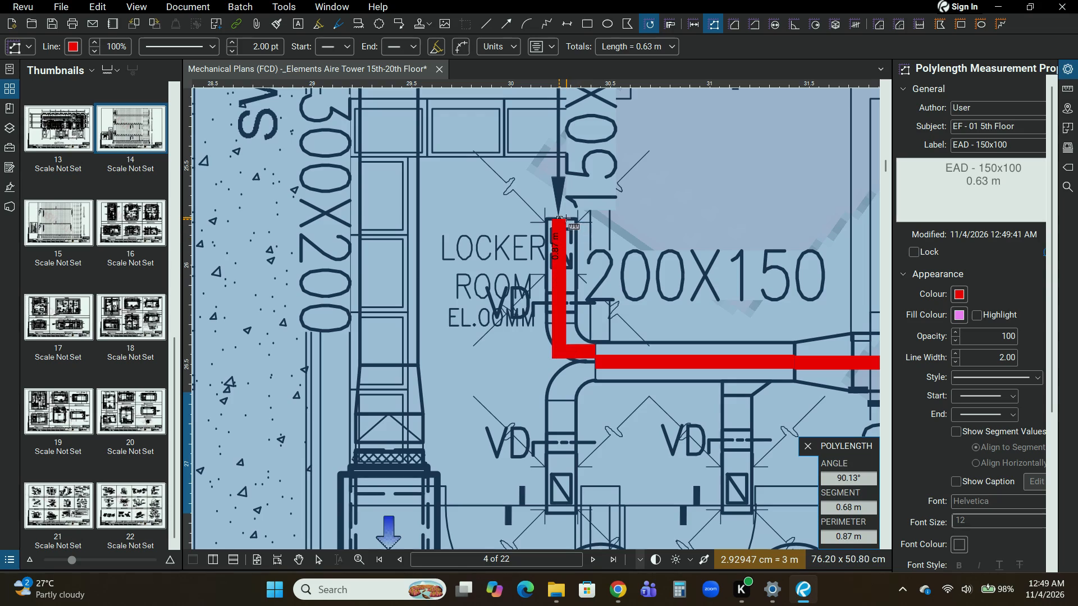
left_click(554, 219)
key("Return")
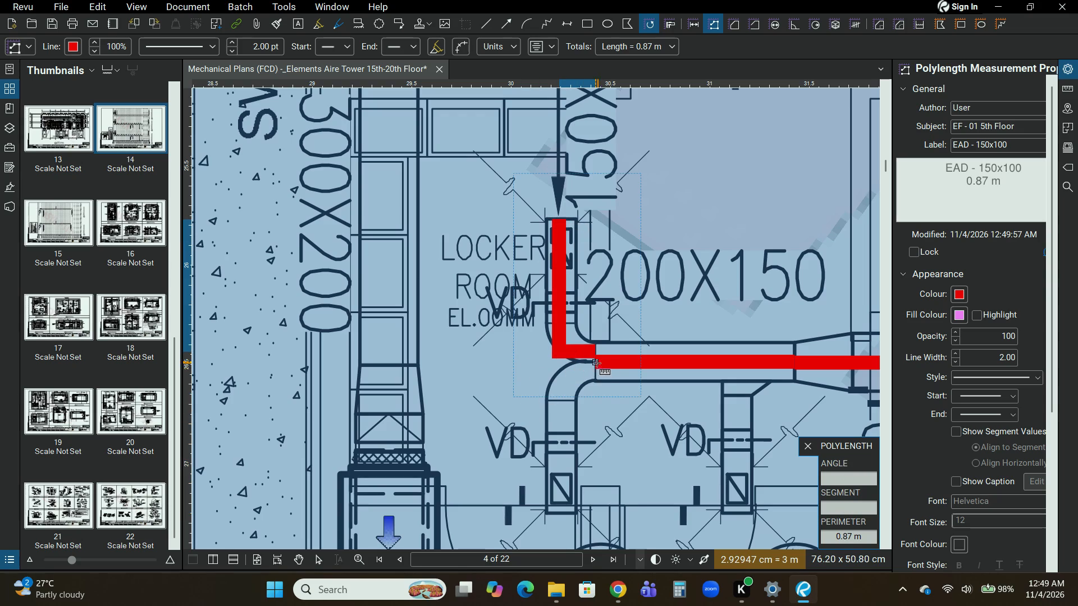
Measure the Female Area side's 150x100 branch from the 200x150 duct's end around the bend to Shower Room 2, about 0.91 m.
left_click(593, 368)
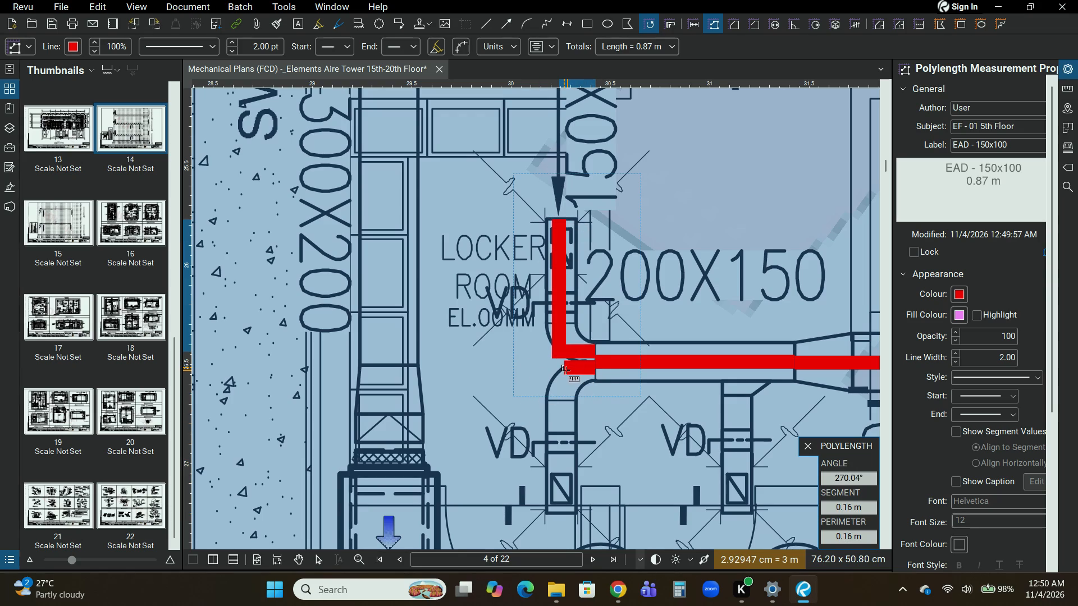
left_click(564, 370)
middle_click_drag(541, 463, 502, 362)
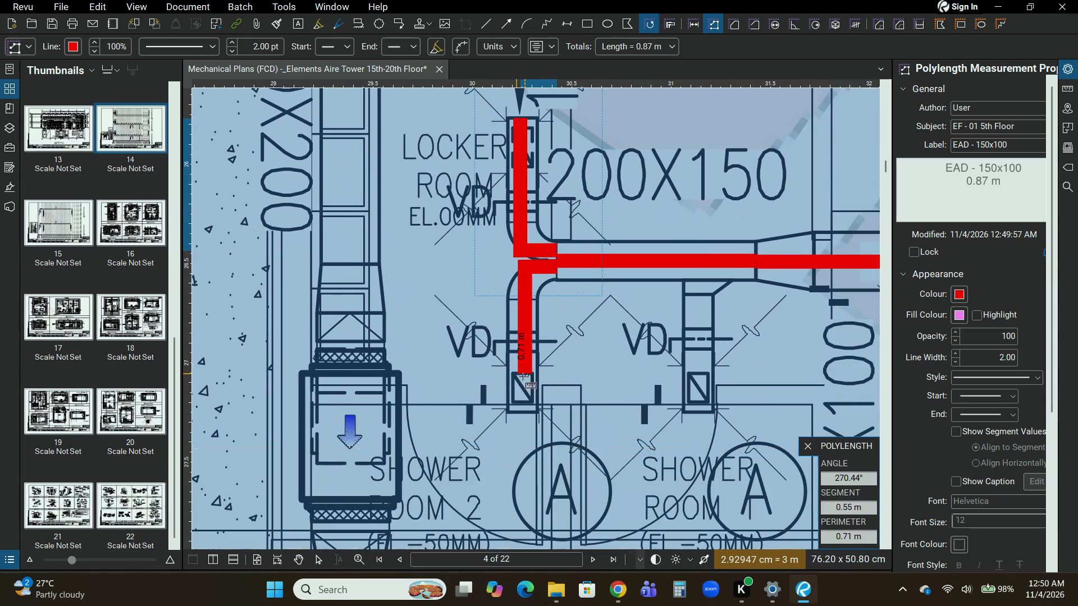
left_click(528, 414)
key("Return")
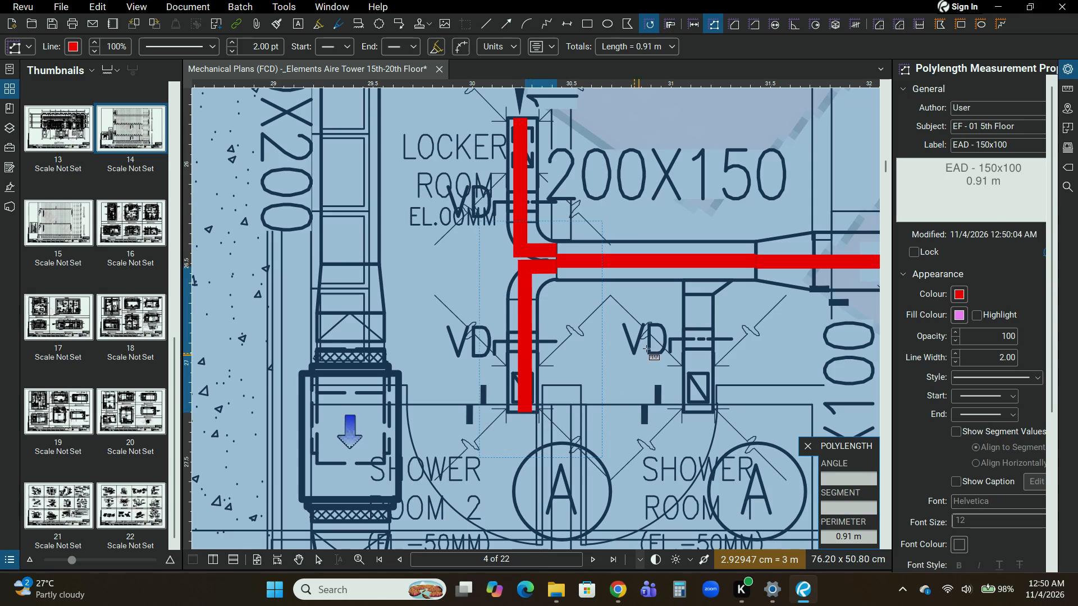
Measure the straight 150x100 branch from the 200x150 duct to Shower Room 1 on the Female Area side, about 0.68 m.
left_click(697, 280)
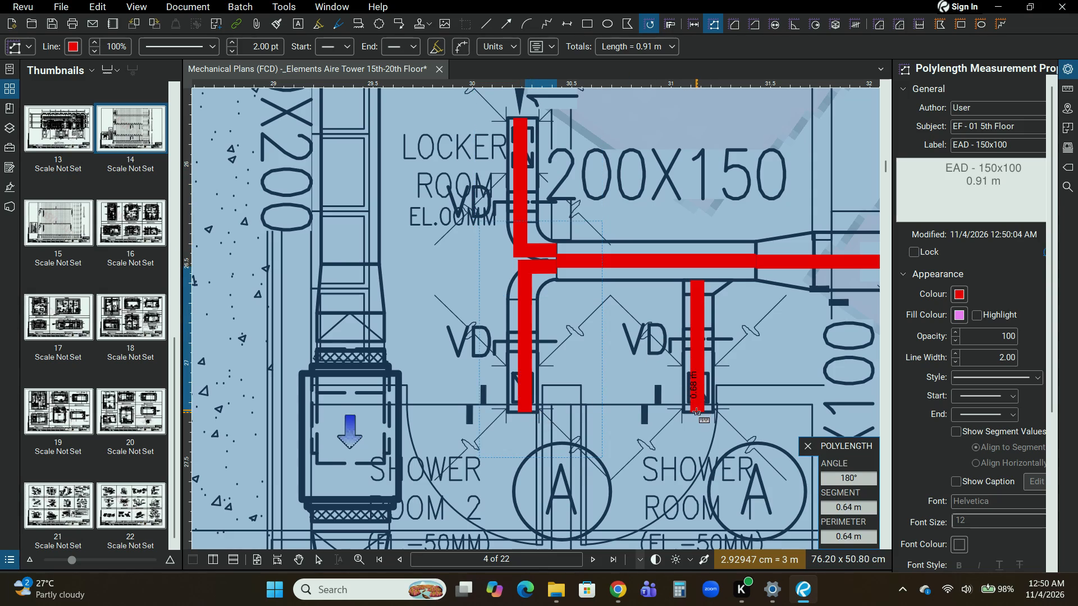
left_click(696, 412)
key("Return")
Review the marked-up EF-01 ductwork and the surrounding grille notes for ducts still without a measurement.
scroll(675, 399, "down", 4)
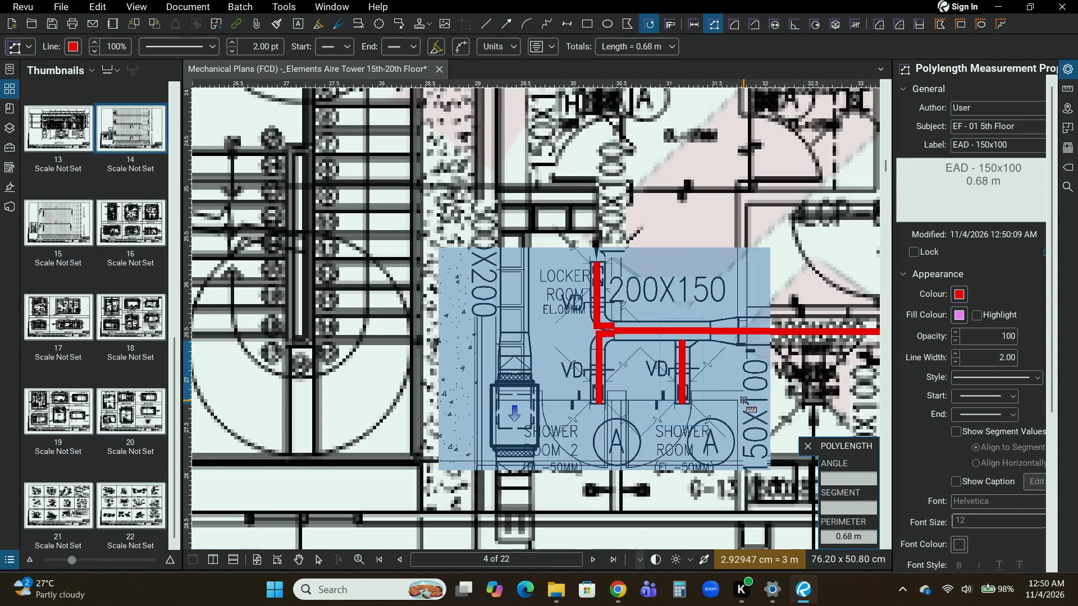
middle_click_drag(743, 402, 514, 379)
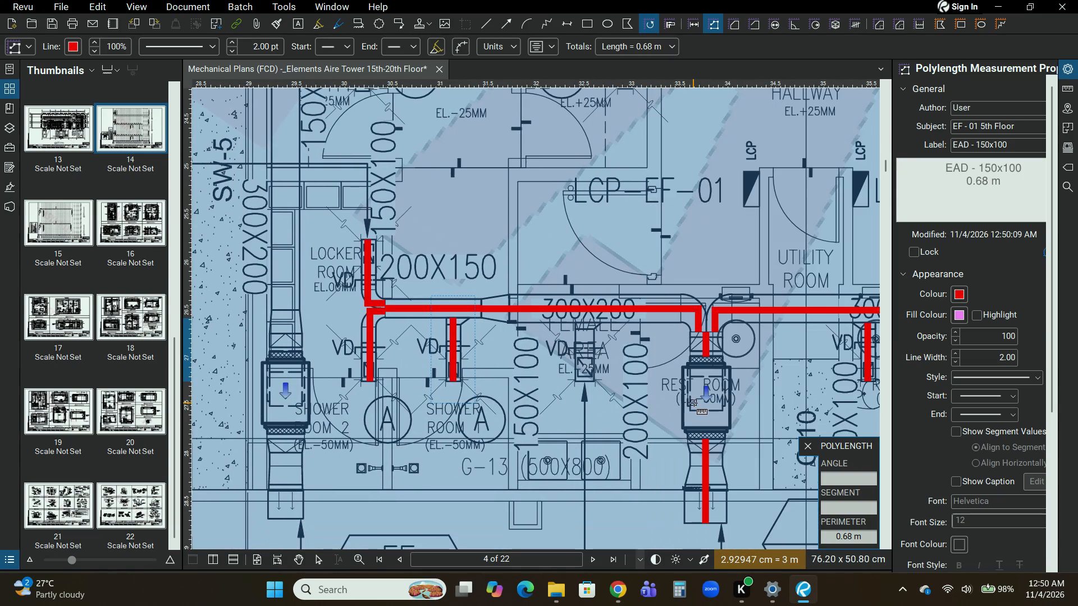
middle_click_drag(640, 378, 565, 194)
scroll(483, 290, "down", 4)
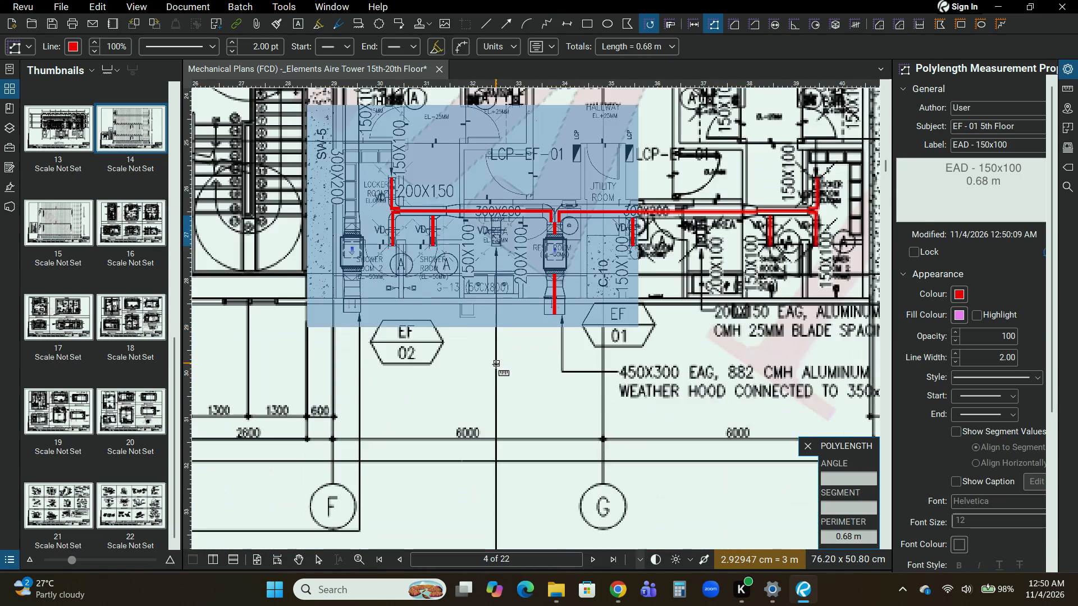
scroll(496, 364, "down", 1)
middle_click_drag(481, 385, 504, 203)
middle_click_drag(506, 306, 689, 312)
middle_click_drag(689, 312, 453, 449)
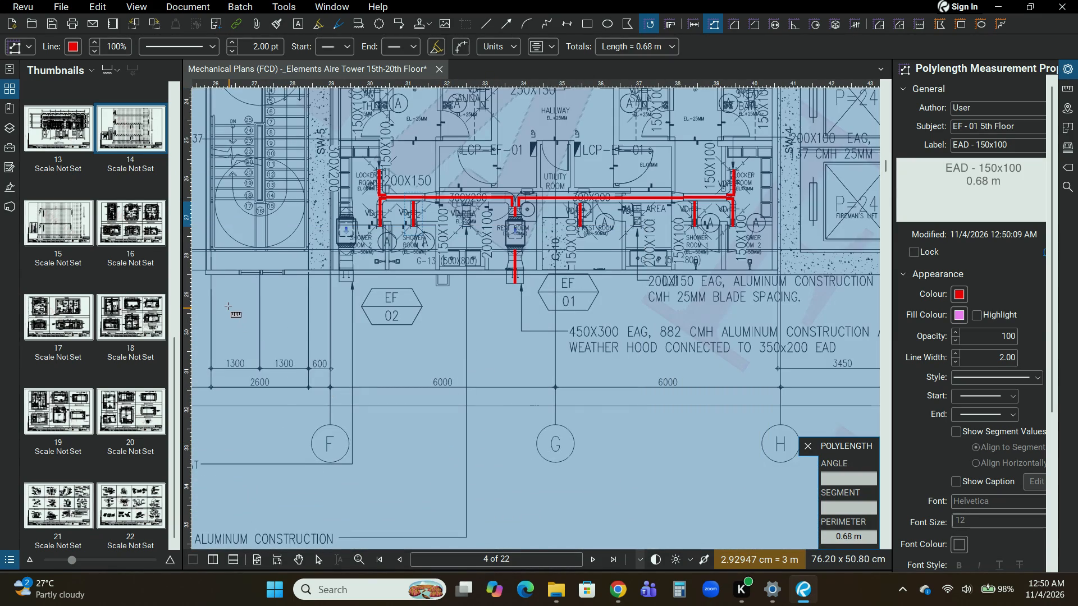
Start a new Polylength measurement with subject EF - 01 5th Floor and label EAD - 200x150.
key("Return")
key("Escape")
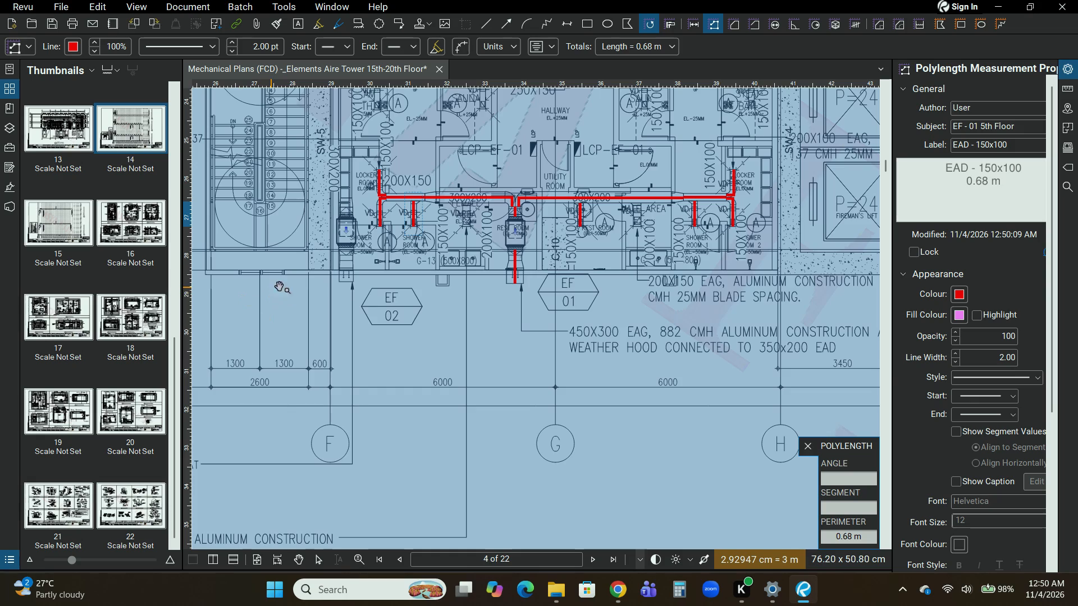
left_click(1073, 87)
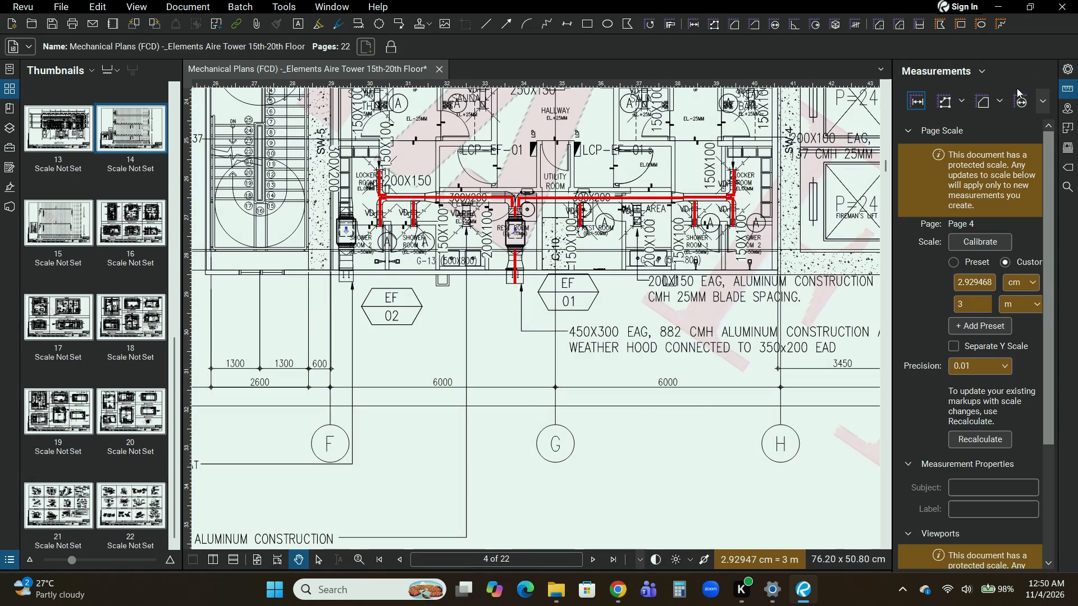
left_click(947, 109)
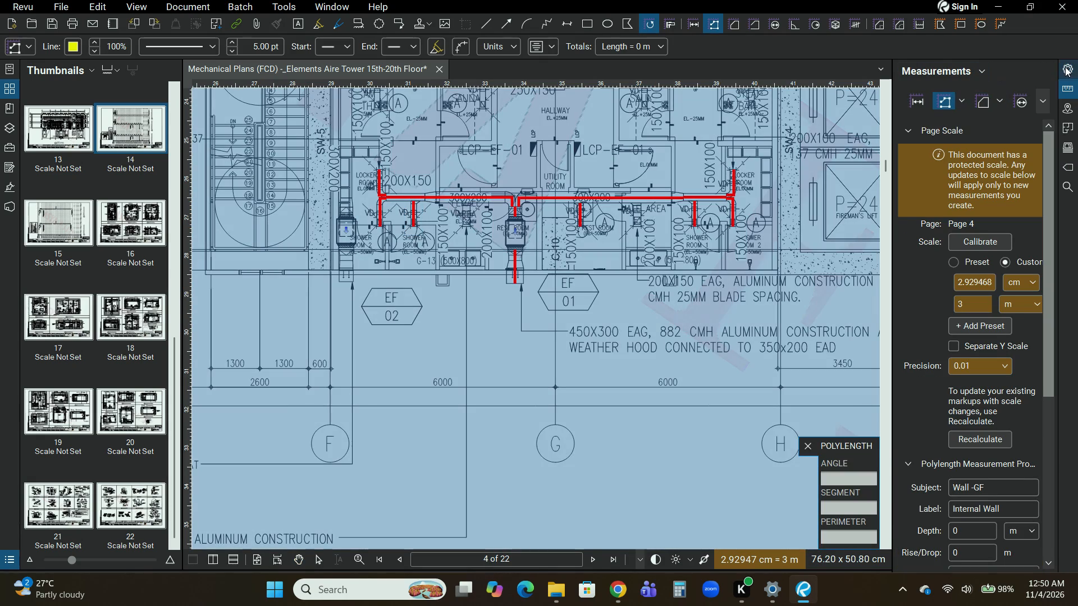
left_click(1069, 66)
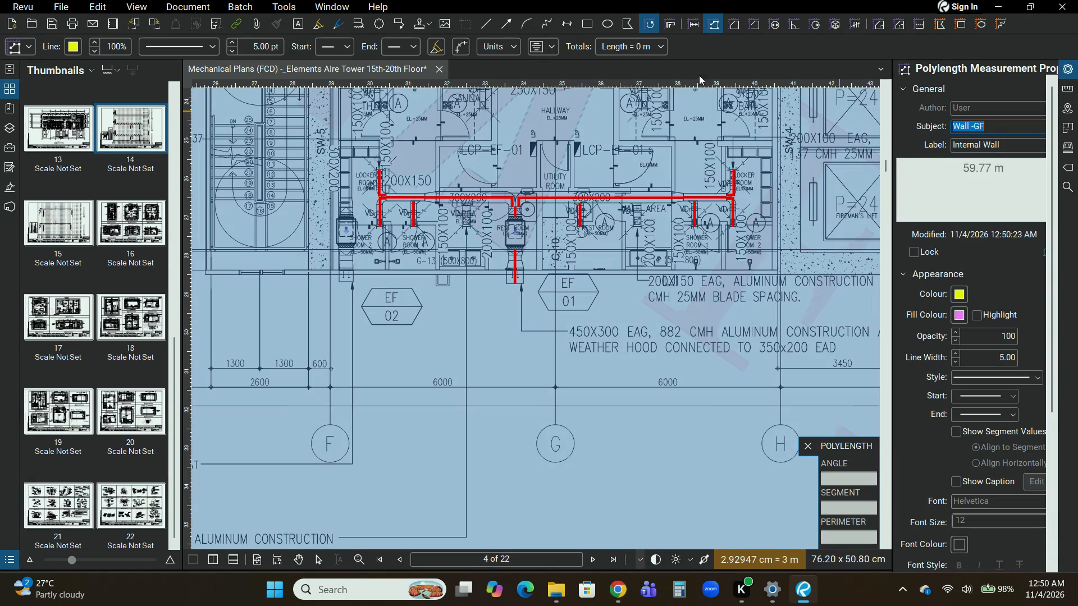
type("EF")
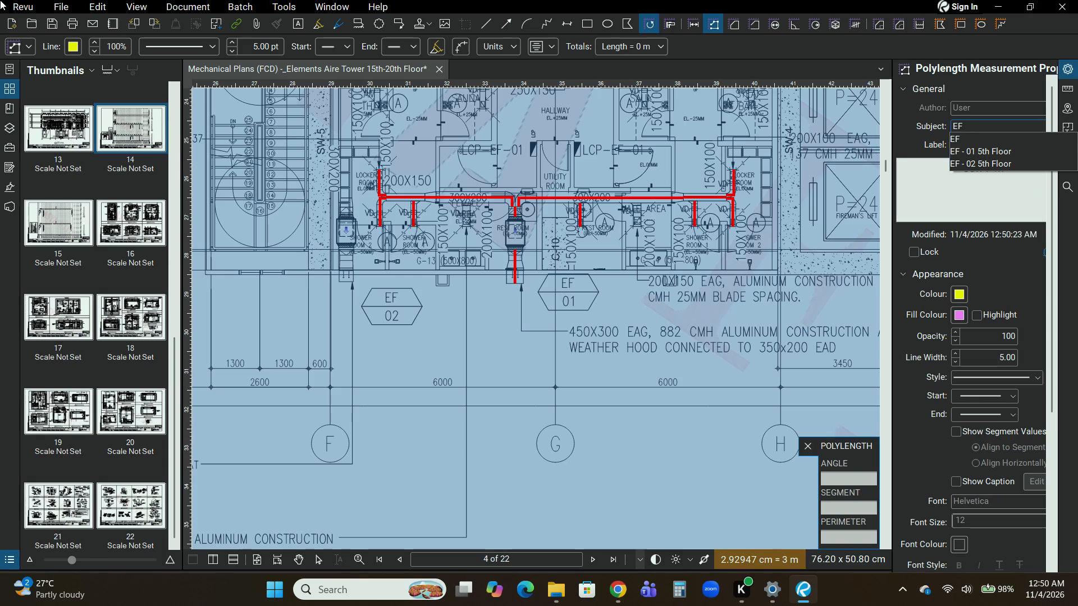
left_click(1004, 148)
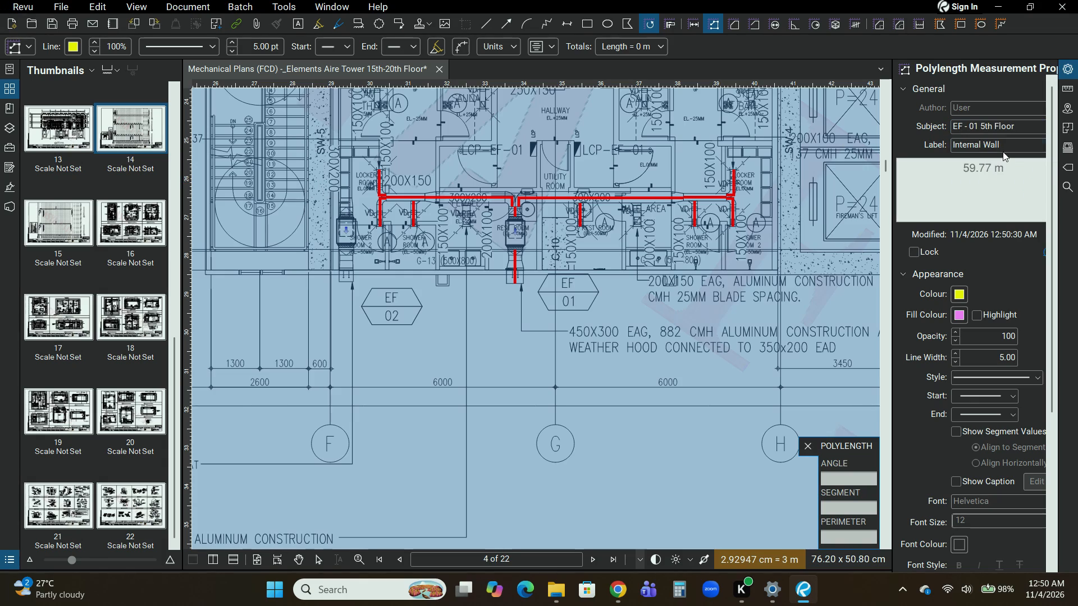
left_click_drag(1017, 143, 897, 135)
type("EAD")
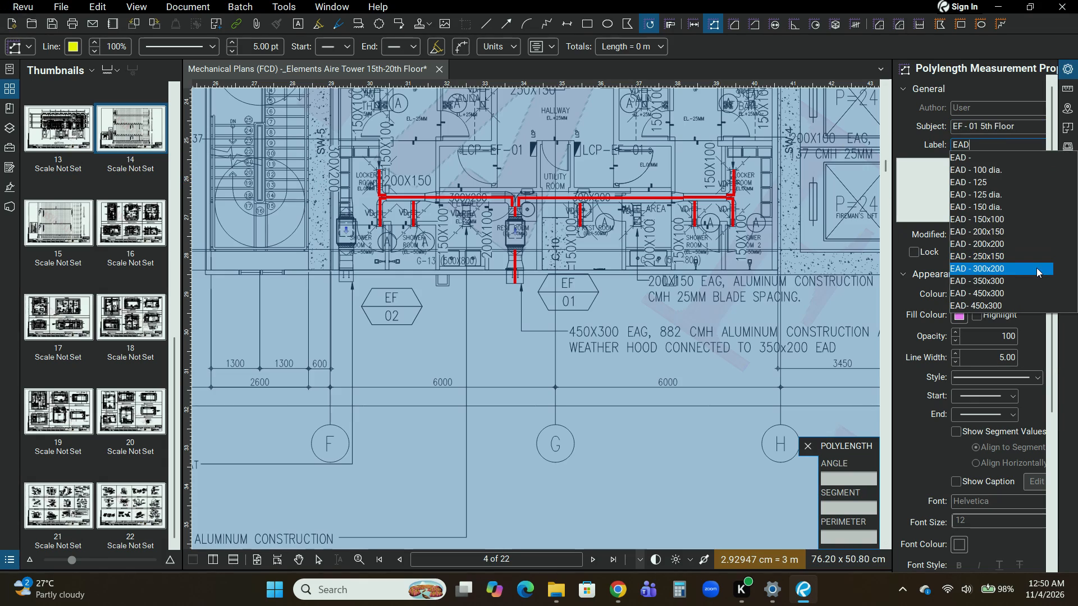
double_click(1004, 241)
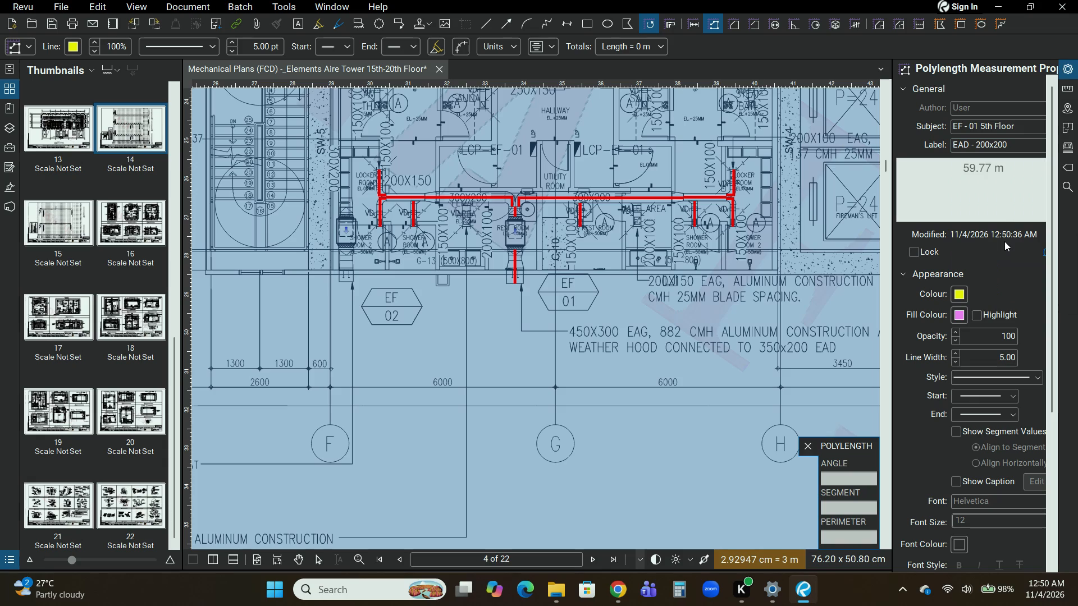
left_click(1025, 141)
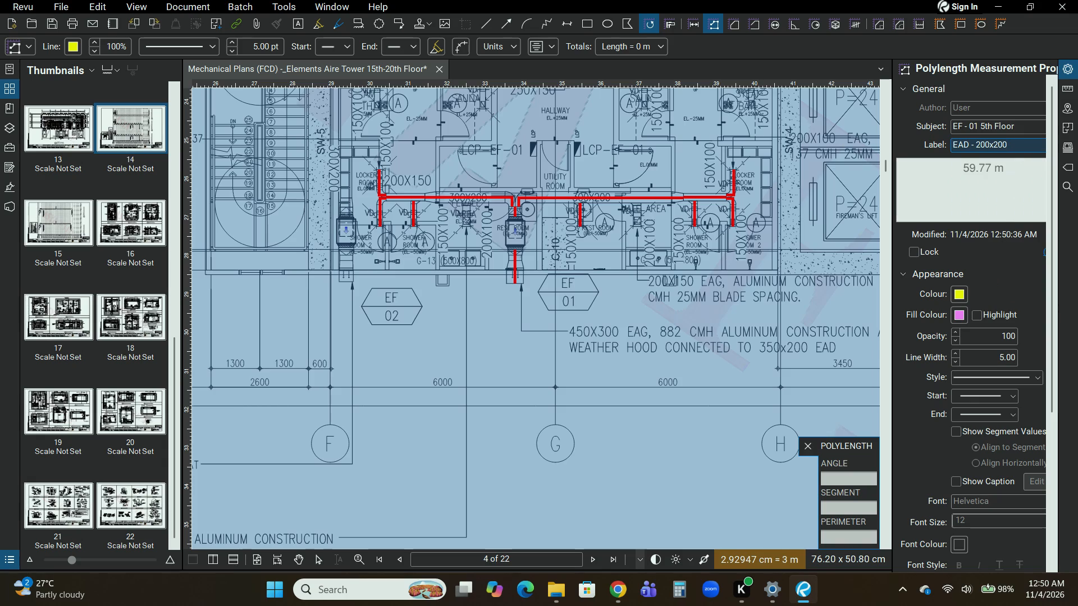
key("BackSpace")
key("BackSpace")
key("BackSpace")
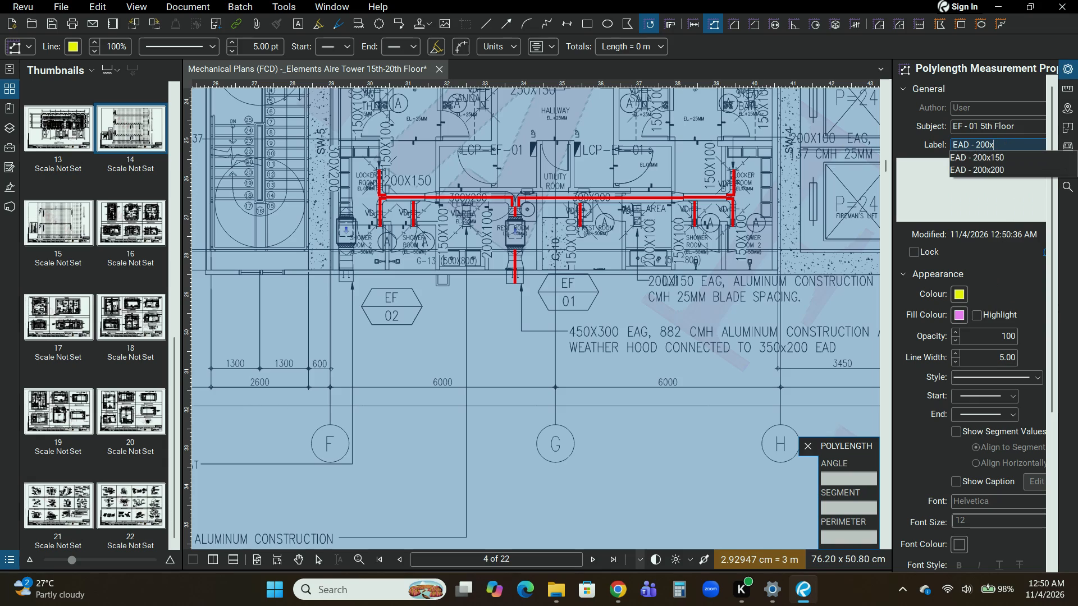
left_click(992, 159)
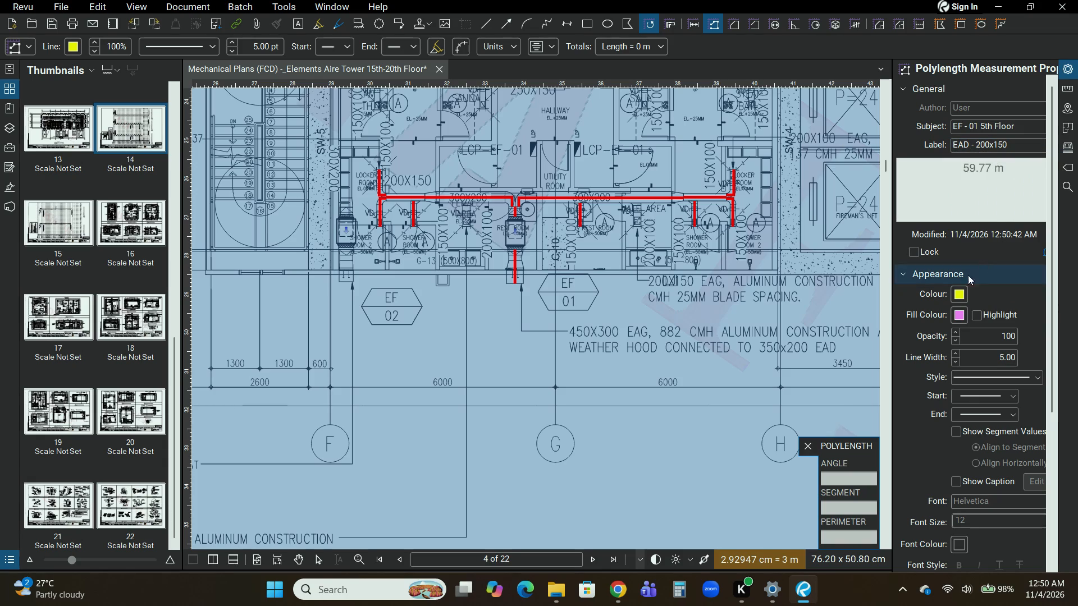
Set the new Polylength measurement's line colour to red and its line width to 2.00.
left_click(960, 288)
left_click(966, 324)
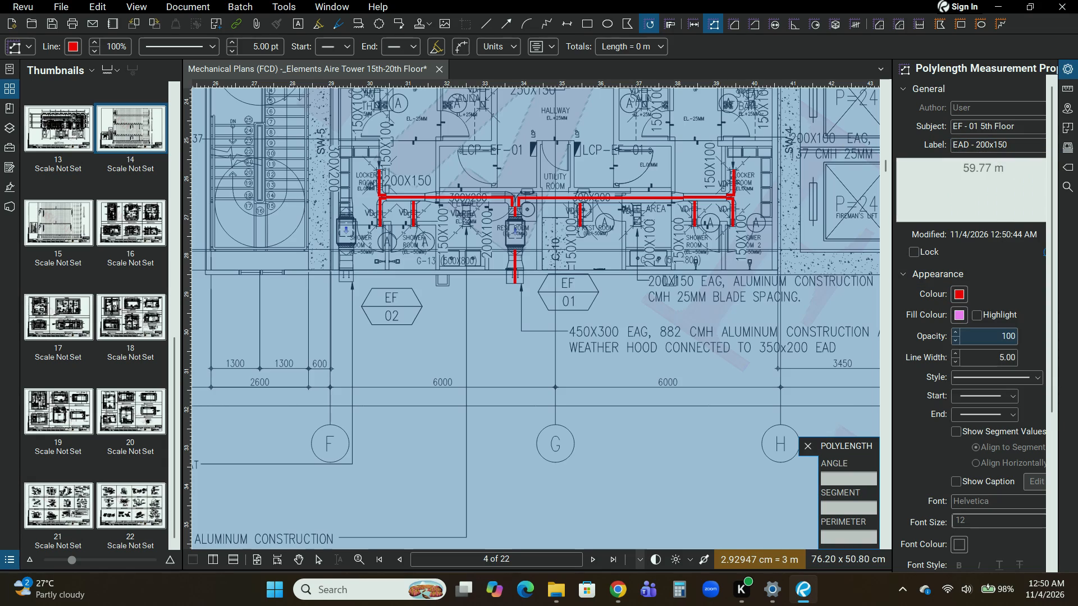
left_click_drag(990, 356, 1031, 358)
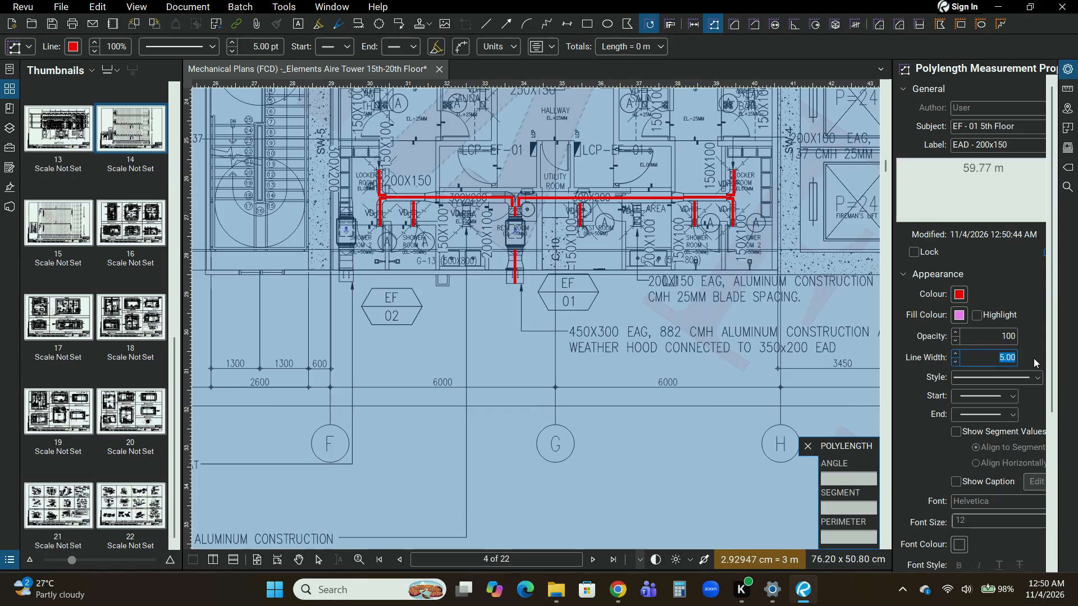
key("2")
key("Return")
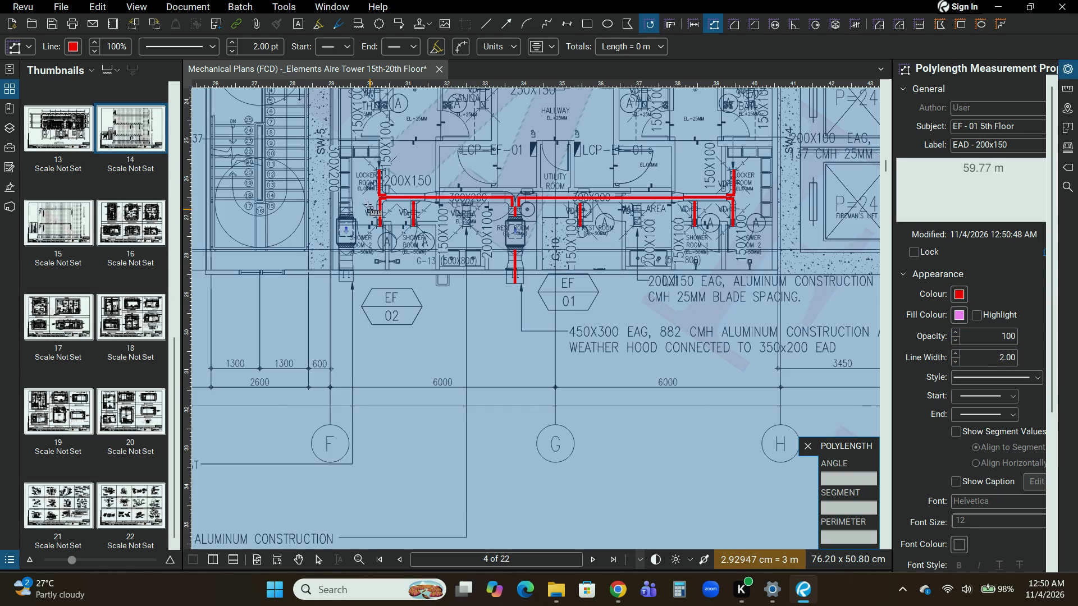
Measure the 200x150 grille branch in the Female Area from the 300x200 duct's edge to the branch end, about 0.63 m.
scroll(472, 203, "up", 3)
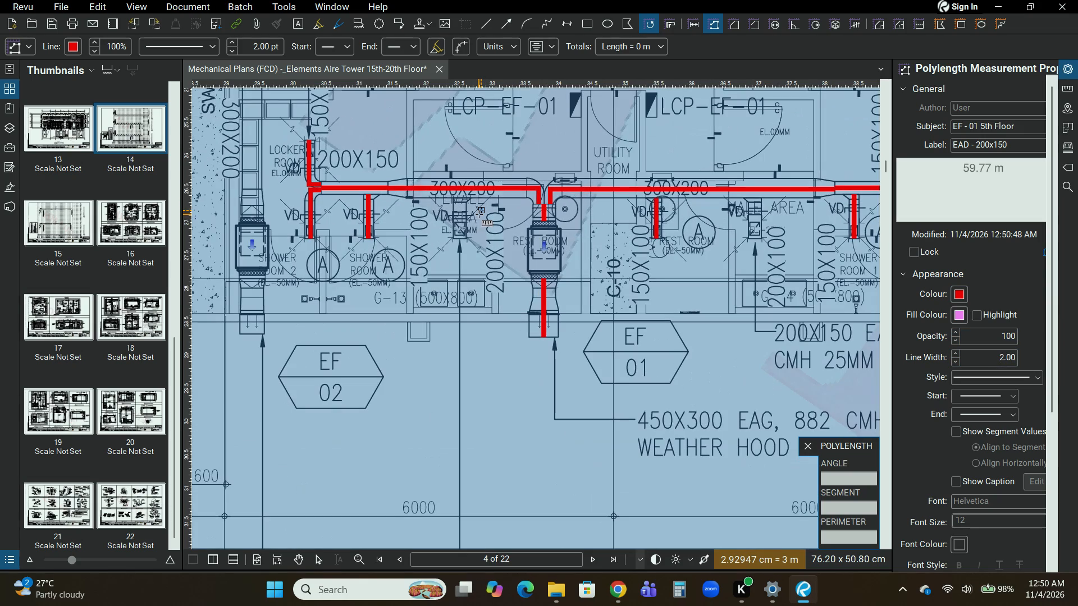
scroll(476, 235, "up", 8)
scroll(471, 193, "down", 3)
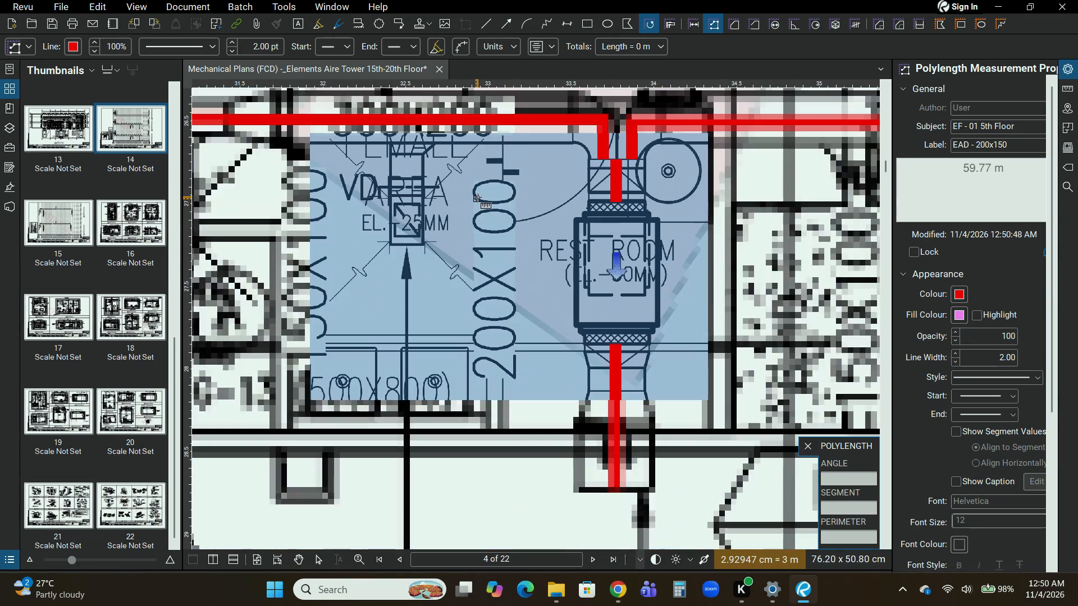
middle_click_drag(477, 199, 561, 361)
scroll(521, 347, "up", 3)
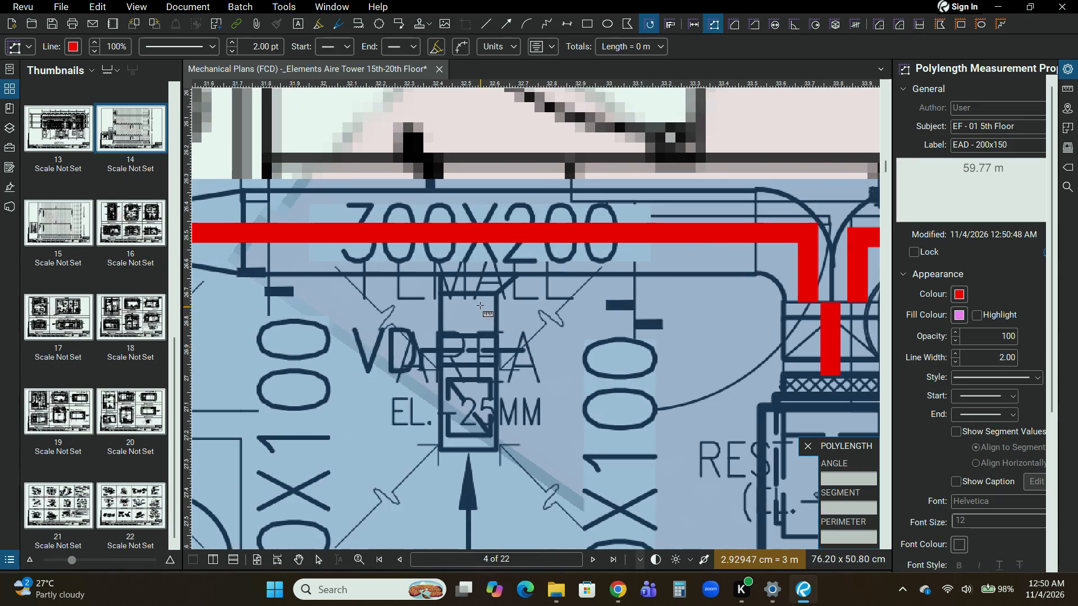
left_click(471, 279)
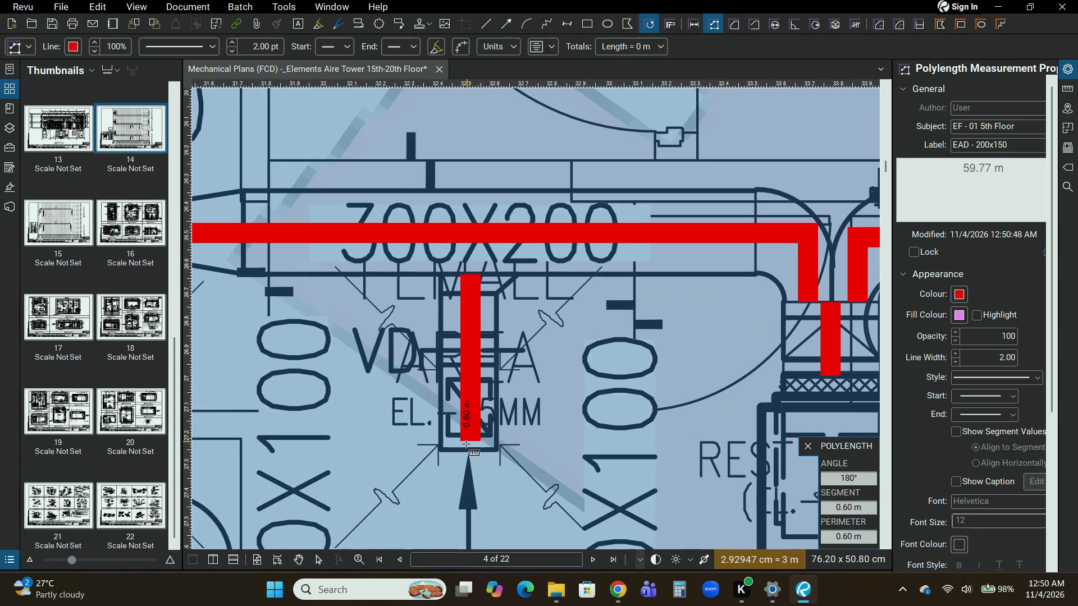
left_click(465, 451)
key("Return")
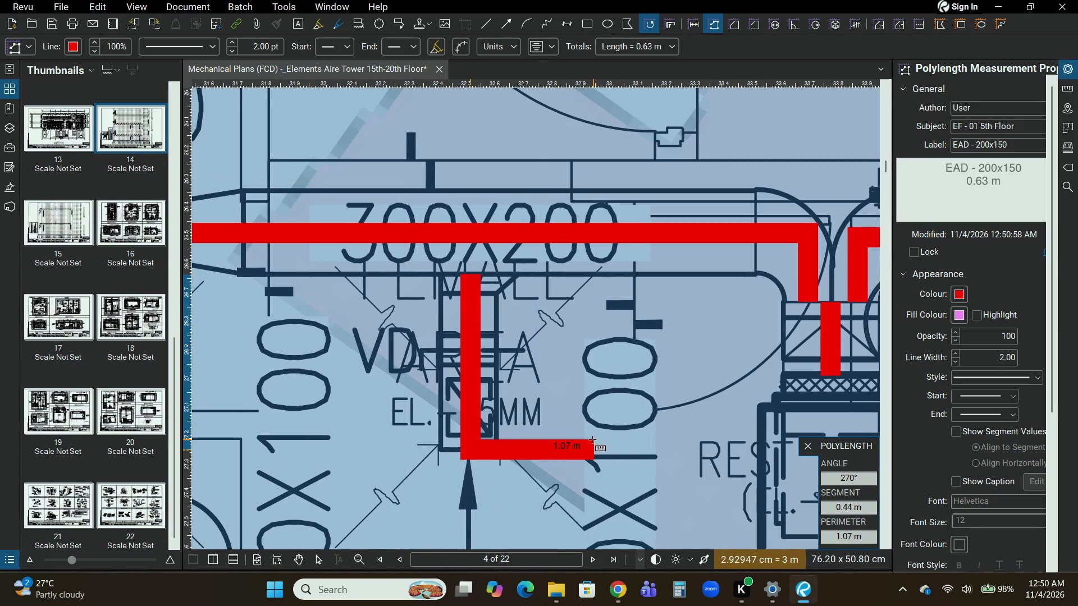
Measure the matching 200x150 grille branch in the Male Area from the 300x200 duct's edge to the branch end, about 0.63 m.
scroll(568, 425, "down", 4)
scroll(728, 467, "down", 2)
middle_click_drag(706, 431, 355, 240)
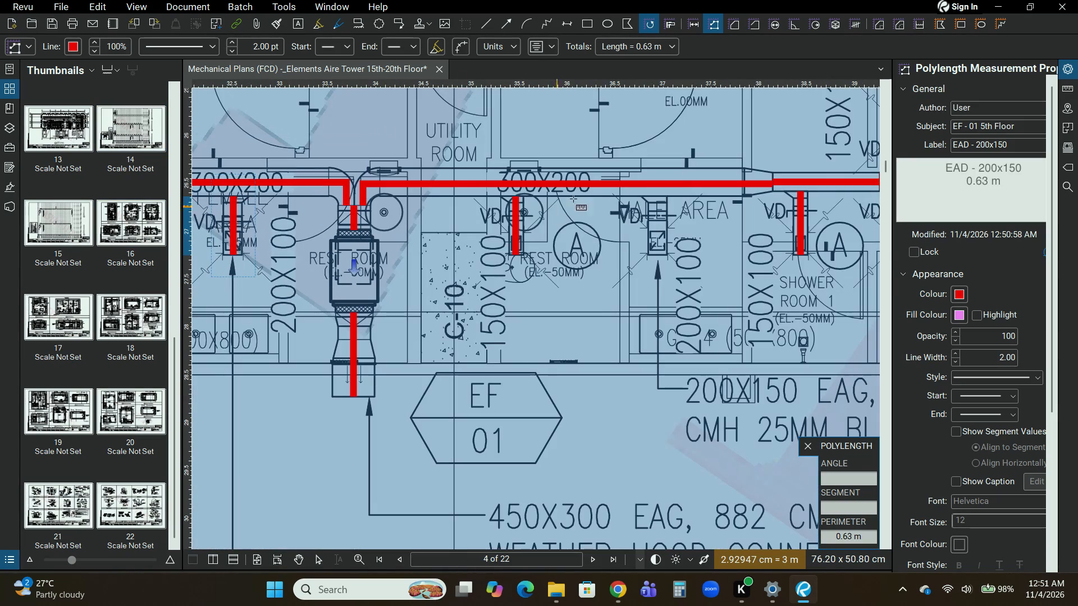
scroll(650, 213, "up", 8)
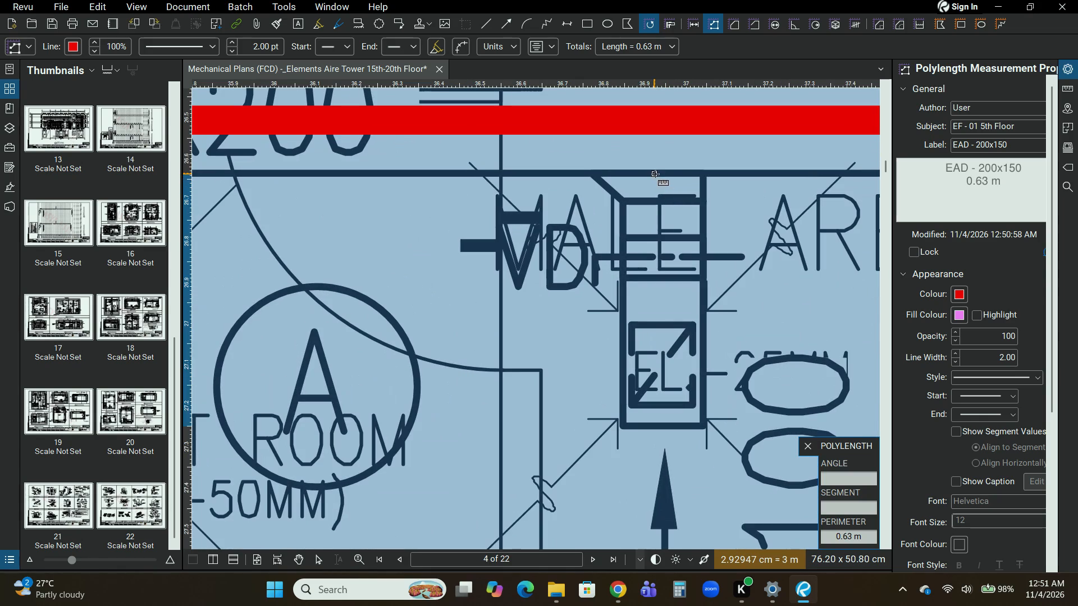
left_click(658, 173)
left_click(658, 428)
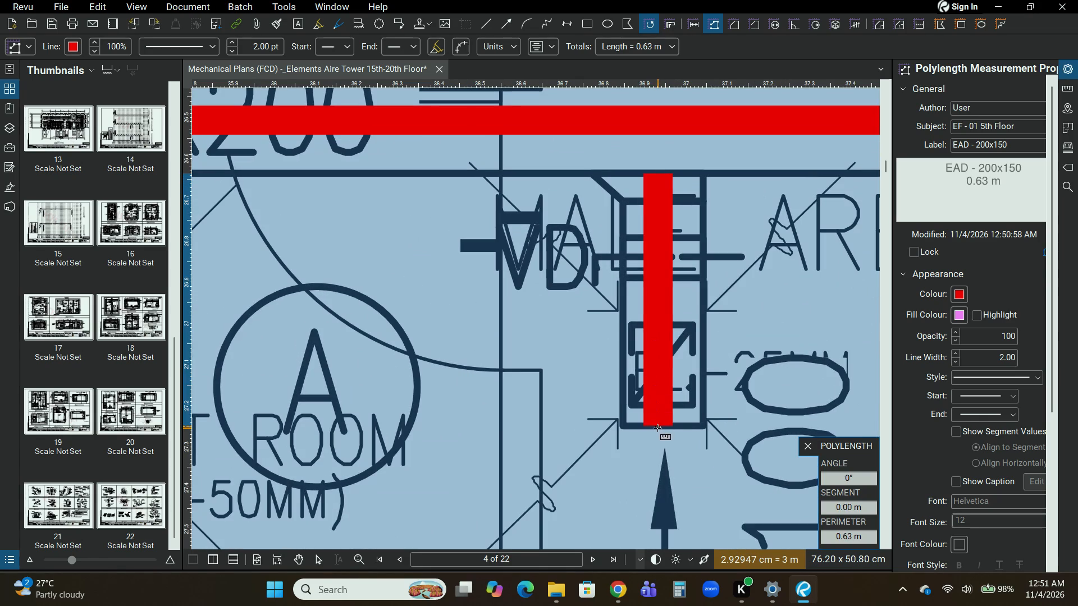
key("Return")
Review the EF-01 ductwork and the rooms around the hallway for ducts still without a measurement, and end the Polylength command.
scroll(650, 397, "down", 9)
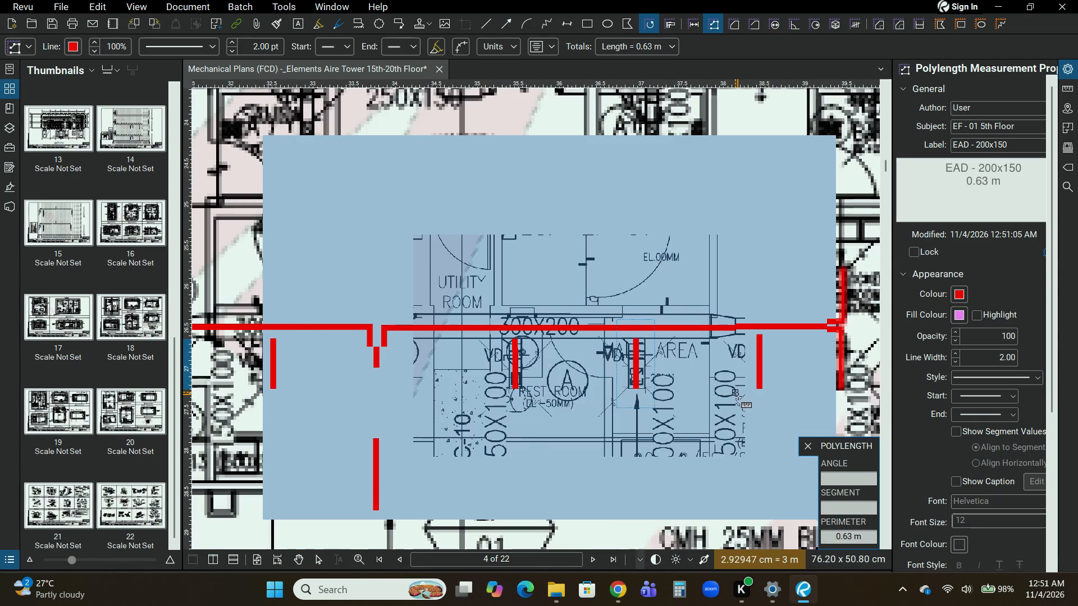
scroll(739, 396, "down", 2)
middle_click_drag(741, 398, 670, 321)
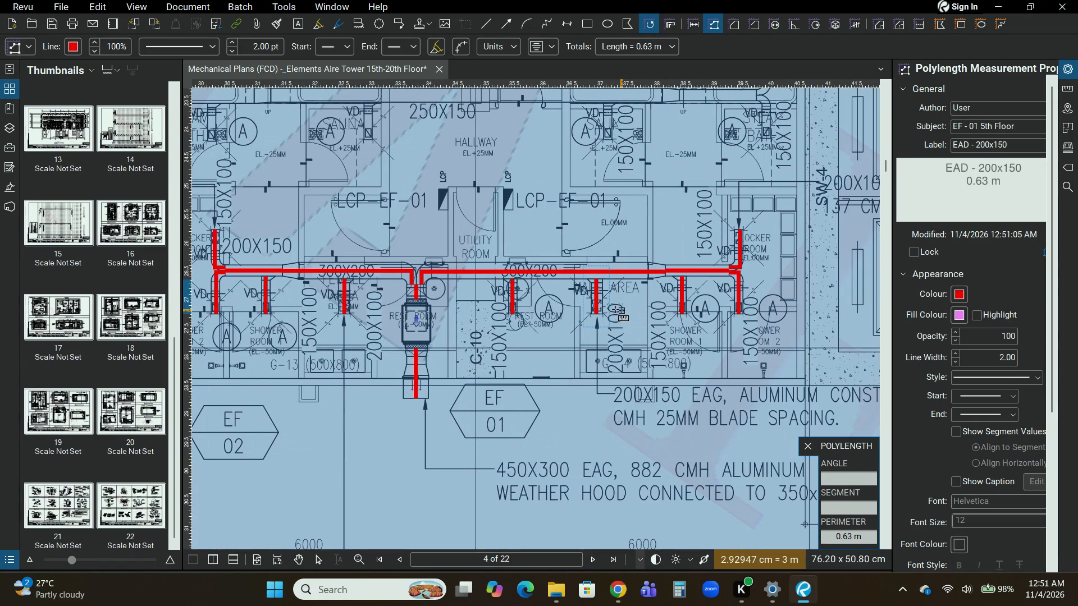
key("Return")
scroll(567, 328, "down", 4)
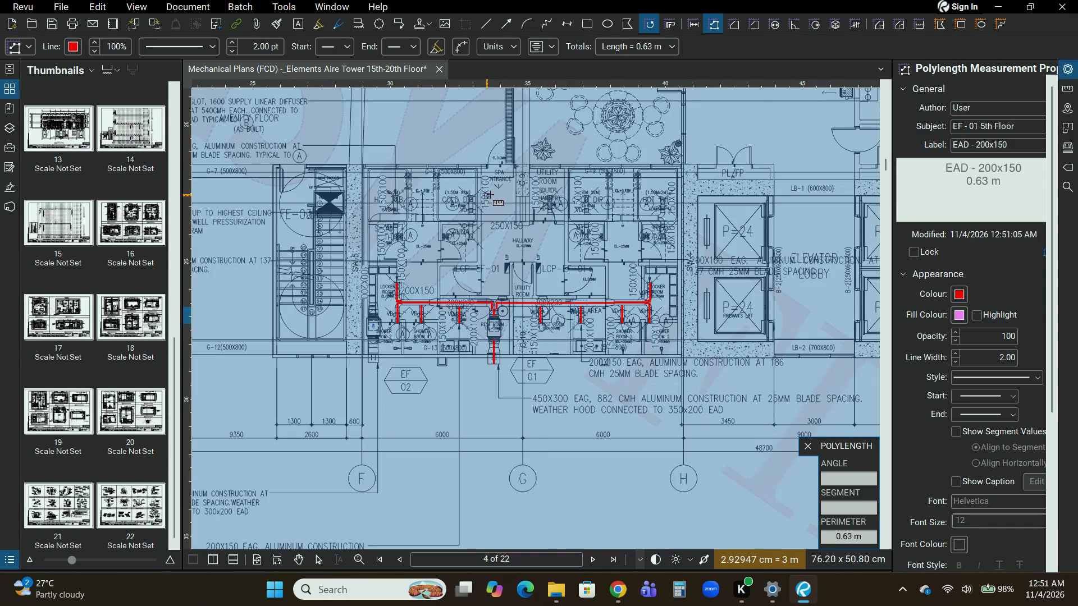
scroll(490, 194, "up", 5)
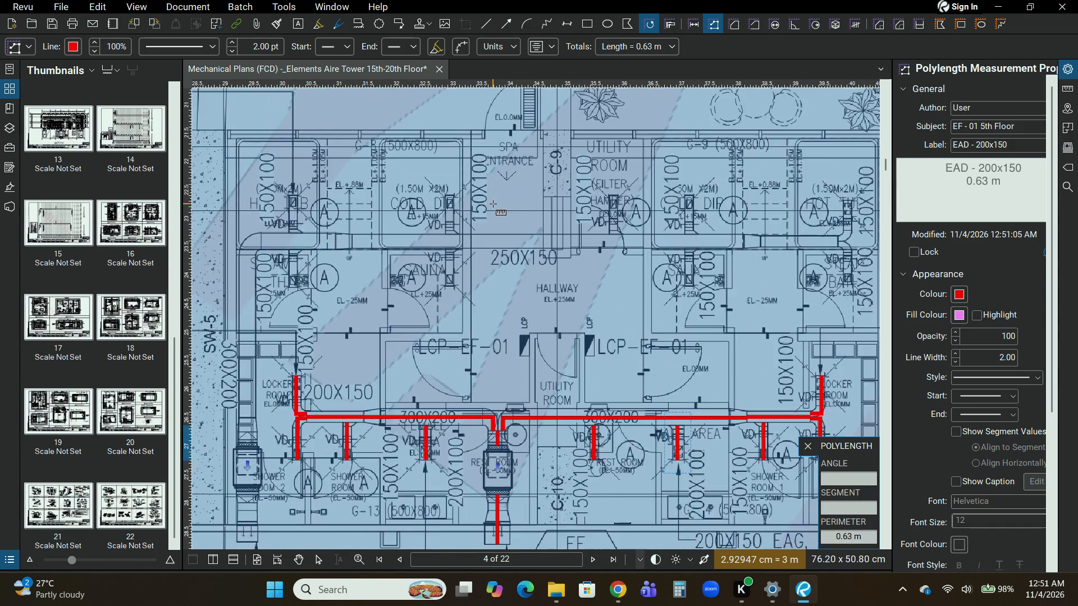
scroll(493, 204, "down", 3)
key("Escape")
key("Escape")
Select all measurement markups on the 5th floor ACMV layout, create a new legend from them and place it near the sheet's upper-left corner.
scroll(482, 226, "down", 6)
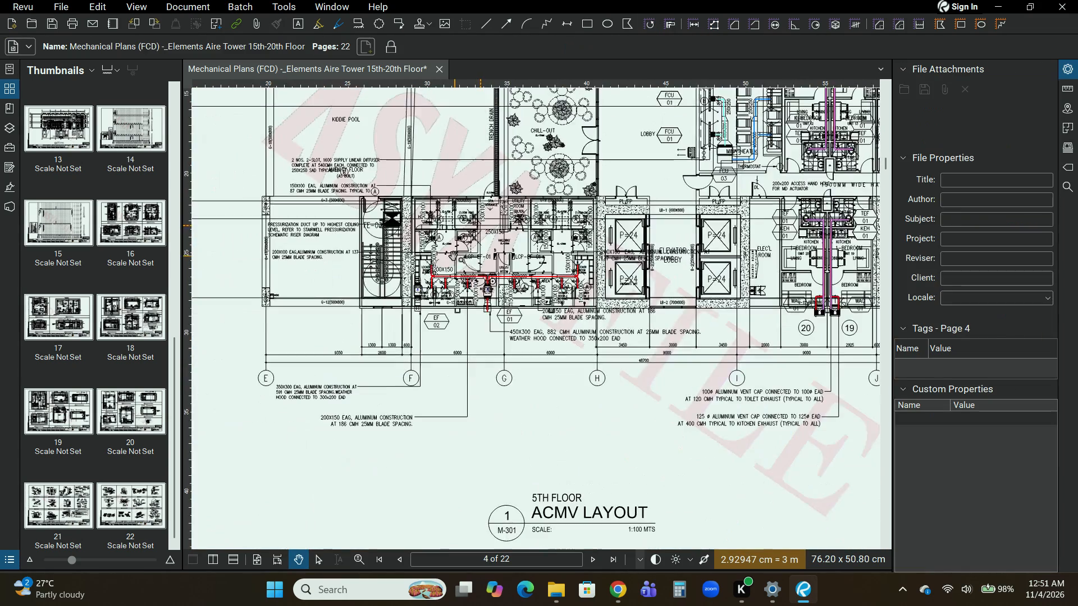
scroll(453, 256, "down", 3)
scroll(550, 281, "down", 1)
middle_click_drag(551, 283, 519, 338)
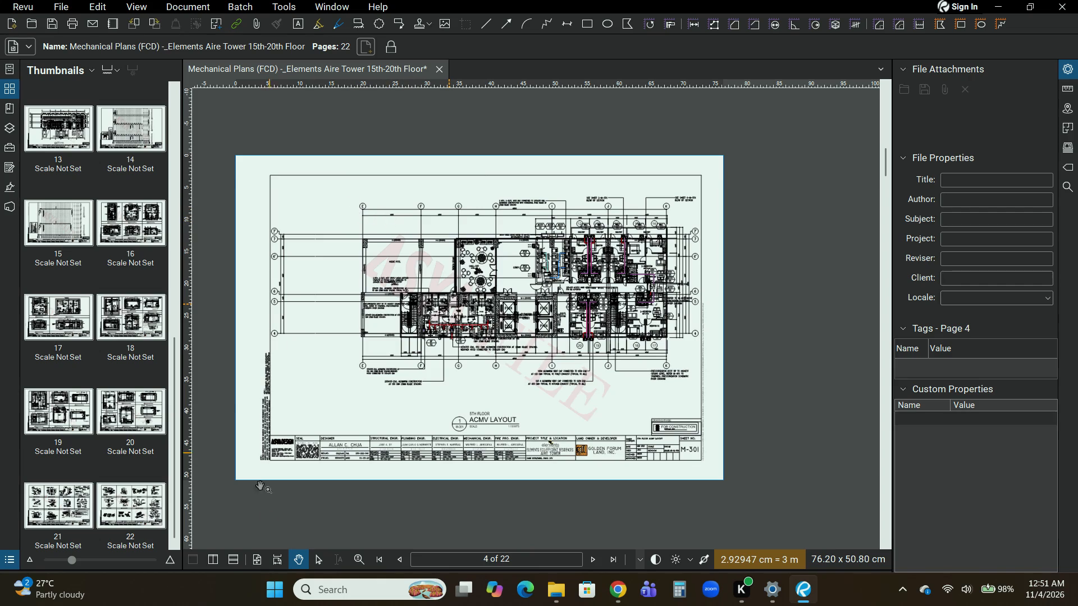
left_click(318, 562)
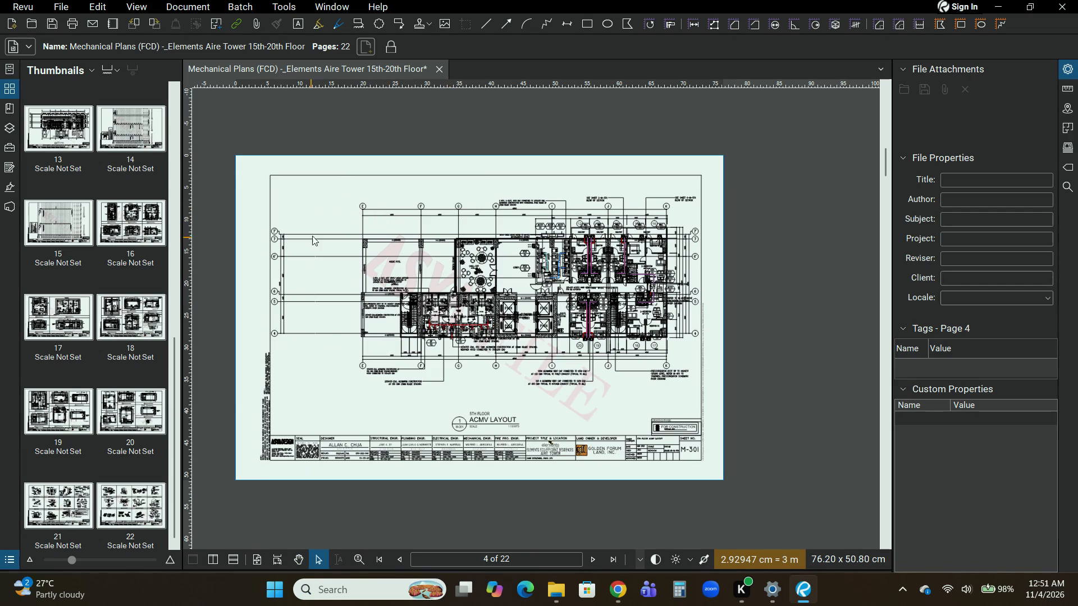
left_click_drag(334, 175, 705, 420)
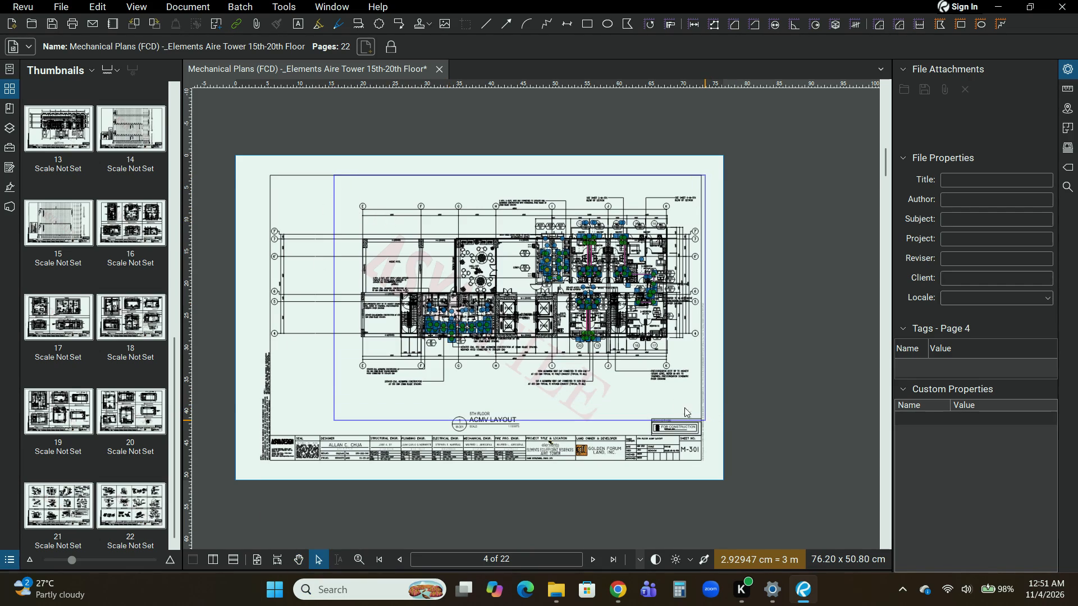
right_click(454, 325)
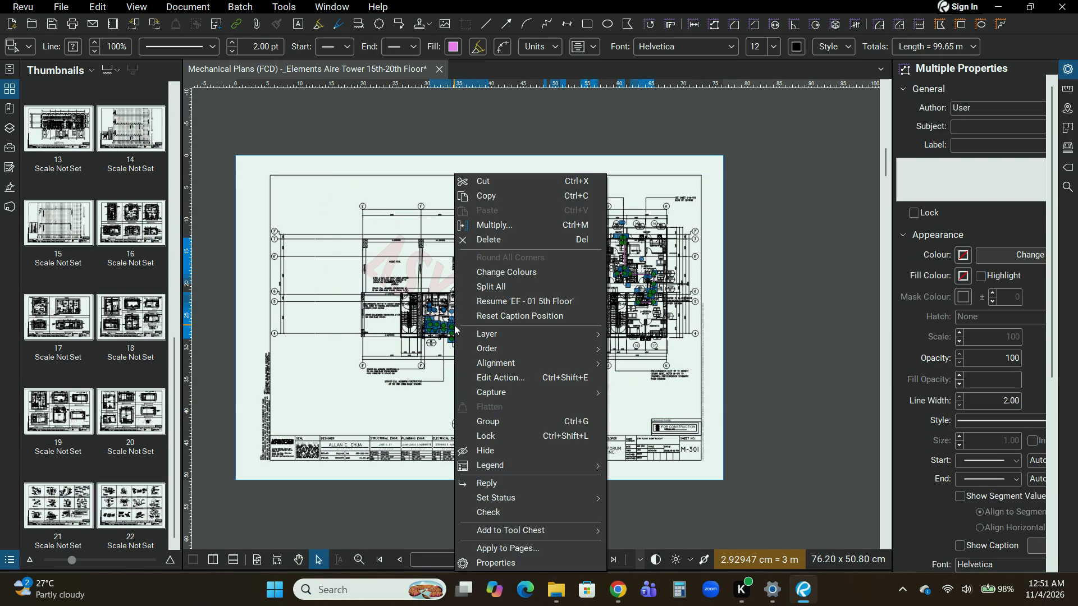
left_click(540, 467)
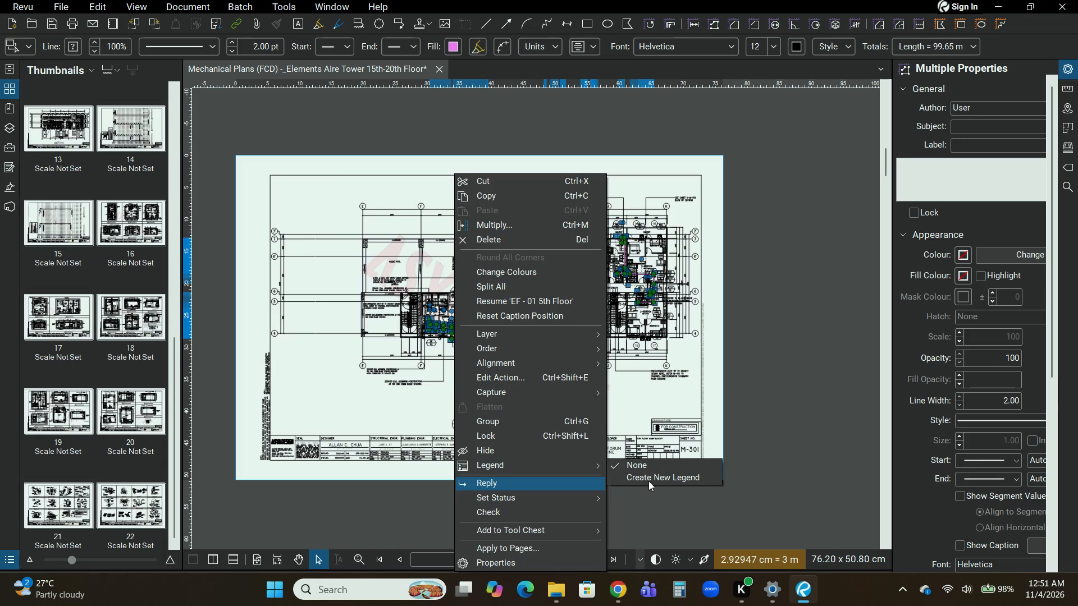
left_click(648, 481)
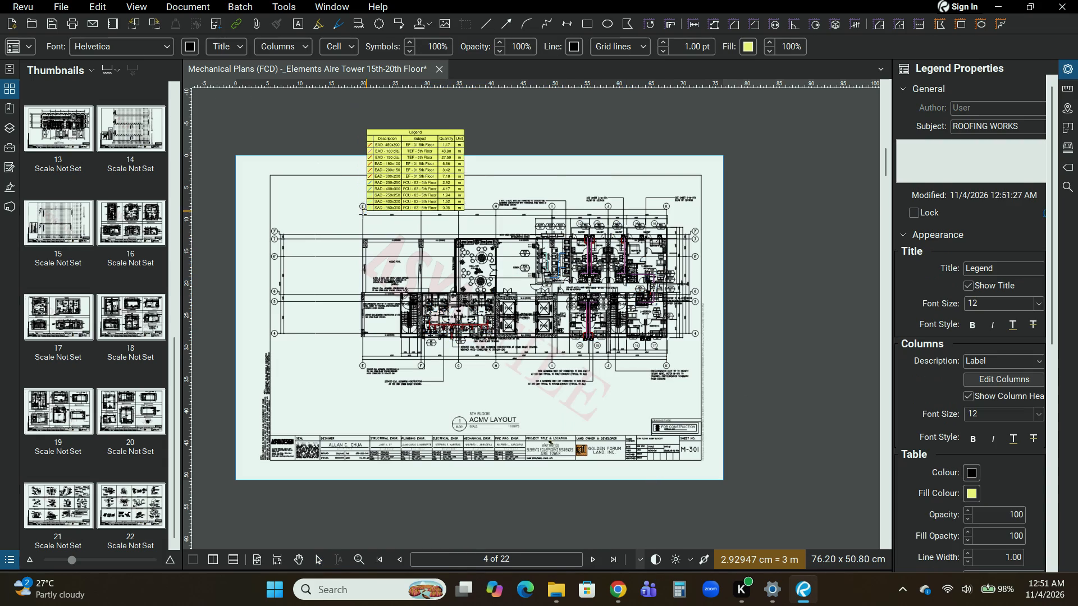
left_click(318, 250)
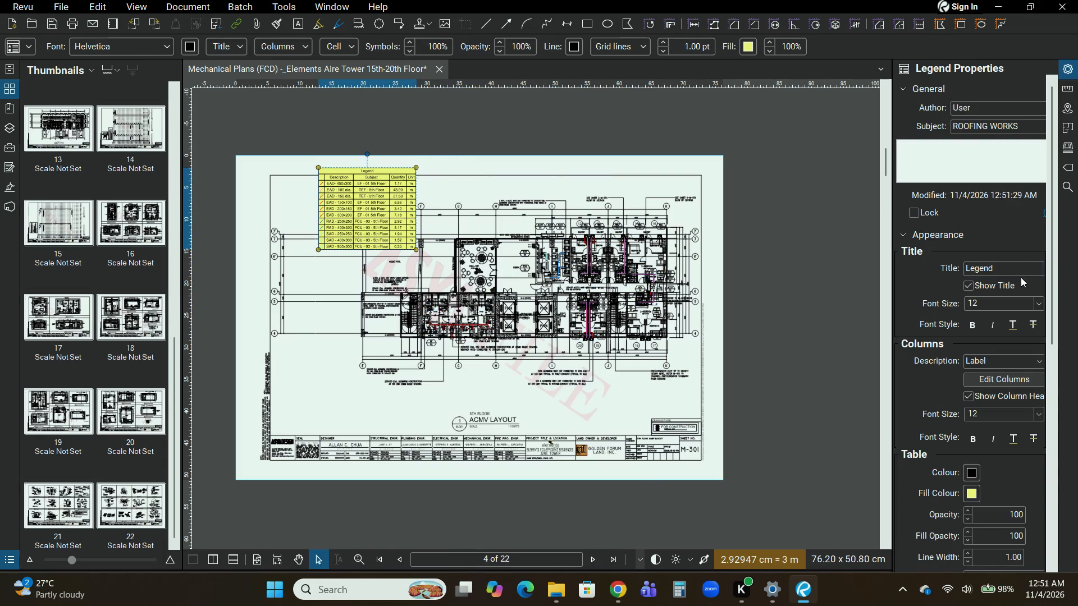
Set the legend's title to "DUCTING WORKS - 5TH FLOOR".
left_click(1021, 270)
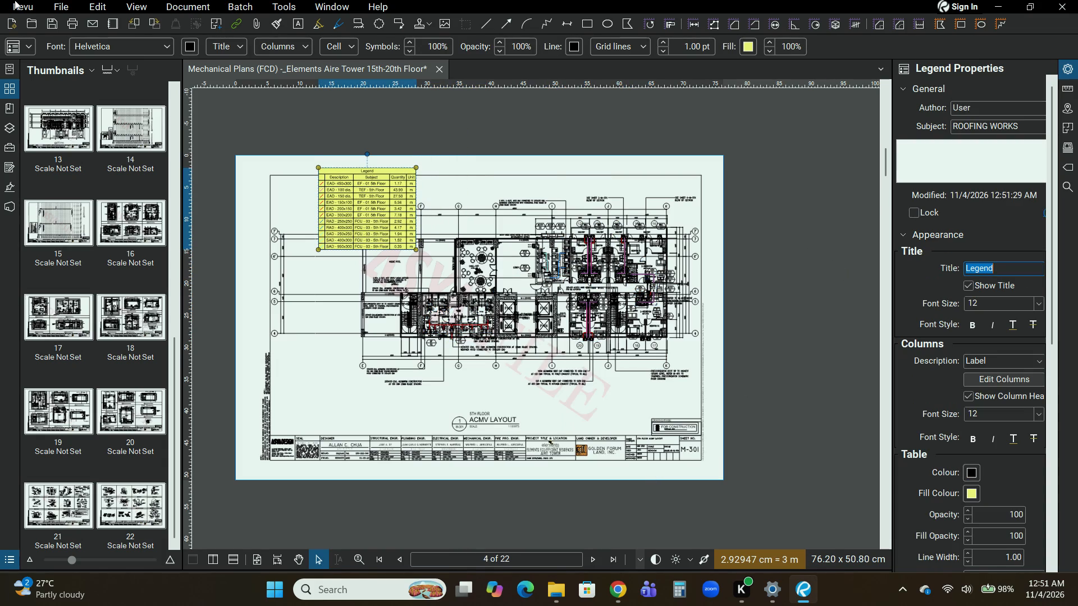
key("shift+d")
type("UCTING WORKS -")
key("space")
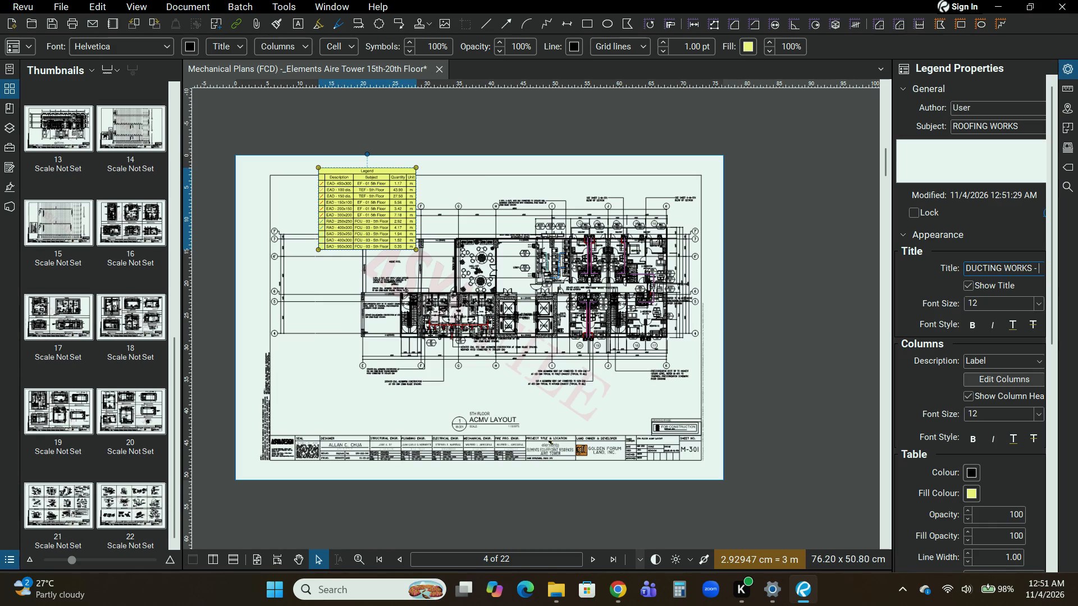
key("5")
key("shift+t")
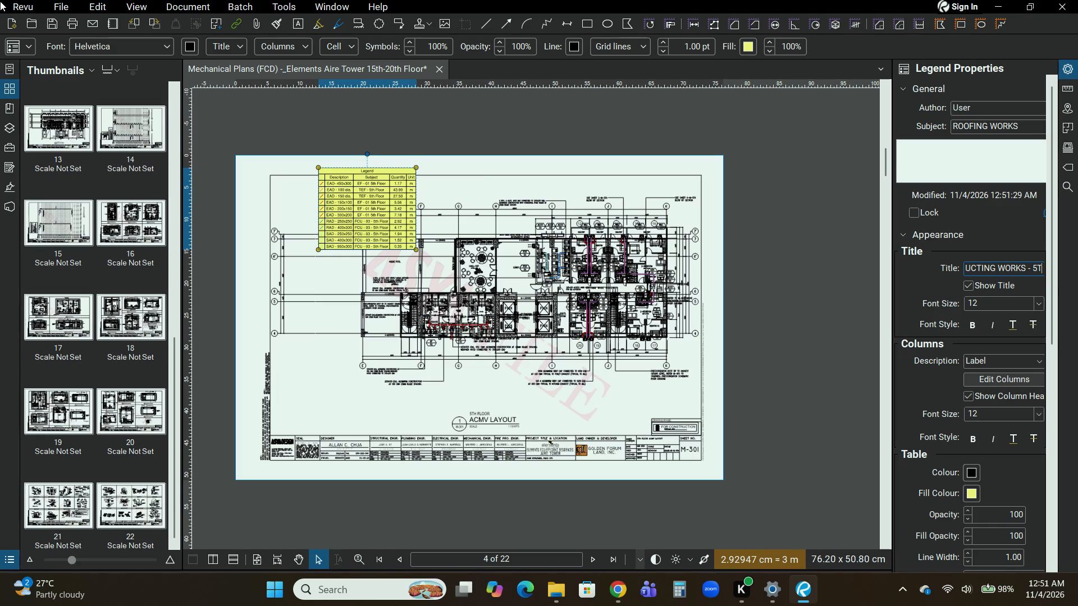
type("H")
key("space")
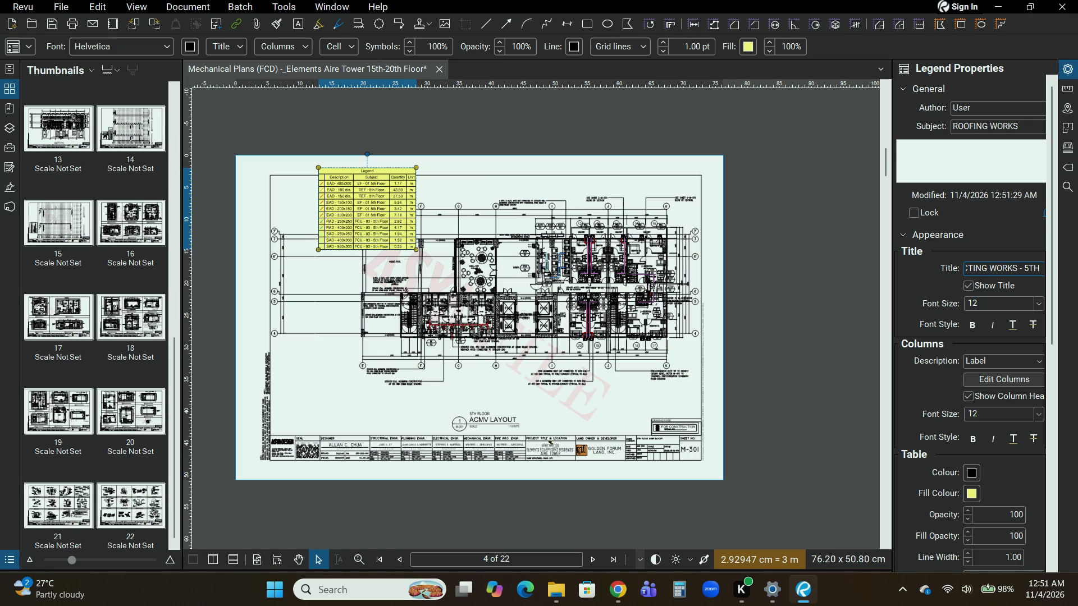
type("FLOOR")
key("Return")
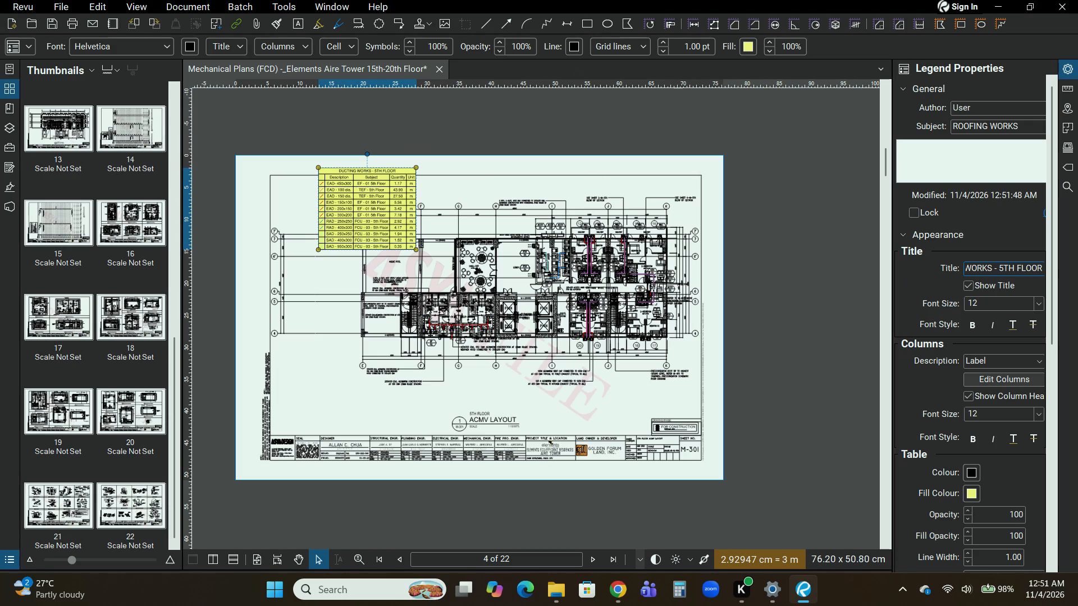
Add the Length column to the ducting works legend.
left_click(1009, 378)
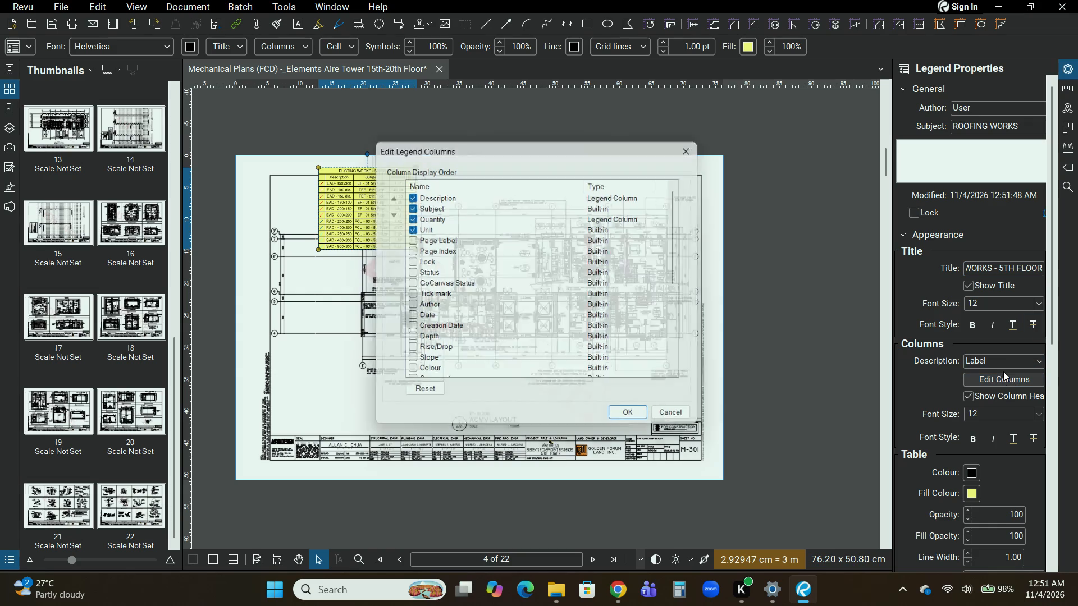
scroll(435, 302, "down", 3)
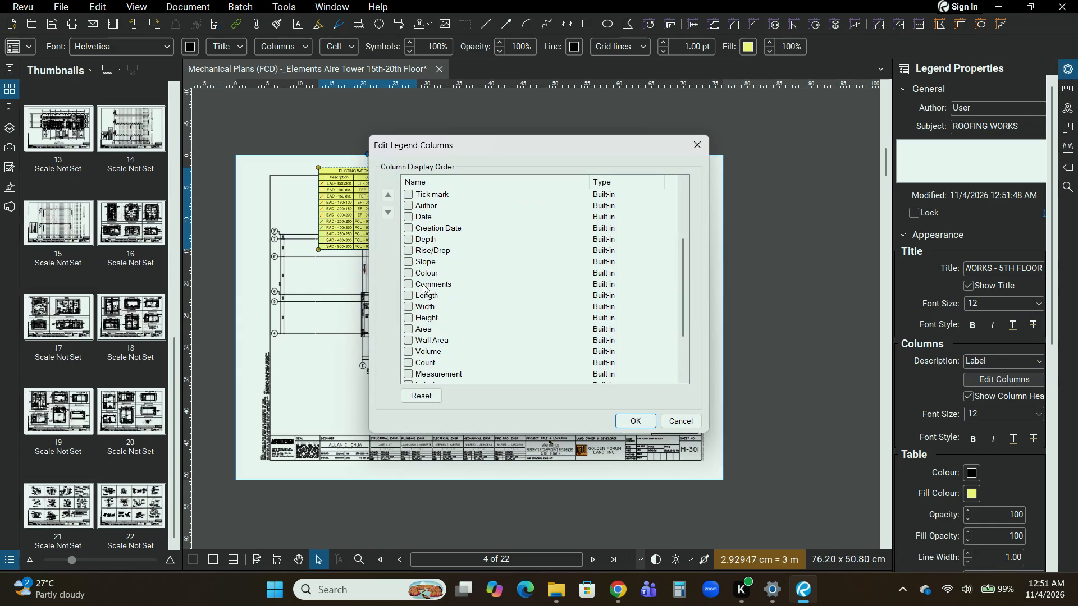
left_click(408, 300)
left_click(630, 424)
Move the legend slightly lower on the sheet, keeping it in the blank area above the kiddie pool notes.
scroll(384, 221, "up", 5)
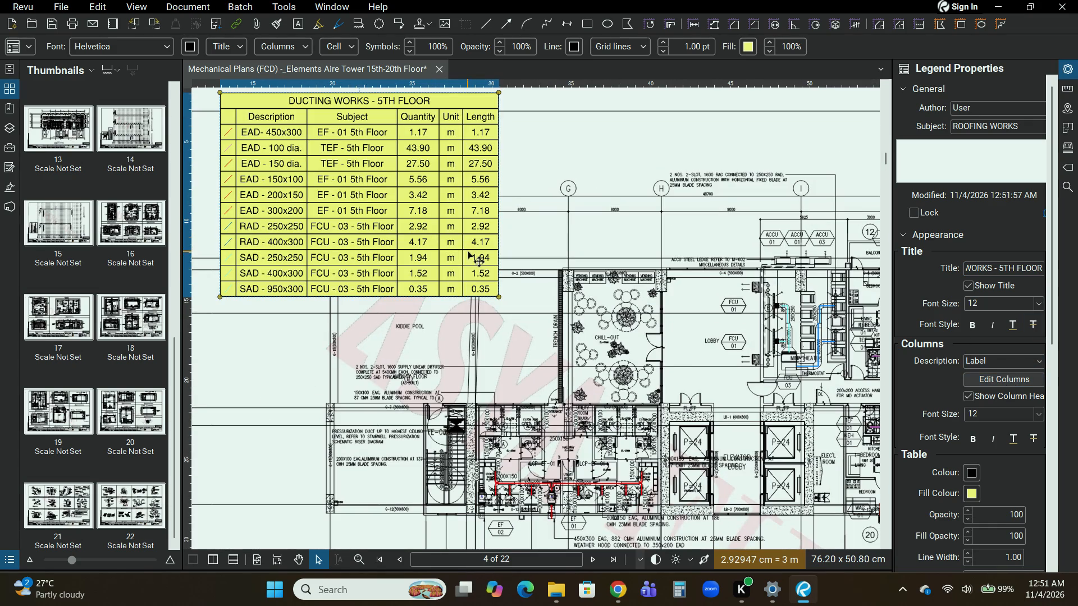
left_click_drag(397, 212, 383, 276)
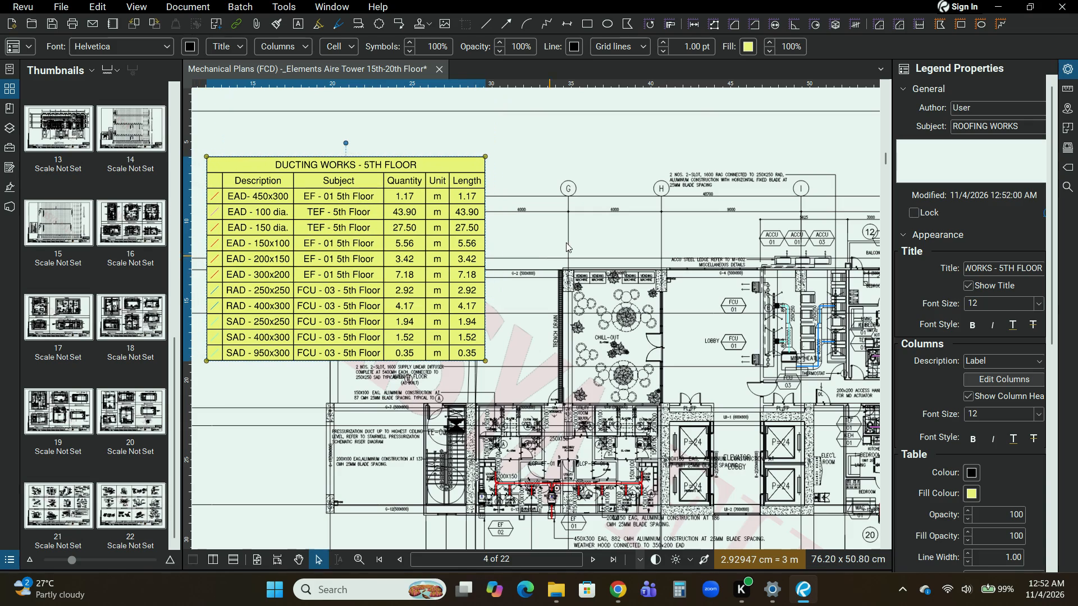
left_click(577, 227)
Make the legend's title bold and deselect the legend.
left_click(374, 167)
left_click(978, 327)
left_click(669, 175)
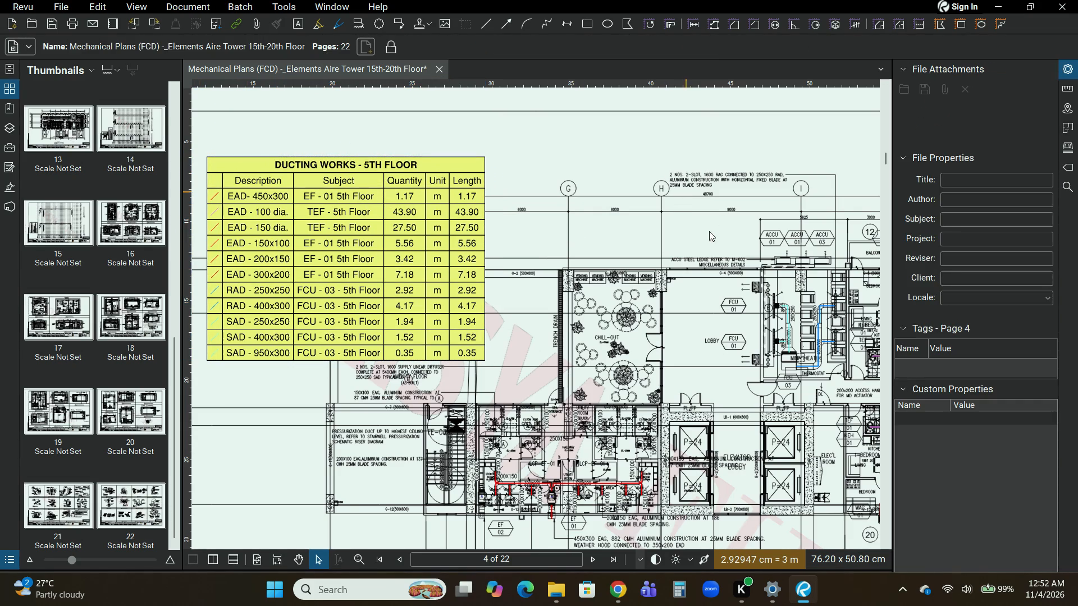
Save the drawing set as a new PDF with " (GAP)" appended to the existing file name, in the same folder.
scroll(960, 225, "down", 2)
scroll(684, 217, "down", 3)
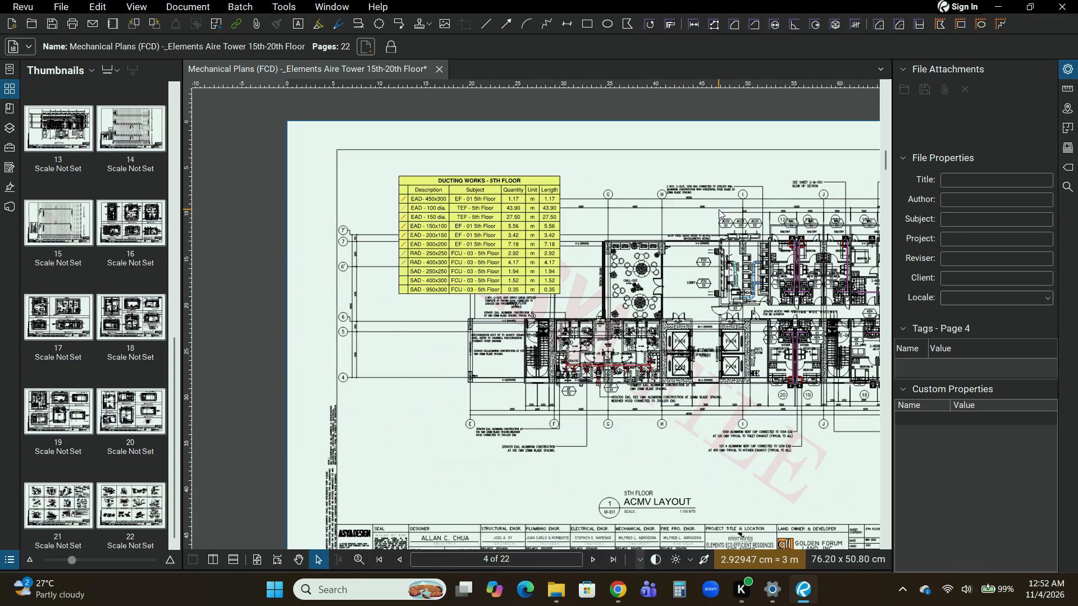
middle_click_drag(719, 210, 696, 248)
left_click(61, 4)
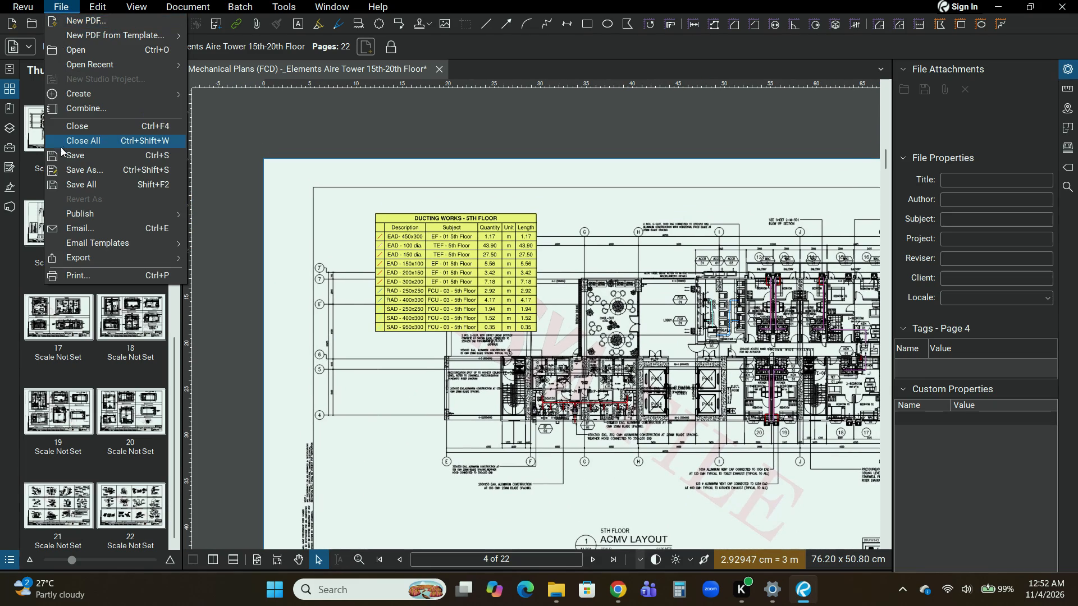
left_click(76, 170)
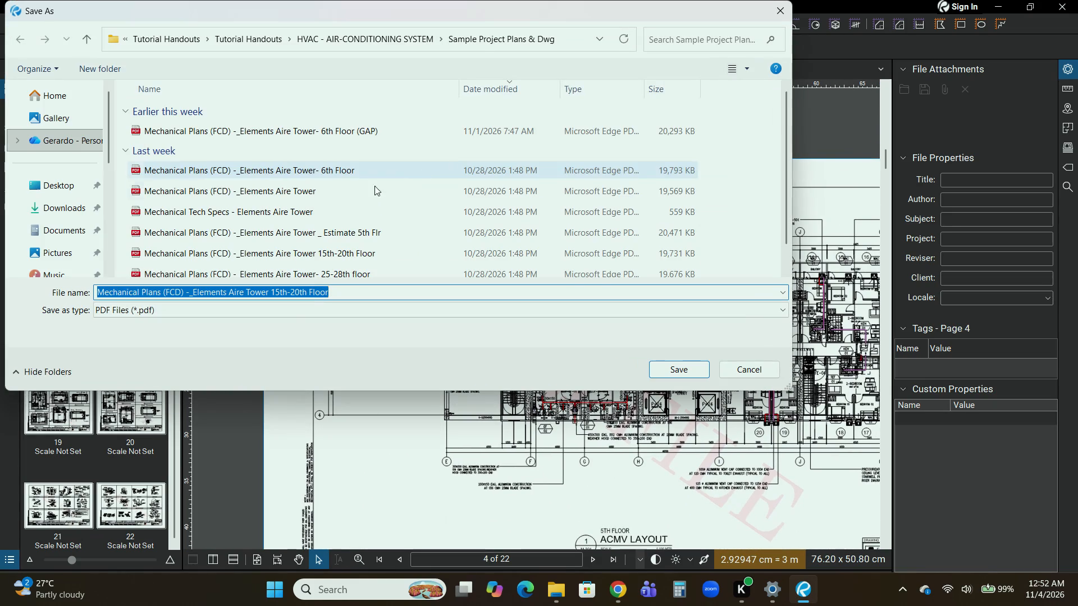
key("Right")
key("space")
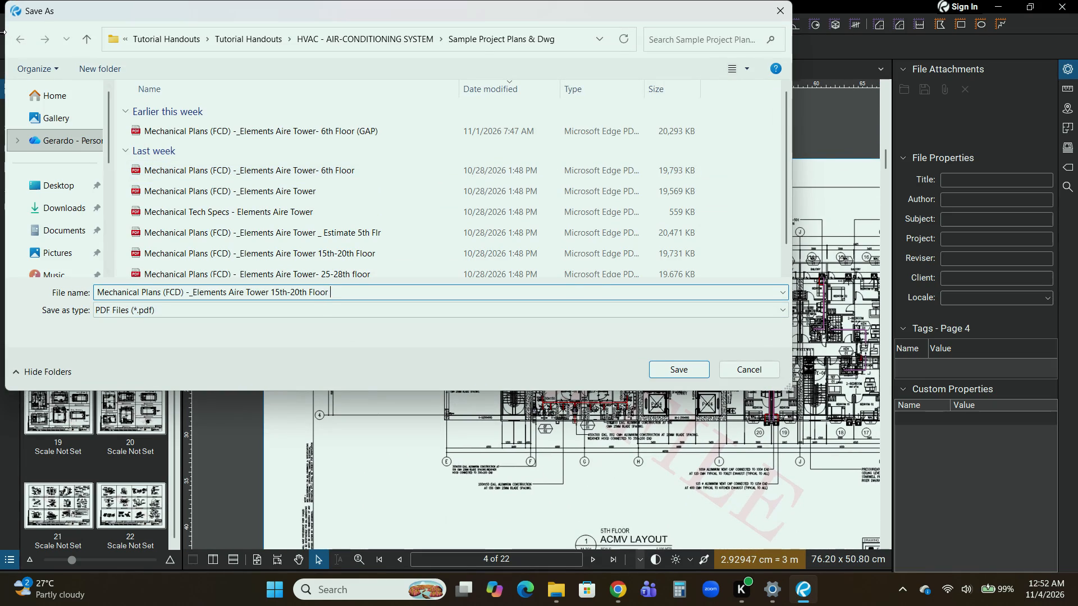
type("(g")
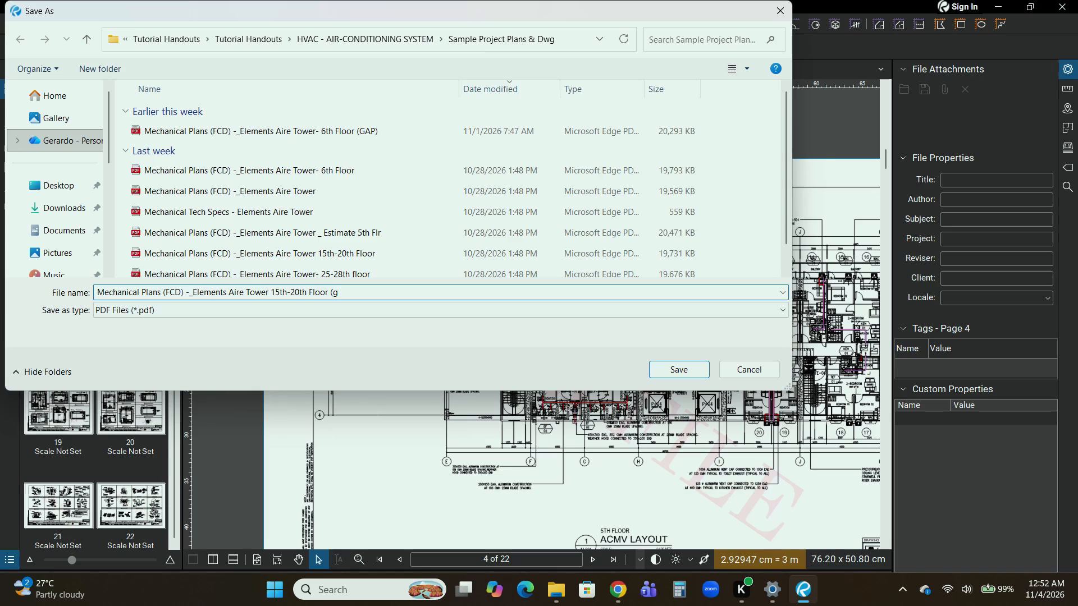
key("BackSpace")
type("GAP)")
key("Return")
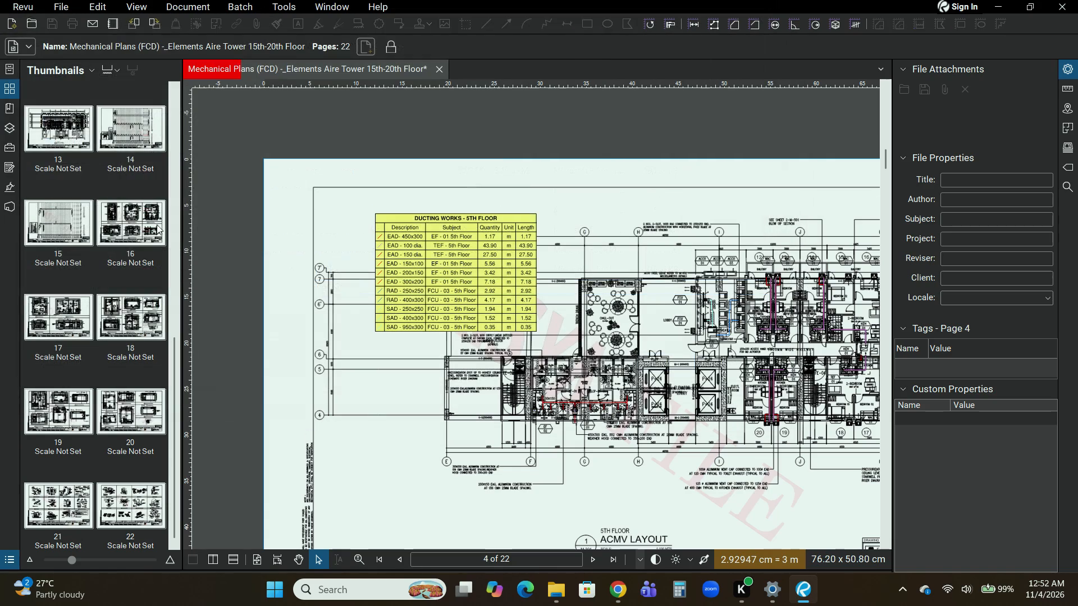
scroll(506, 286, "down", 2)
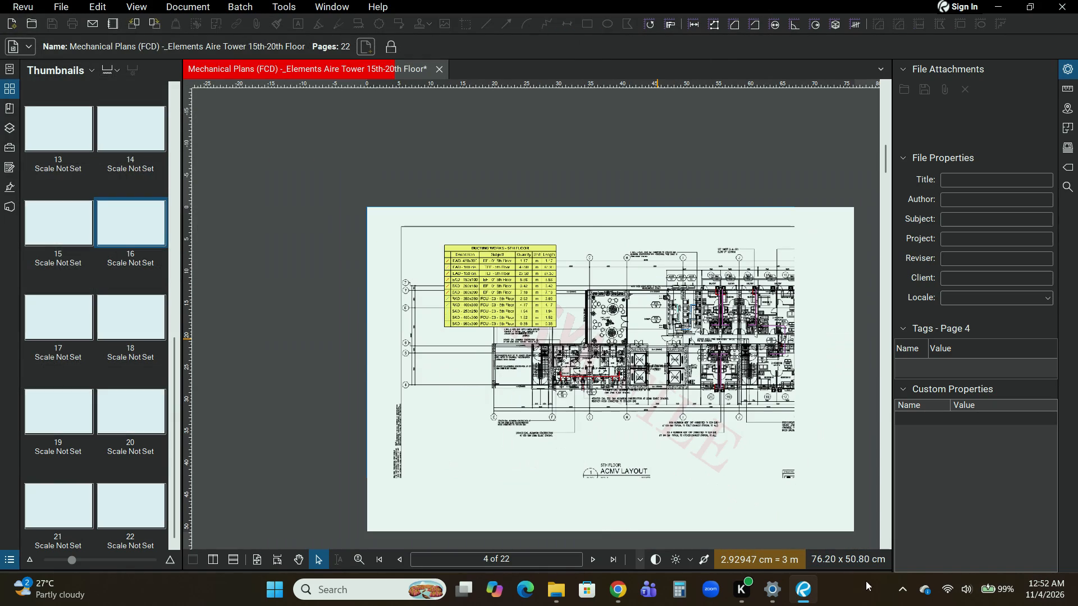